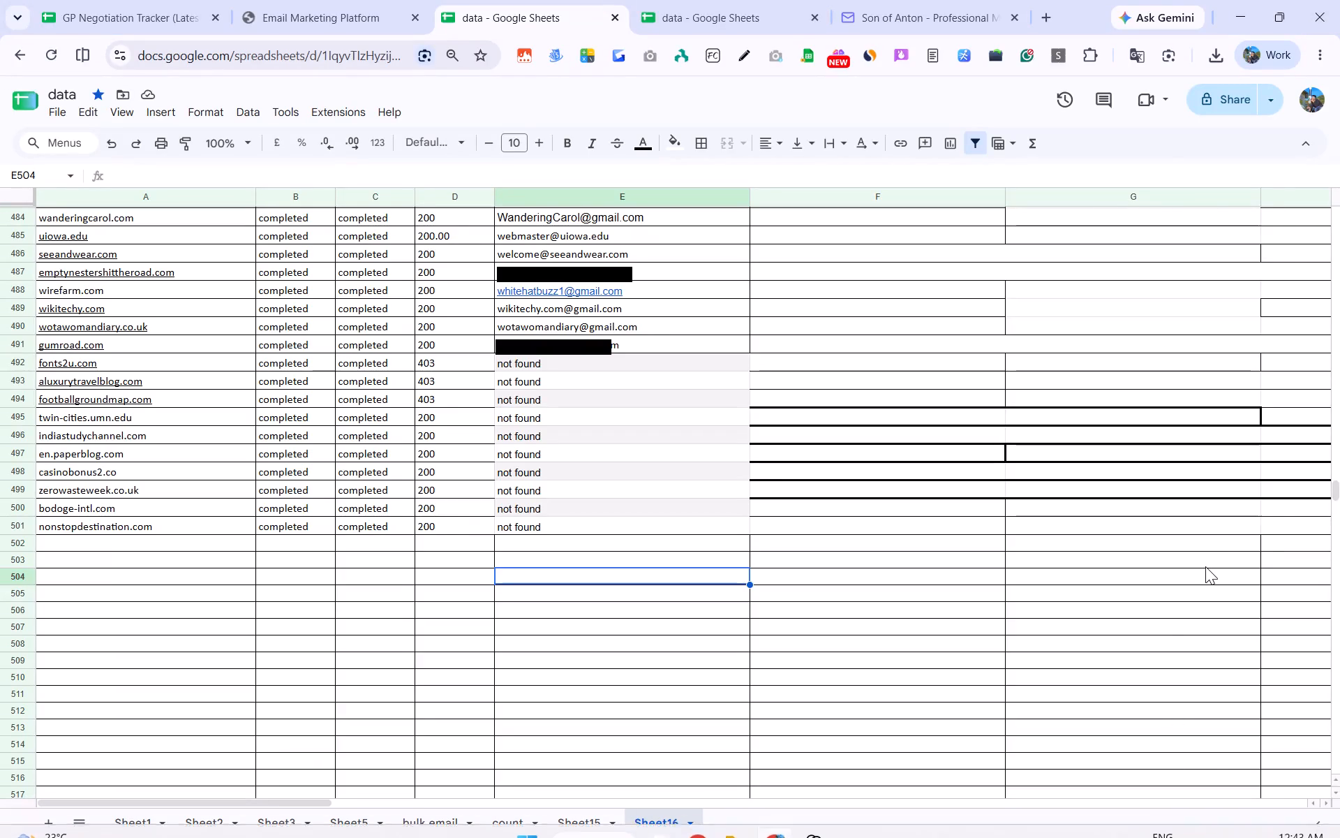
Filter the Email1 column of Sheet16 so that only the values "dead" and "not found" are shown.
{"action": "scroll", "coordinate": [598, 344], "scroll_direction": "up", "scroll_amount": 20}
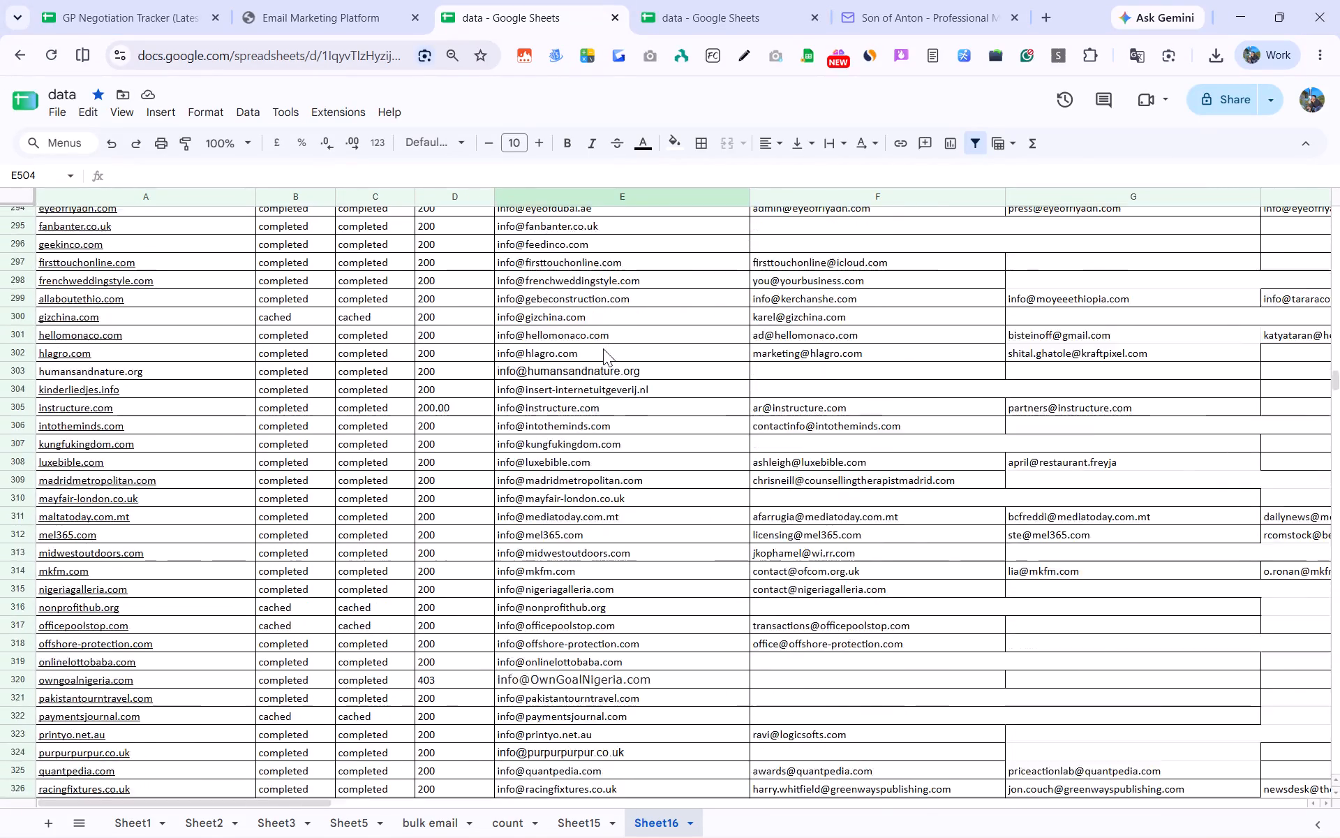
{"action": "scroll", "coordinate": [603, 348], "scroll_direction": "up", "scroll_amount": 11}
{"action": "scroll", "coordinate": [603, 348], "scroll_direction": "up", "scroll_amount": 11}
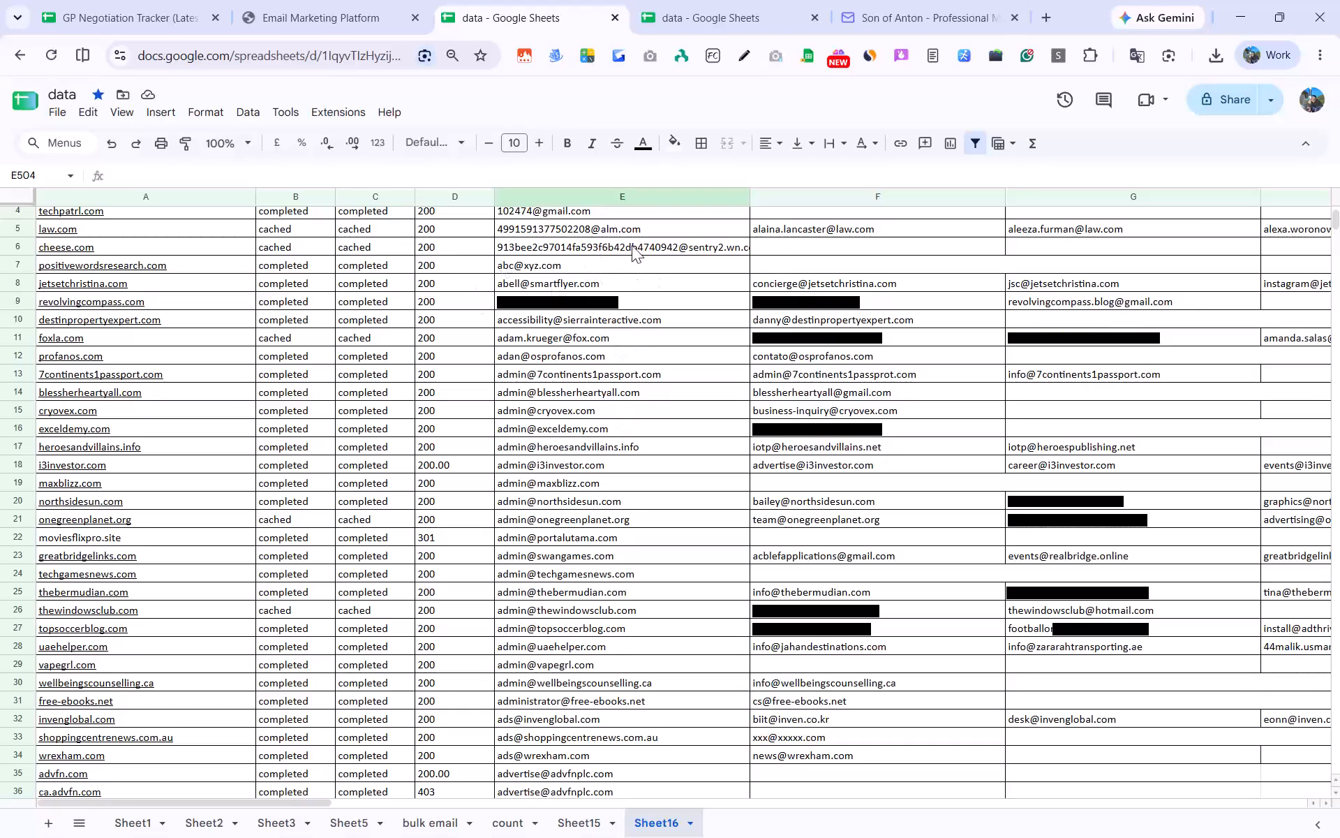
{"action": "scroll", "coordinate": [585, 267], "scroll_direction": "down", "scroll_amount": 4}
{"action": "scroll", "coordinate": [585, 267], "scroll_direction": "up", "scroll_amount": 5}
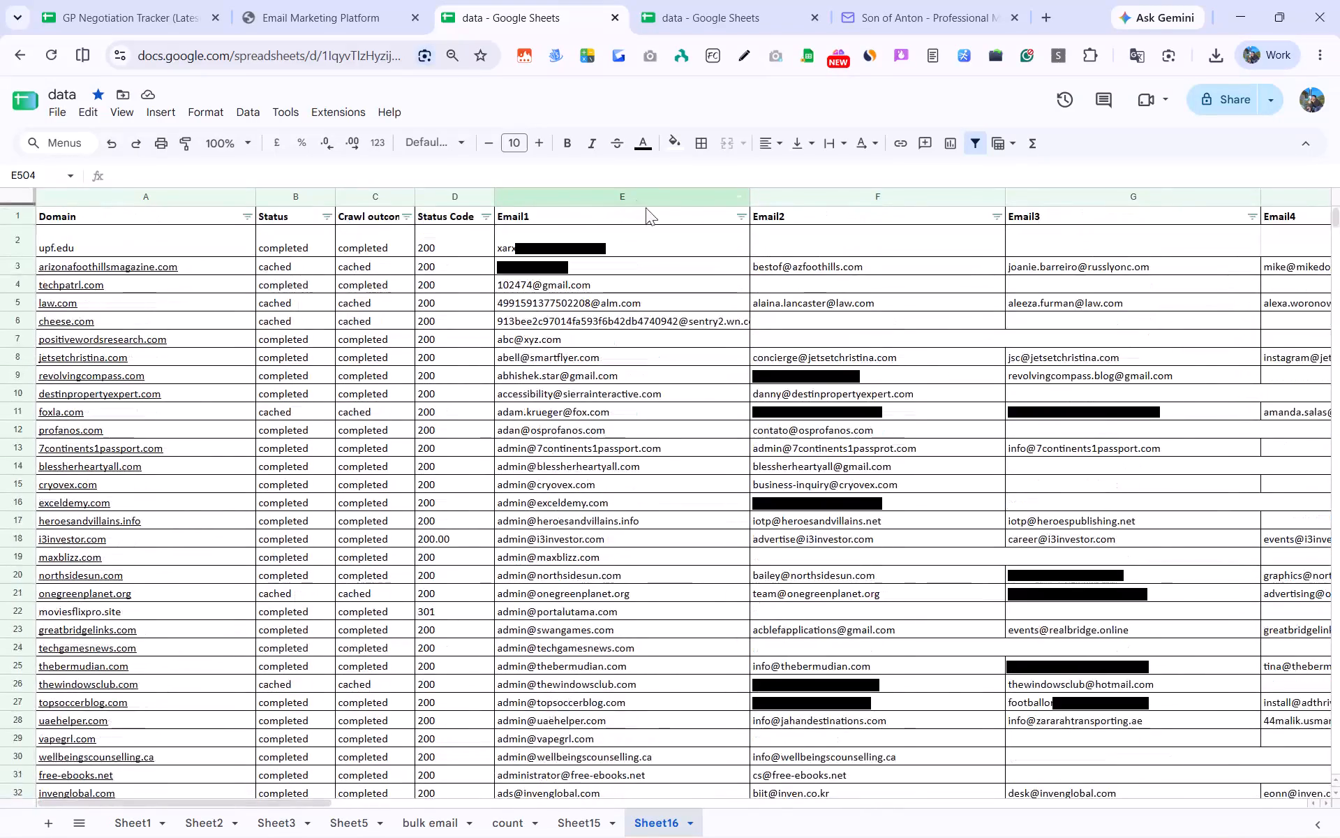
{"action": "left_click", "coordinate": [736, 212]}
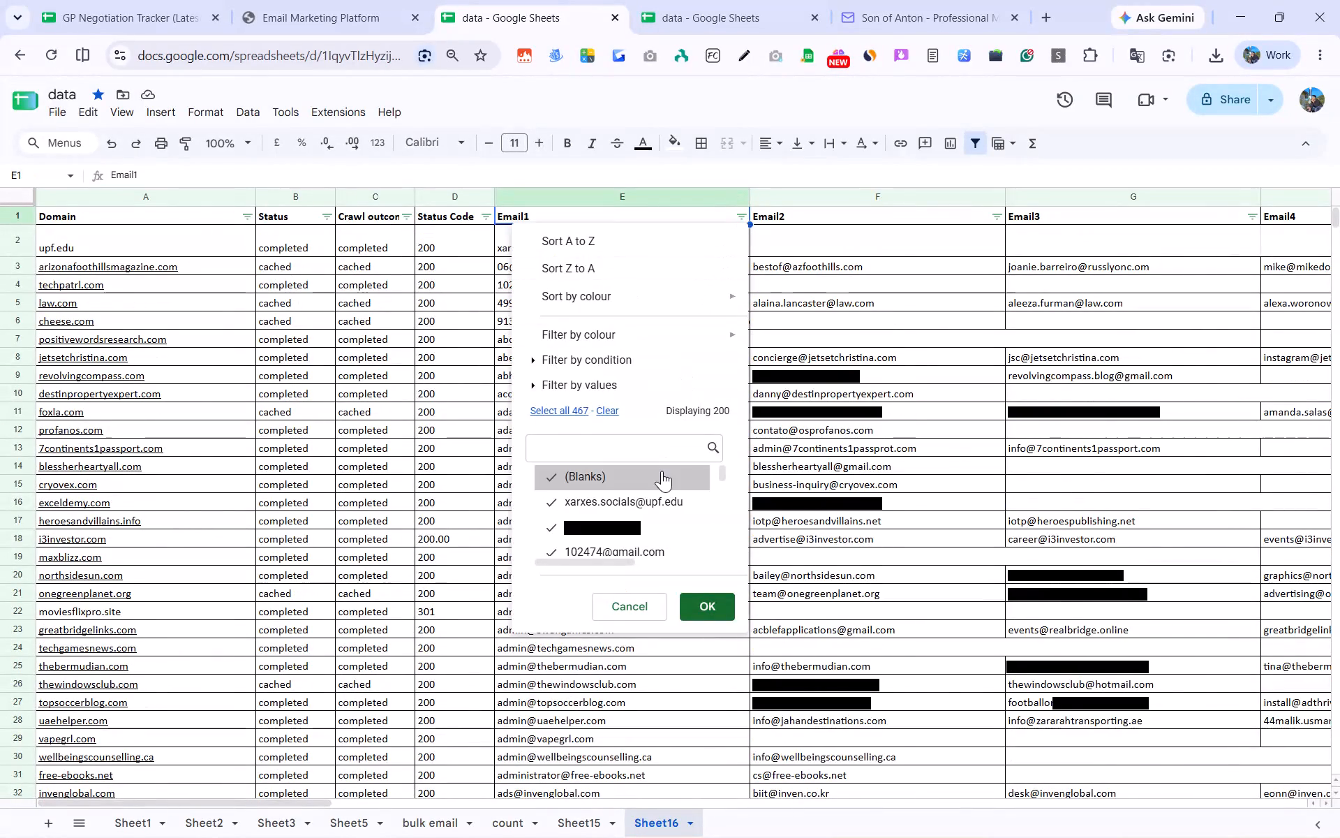
{"action": "left_click", "coordinate": [607, 409]}
{"action": "scroll", "coordinate": [671, 535], "scroll_direction": "down", "scroll_amount": 15}
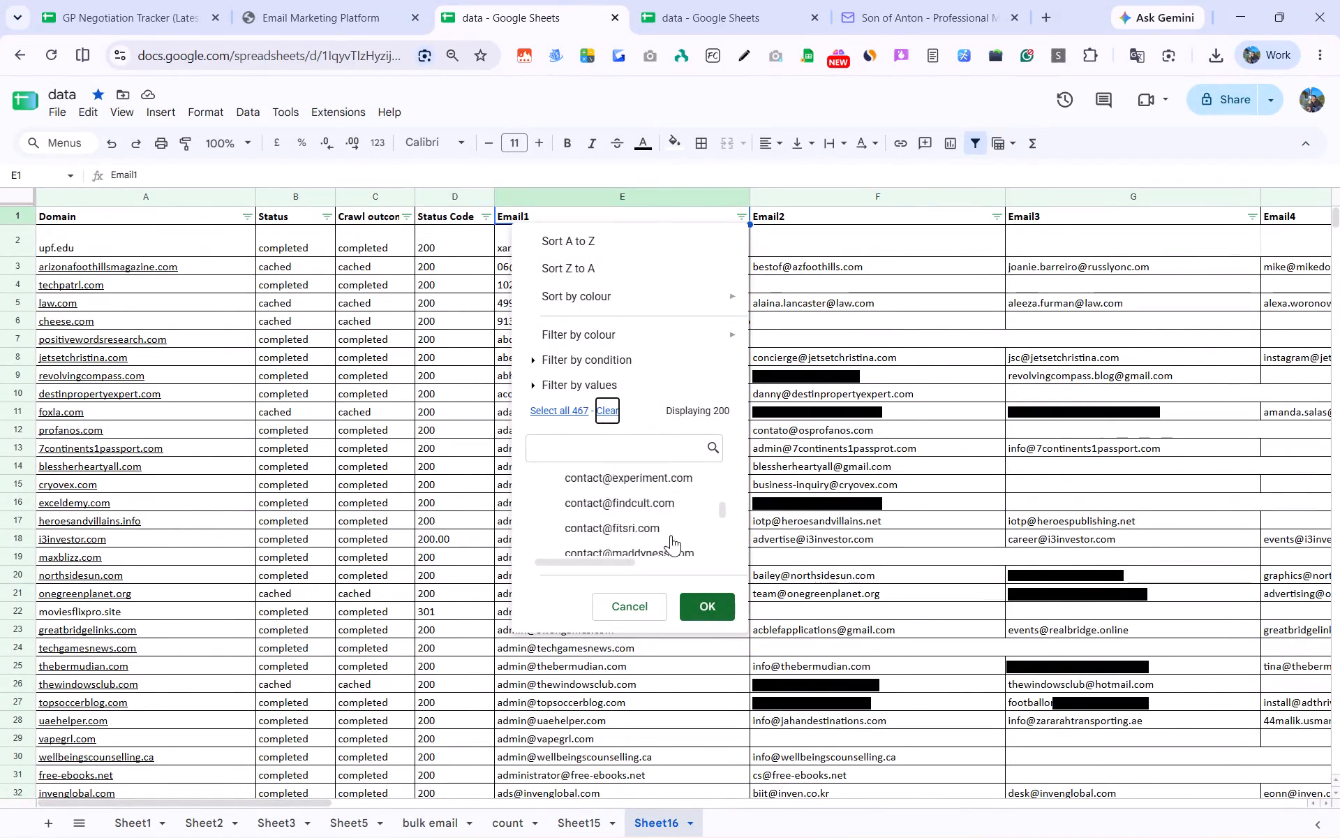
{"action": "scroll", "coordinate": [671, 535], "scroll_direction": "down", "scroll_amount": 18}
{"action": "left_click", "coordinate": [630, 441]}
{"action": "type", "text": "dea"}
{"action": "left_click", "coordinate": [650, 480]}
{"action": "left_click_drag", "start_coordinate": [613, 447], "coordinate": [479, 448]}
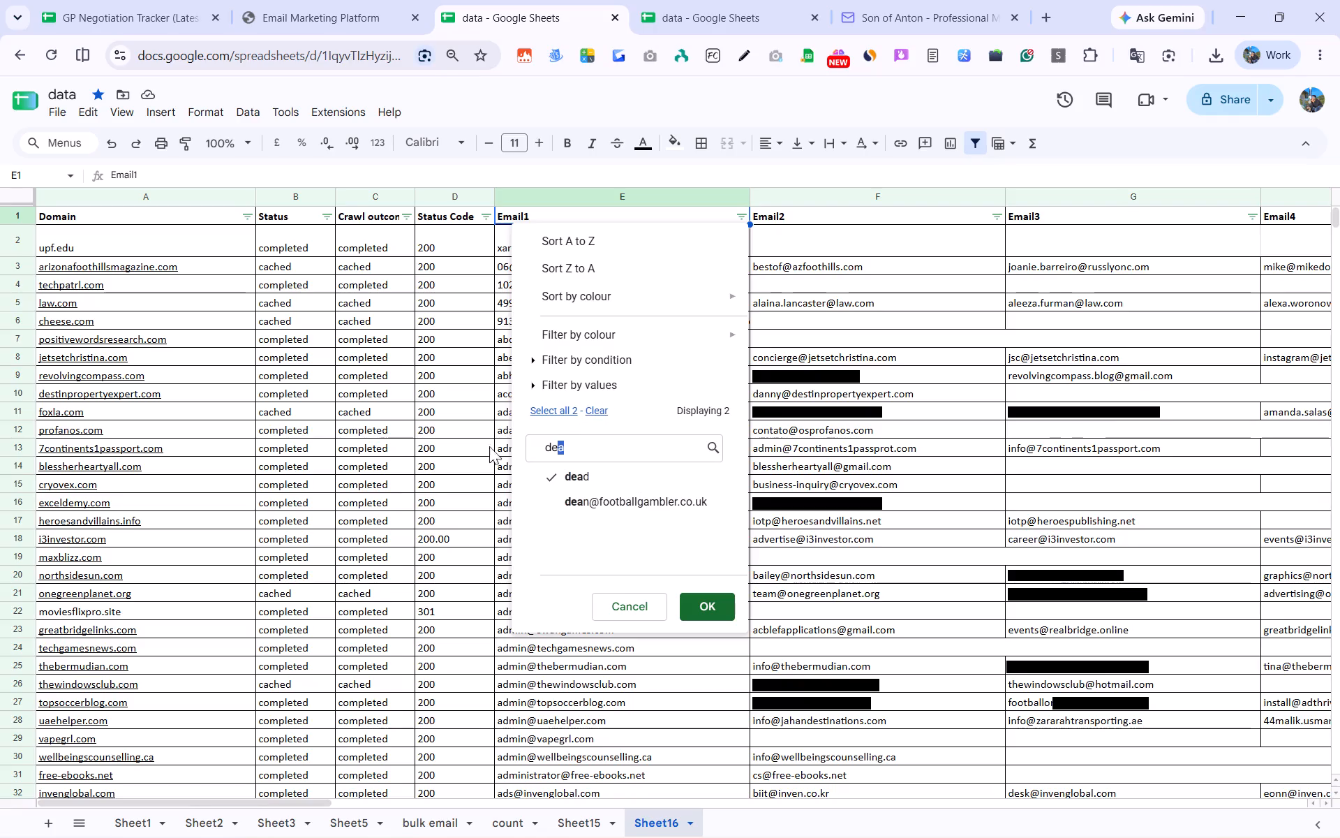
{"action": "key", "text": "n"}
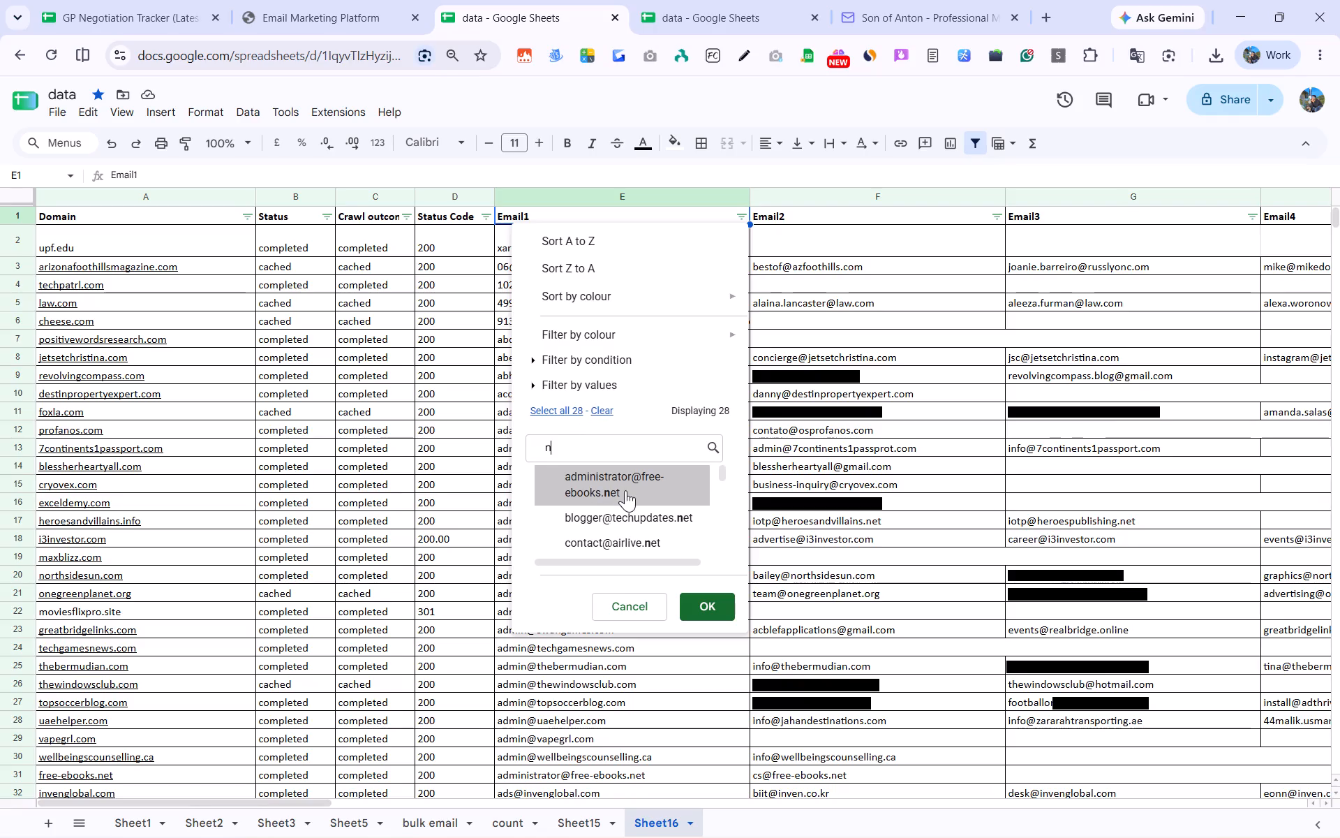
{"action": "key", "text": "o"}
{"action": "left_click", "coordinate": [644, 532]}
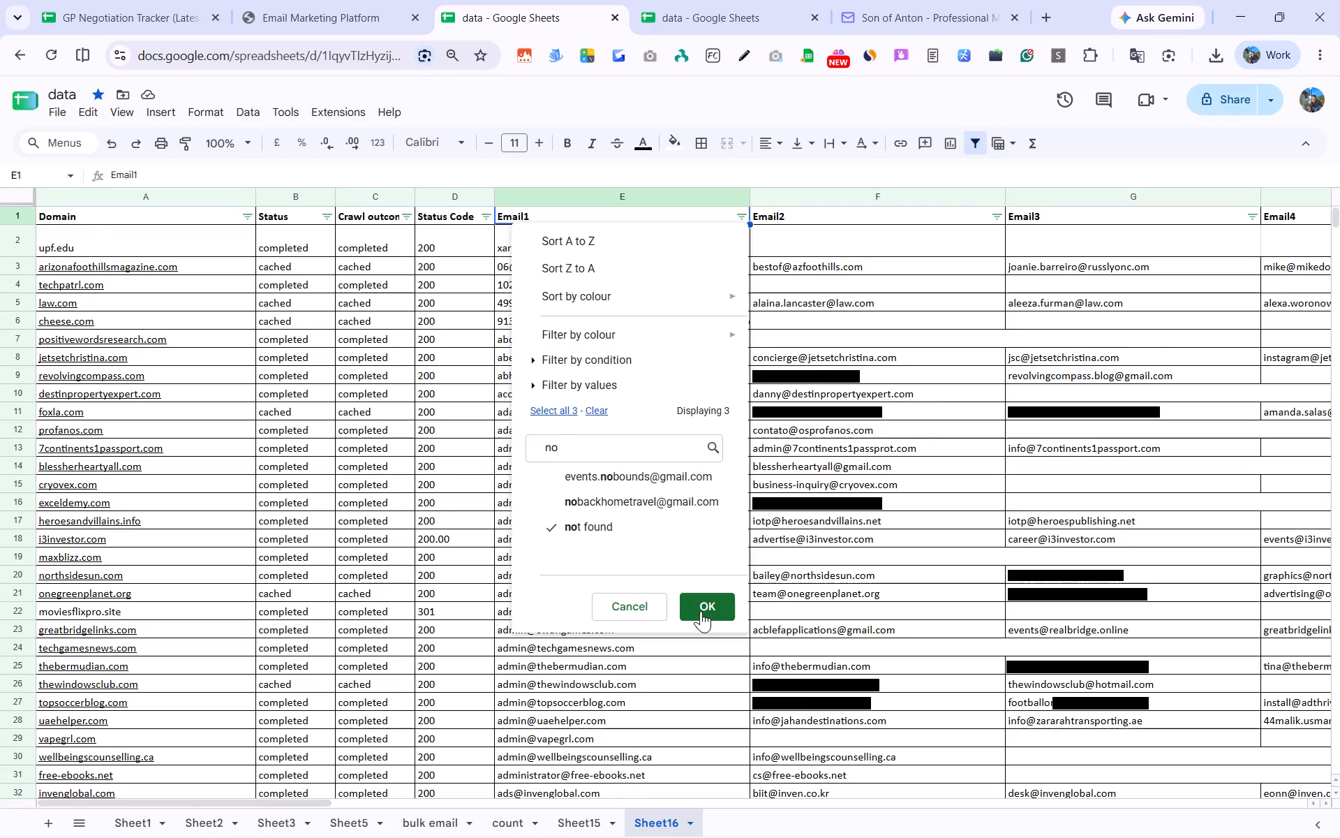
{"action": "left_click", "coordinate": [701, 611]}
{"action": "scroll", "coordinate": [668, 425], "scroll_direction": "up", "scroll_amount": 6}
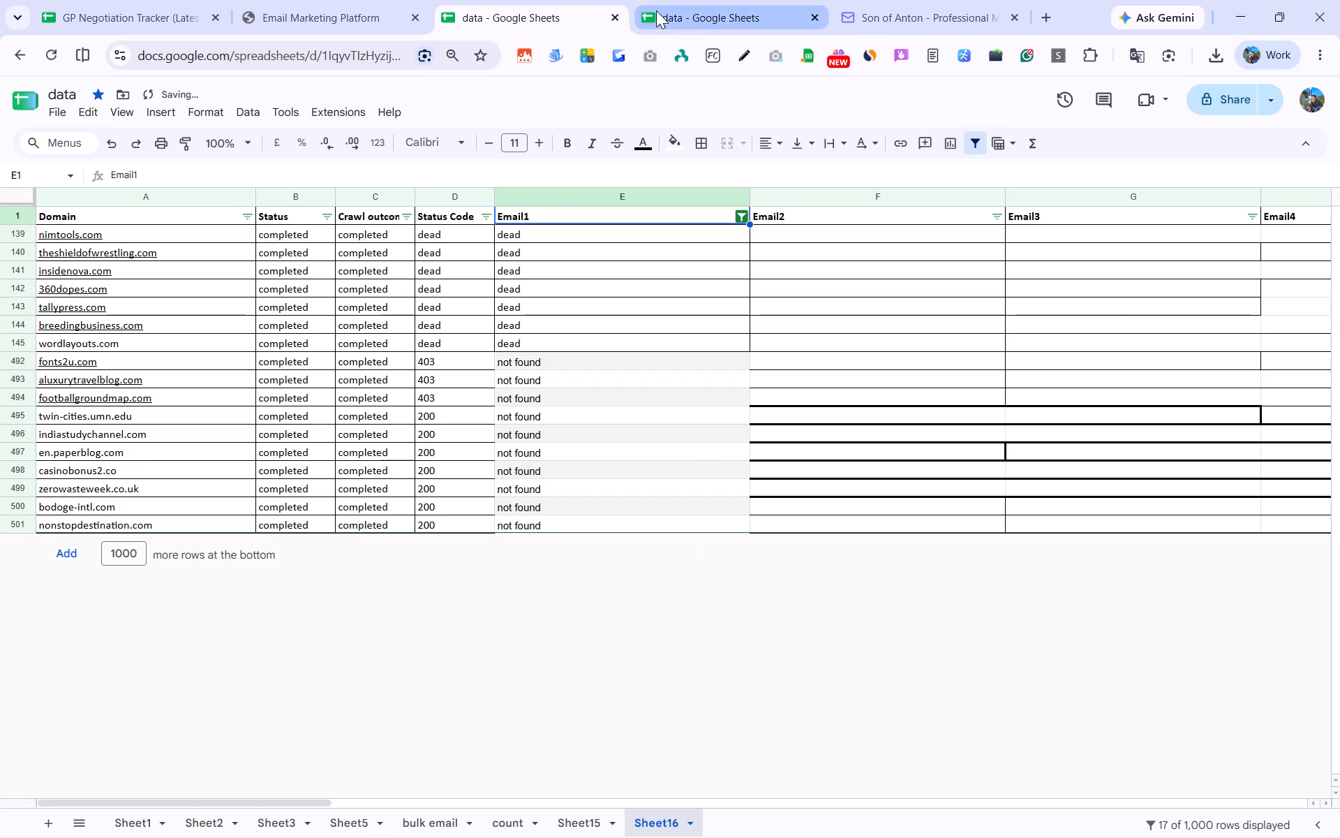
Place the GP Negotiation Tracker and the filtered data spreadsheet side by side in a split view.
{"action": "left_click_drag", "start_coordinate": [504, 8], "coordinate": [297, 17]}
{"action": "right_click", "coordinate": [183, 8]}
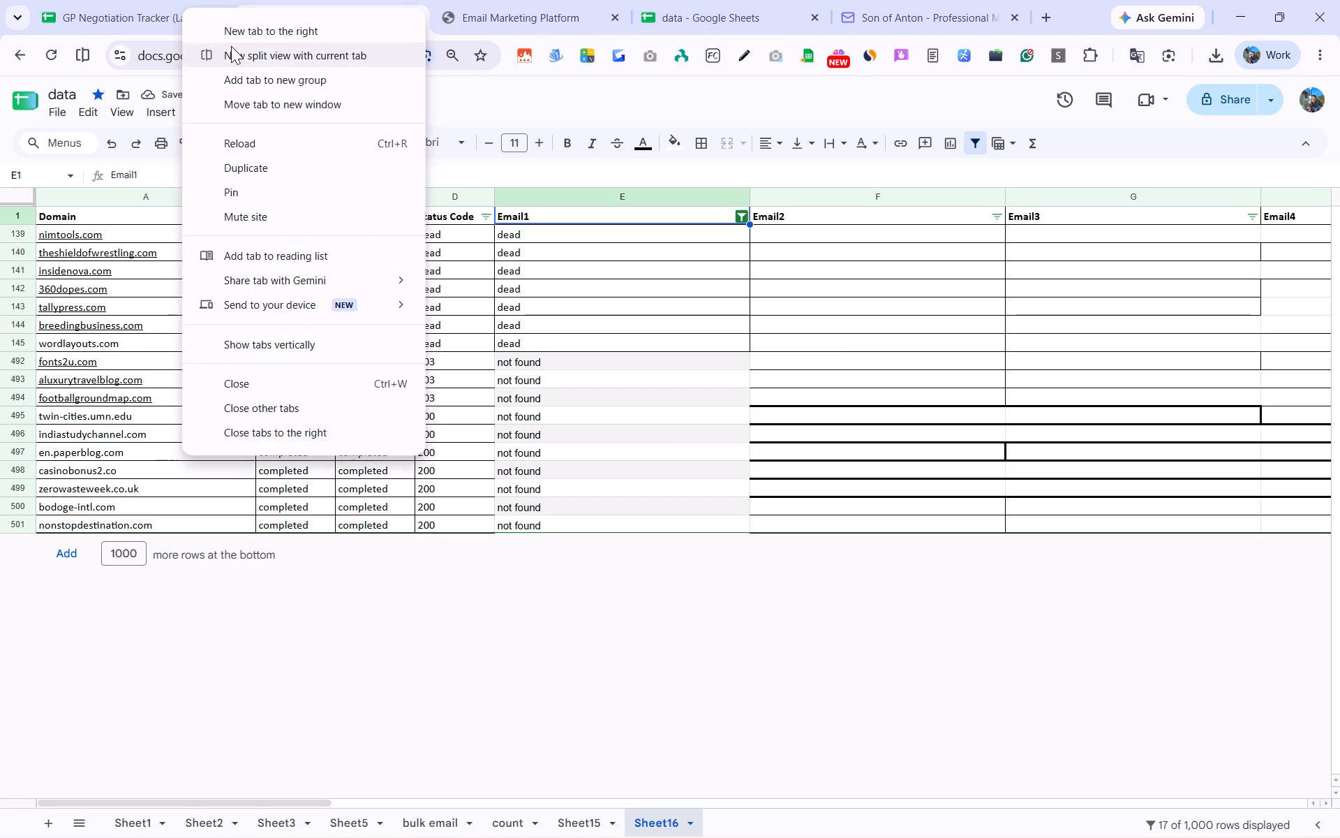
{"action": "left_click", "coordinate": [240, 54]}
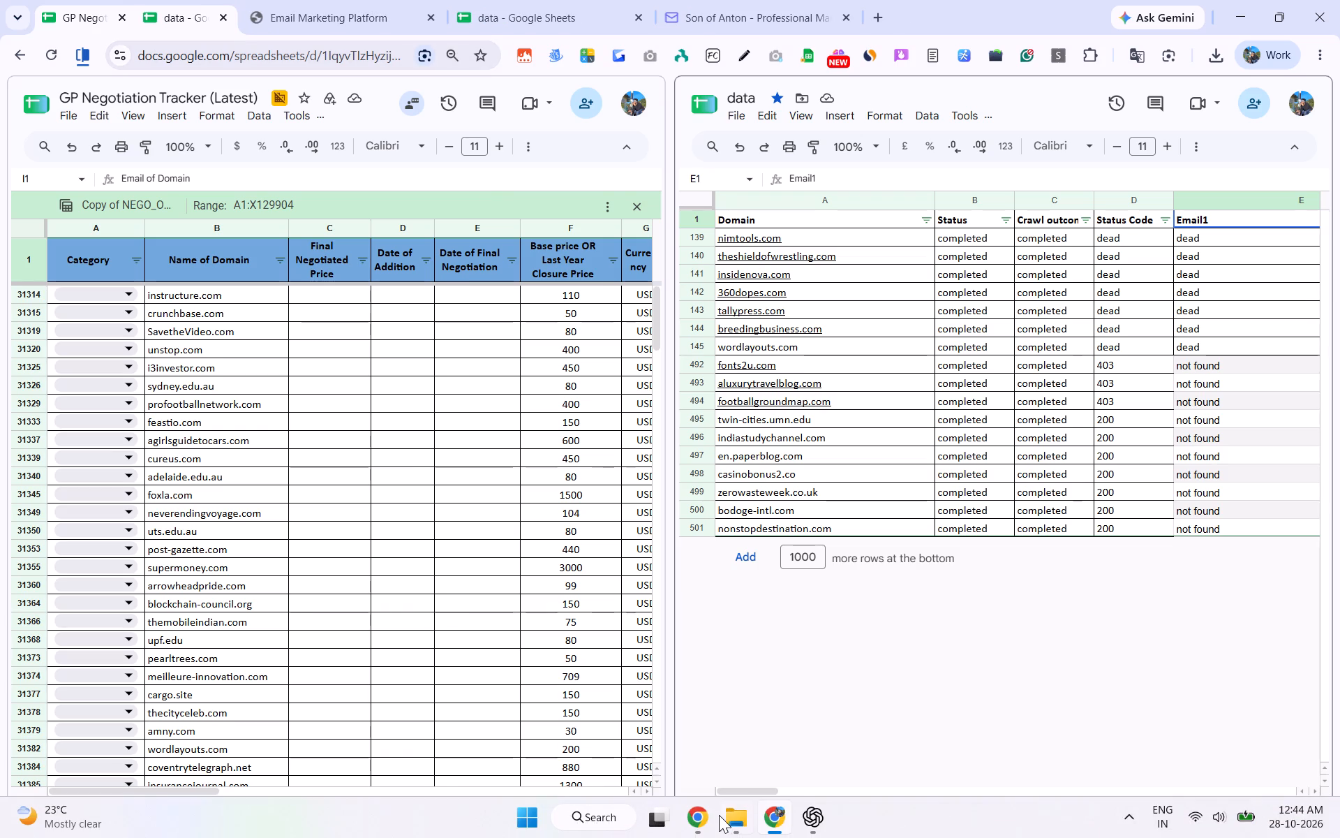
Close the open email-capture folder window in File Explorer.
{"action": "left_click", "coordinate": [804, 677]}
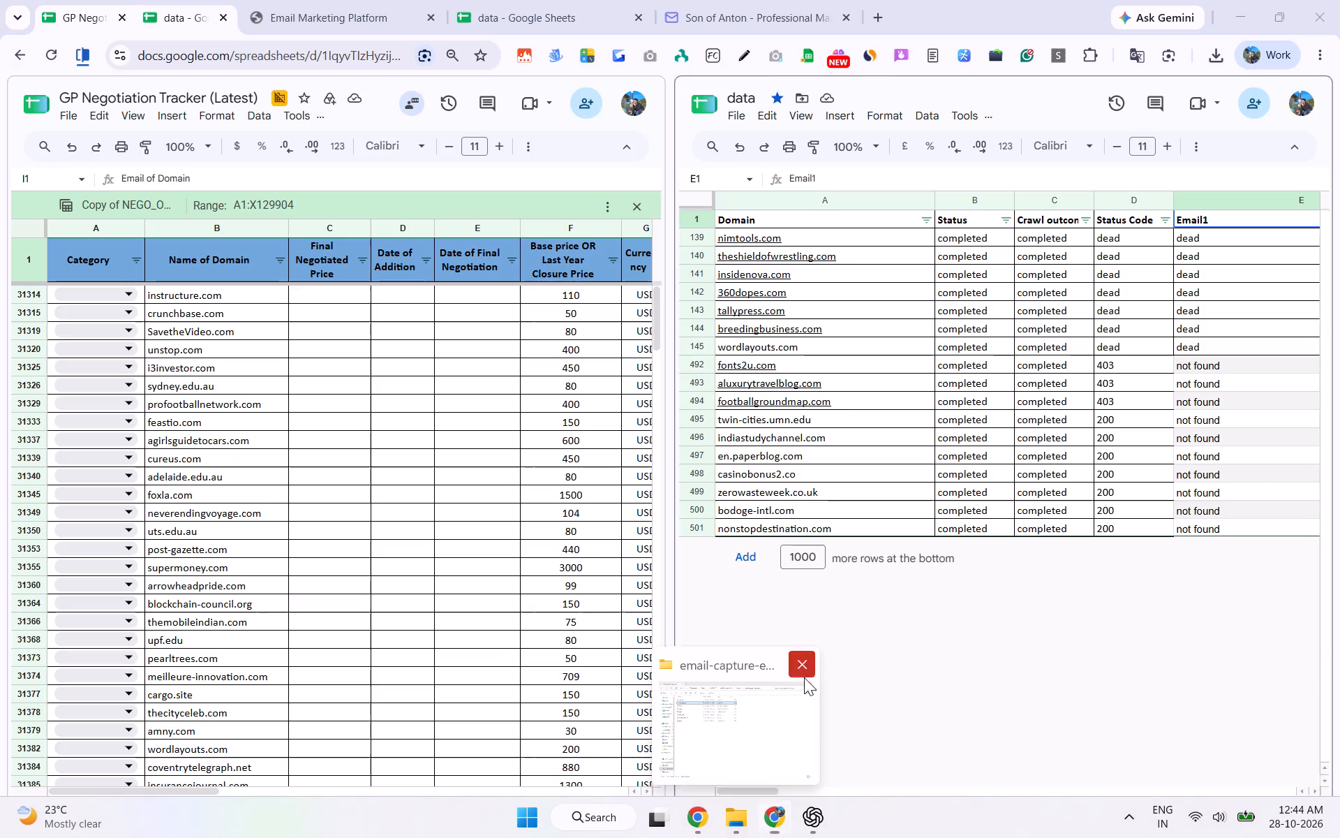
Switch to the YouTube window, start the "Best Of Gulzar" compilation, and close the spare empty tab.
{"action": "left_click", "coordinate": [704, 806]}
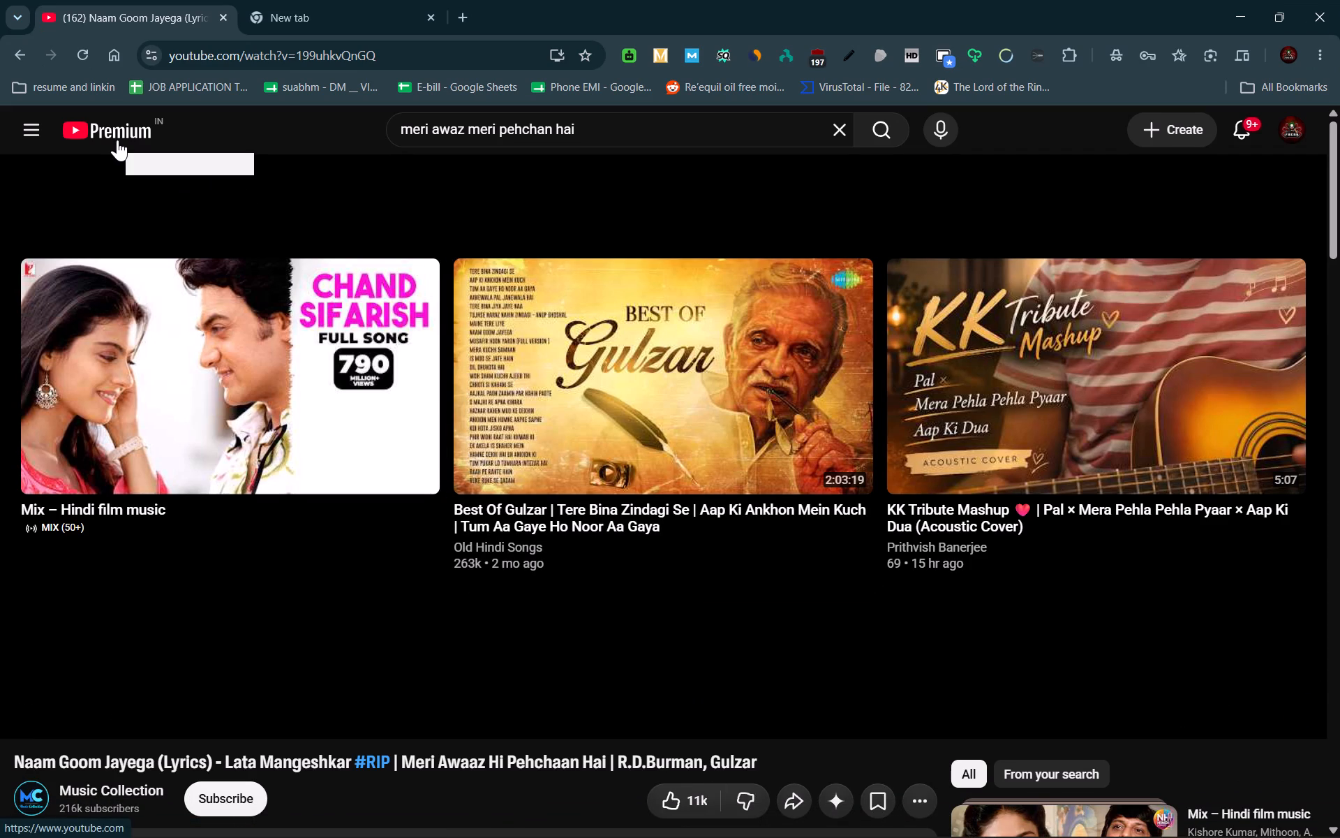
{"action": "scroll", "coordinate": [613, 412], "scroll_direction": "down", "scroll_amount": 3}
{"action": "scroll", "coordinate": [613, 412], "scroll_direction": "up", "scroll_amount": 3}
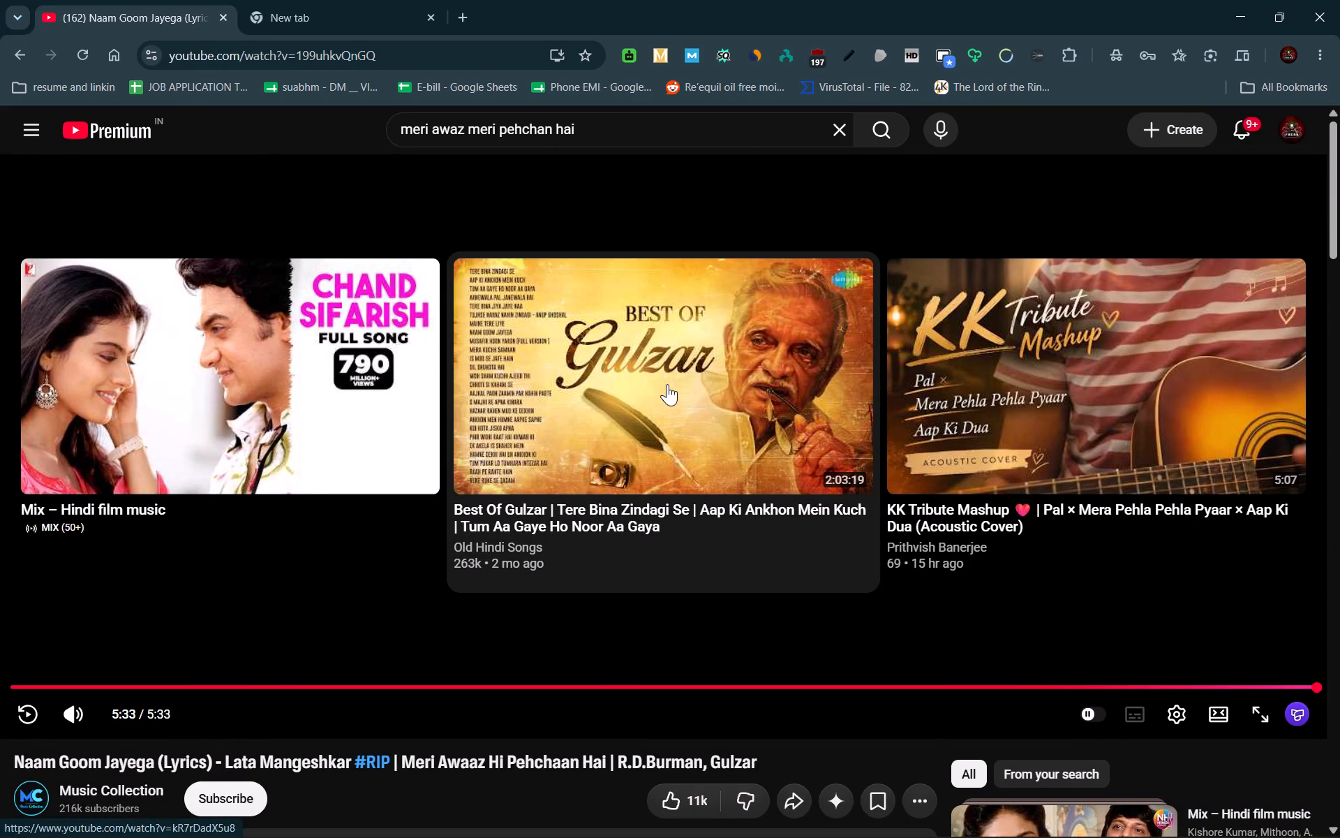
{"action": "left_click", "coordinate": [667, 384]}
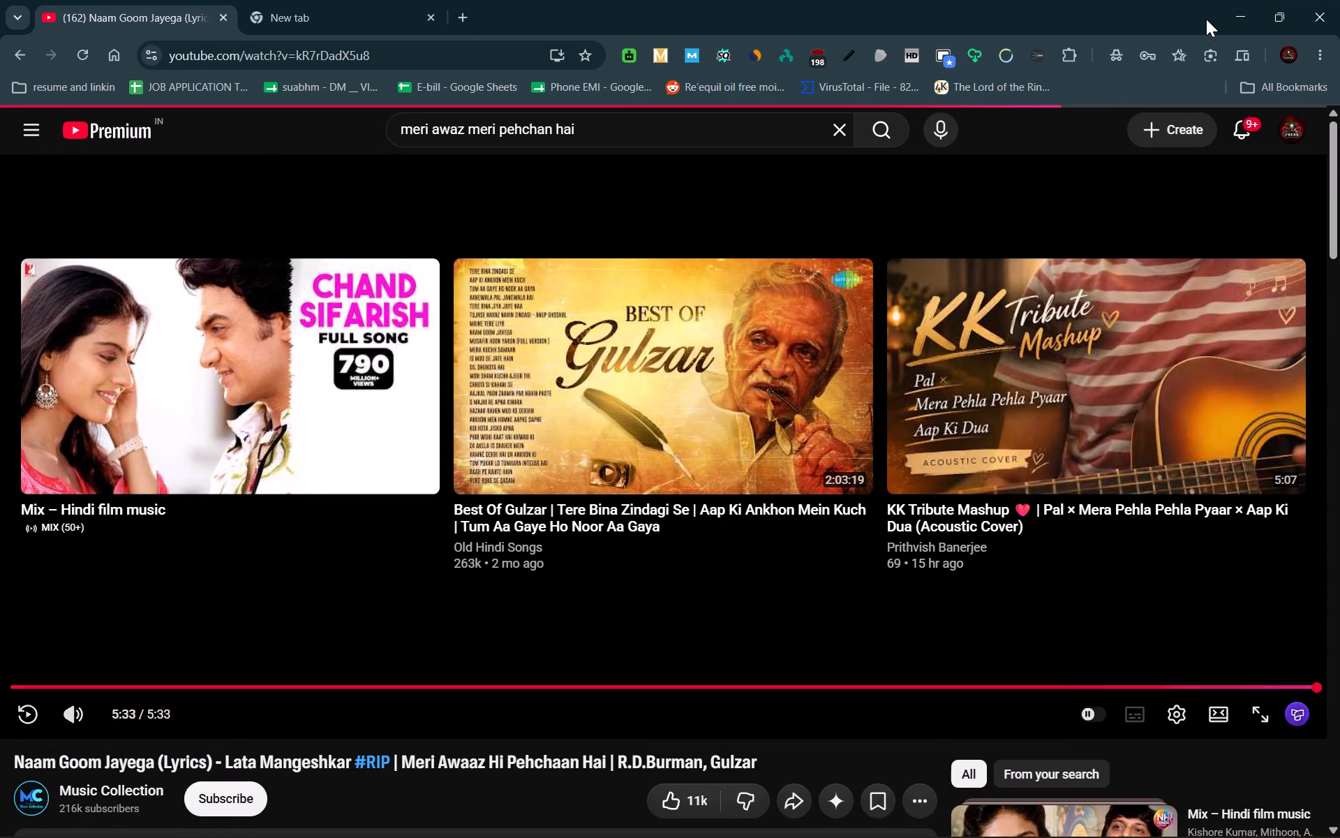
{"action": "left_click", "coordinate": [425, 18]}
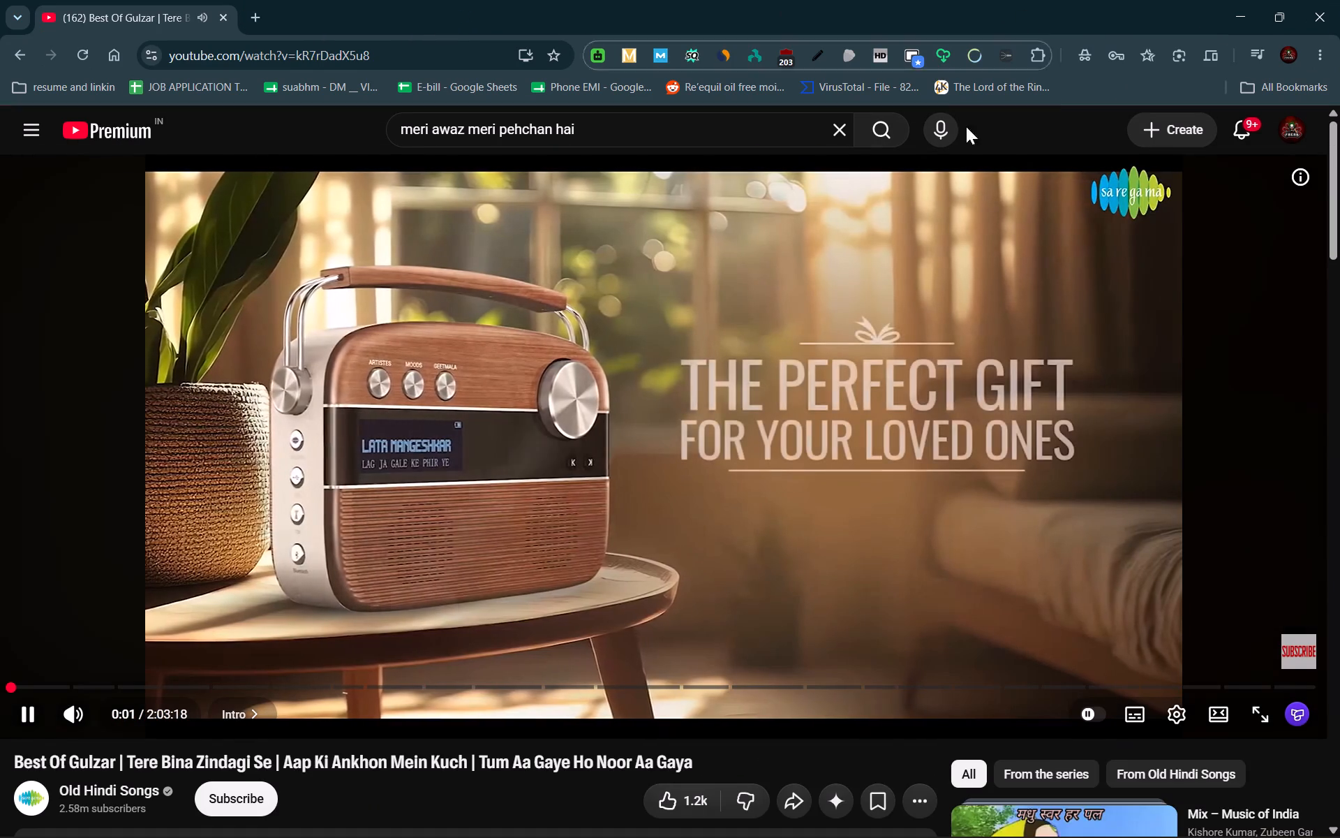
{"action": "key", "text": "Right"}
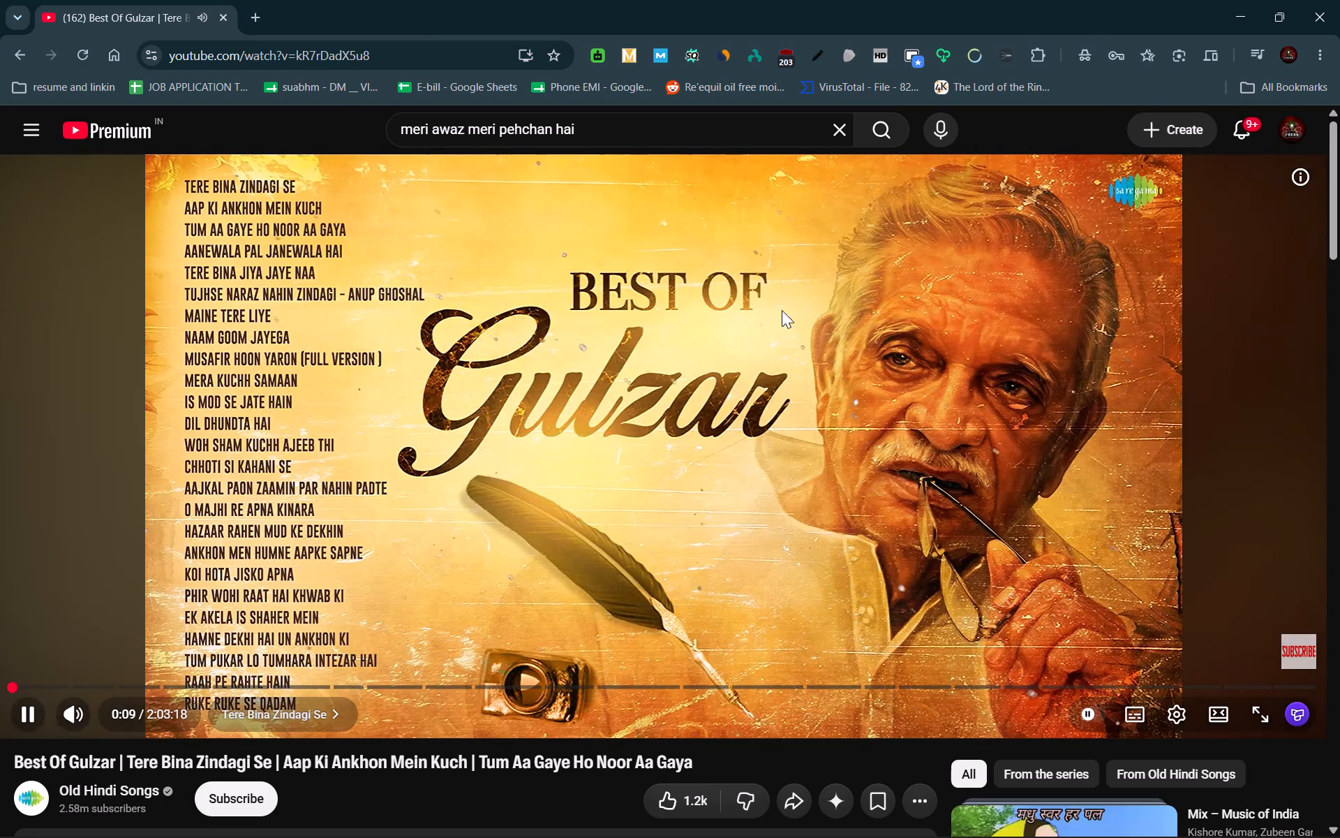
{"action": "left_click", "coordinate": [1244, 0]}
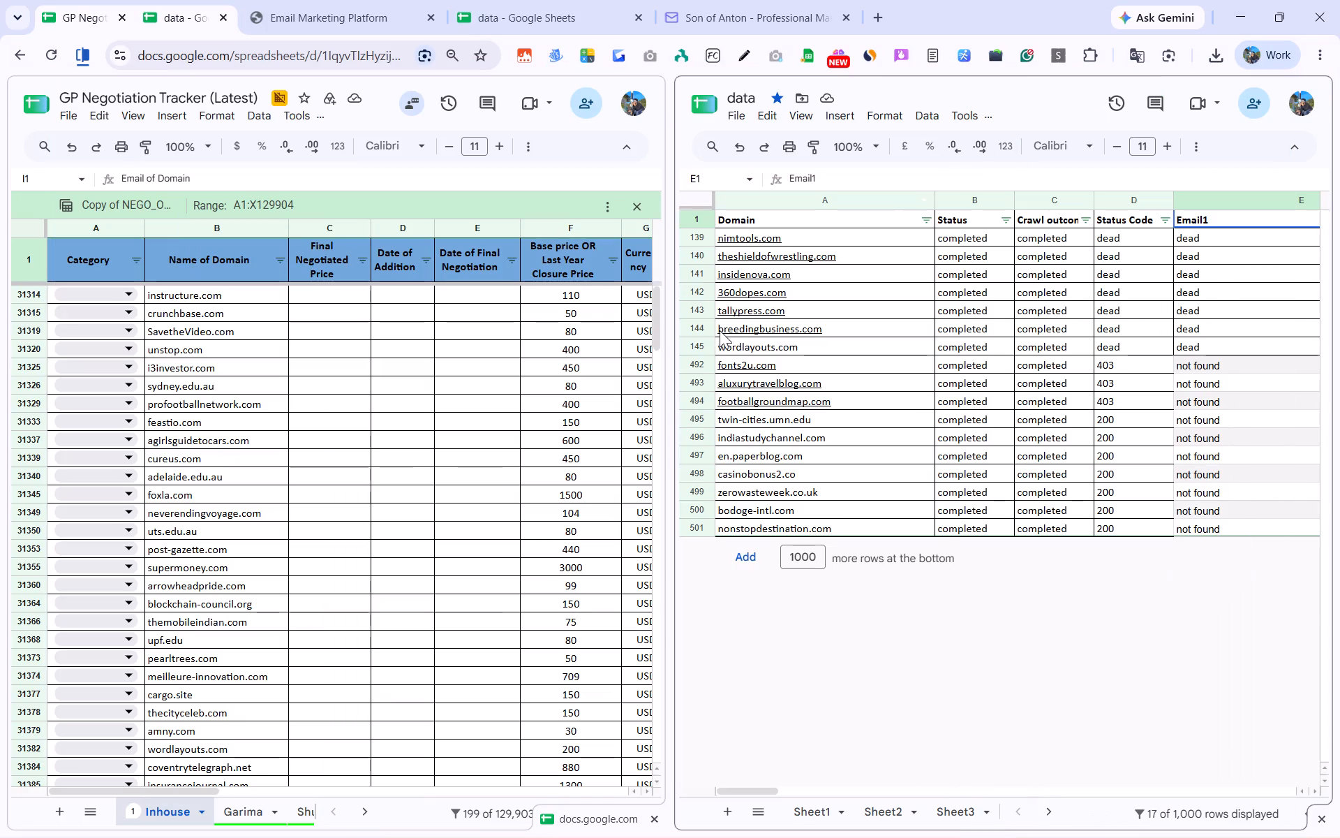
Find nimtools.com from the data sheet in the tracker's Inhouse sheet and fill its row with magenta.
{"action": "left_click", "coordinate": [794, 240]}
{"action": "key", "text": "ctrl+c"}
{"action": "left_click", "coordinate": [466, 382]}
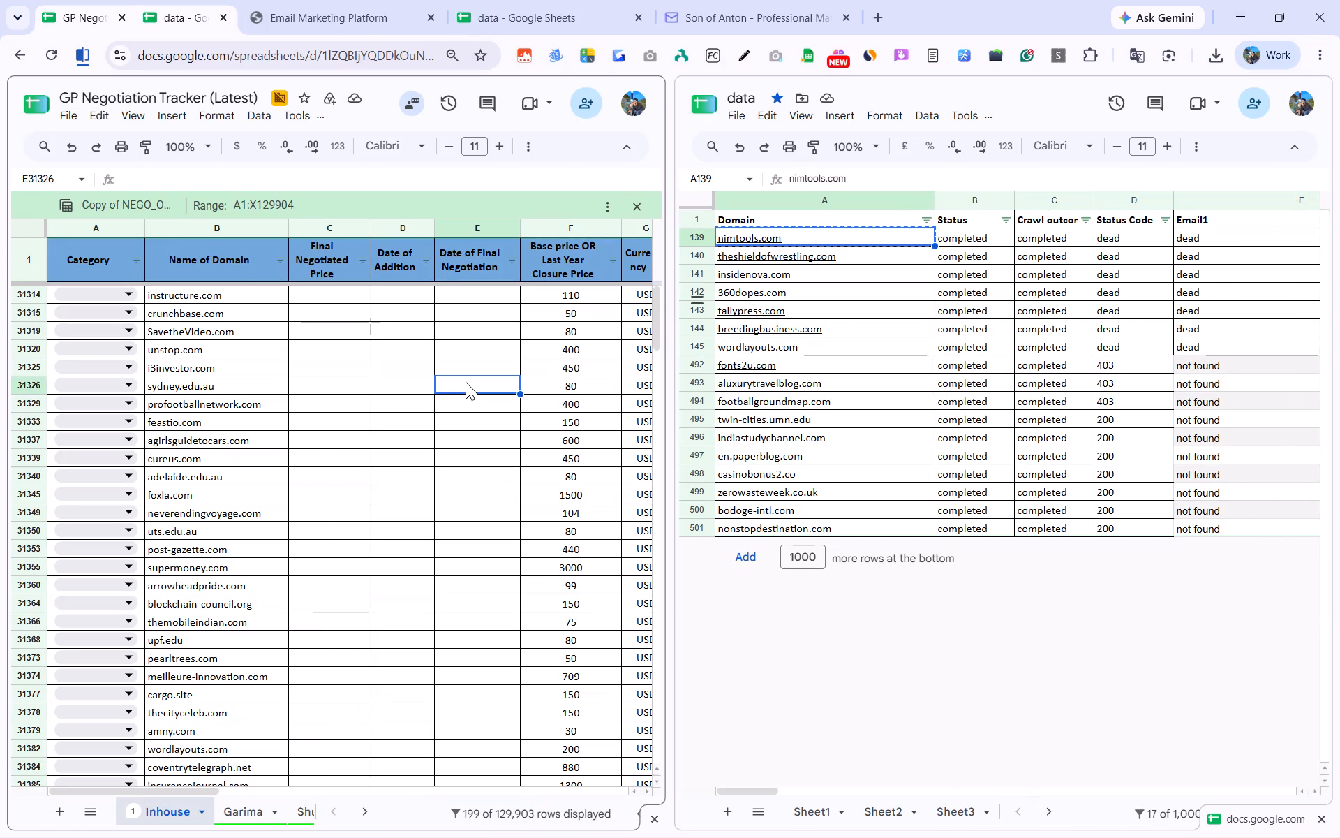
{"action": "key", "text": "ctrl+f"}
{"action": "key", "text": "ctrl+v"}
{"action": "scroll", "coordinate": [442, 418], "scroll_direction": "down", "scroll_amount": 4}
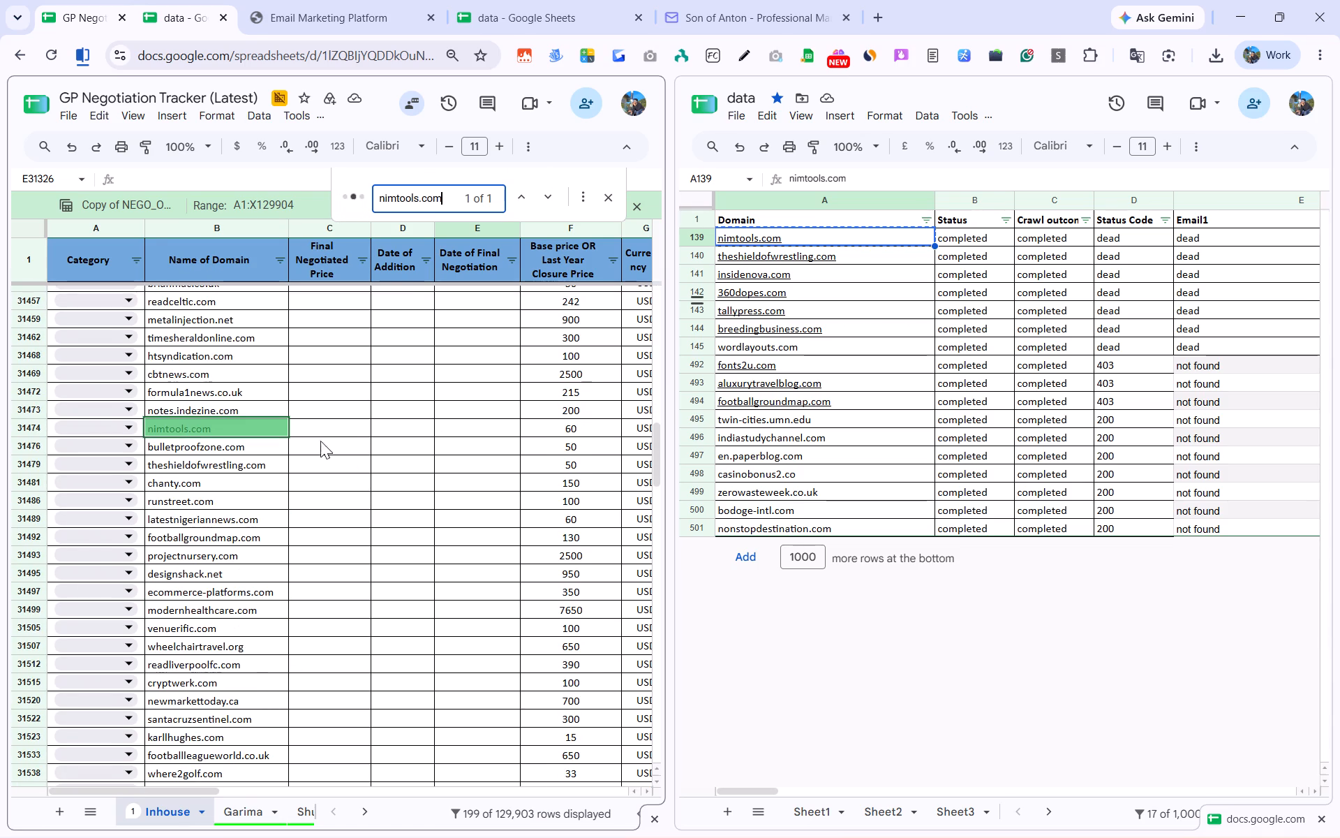
{"action": "left_click", "coordinate": [316, 434]}
{"action": "key", "text": "shift+space"}
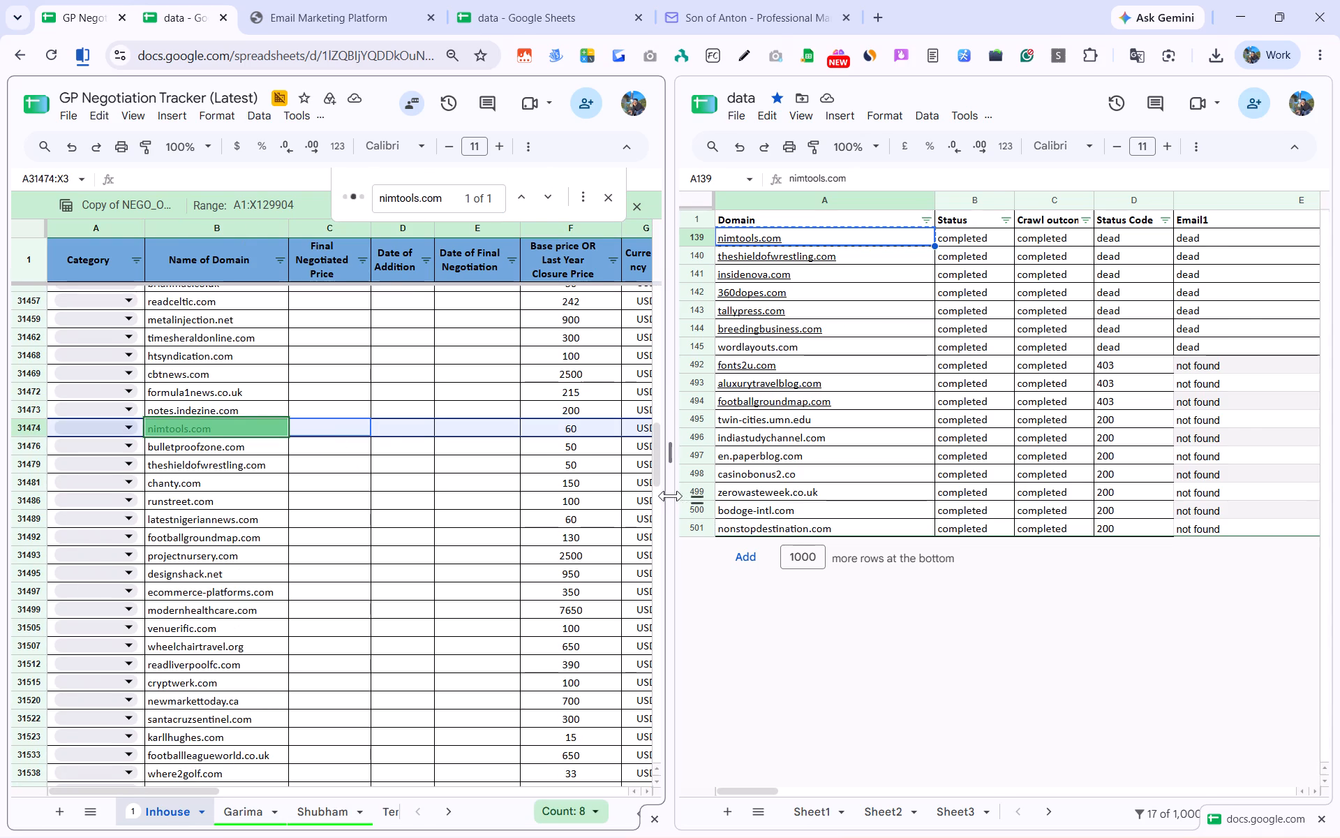
{"action": "left_click_drag", "start_coordinate": [671, 496], "coordinate": [878, 496]}
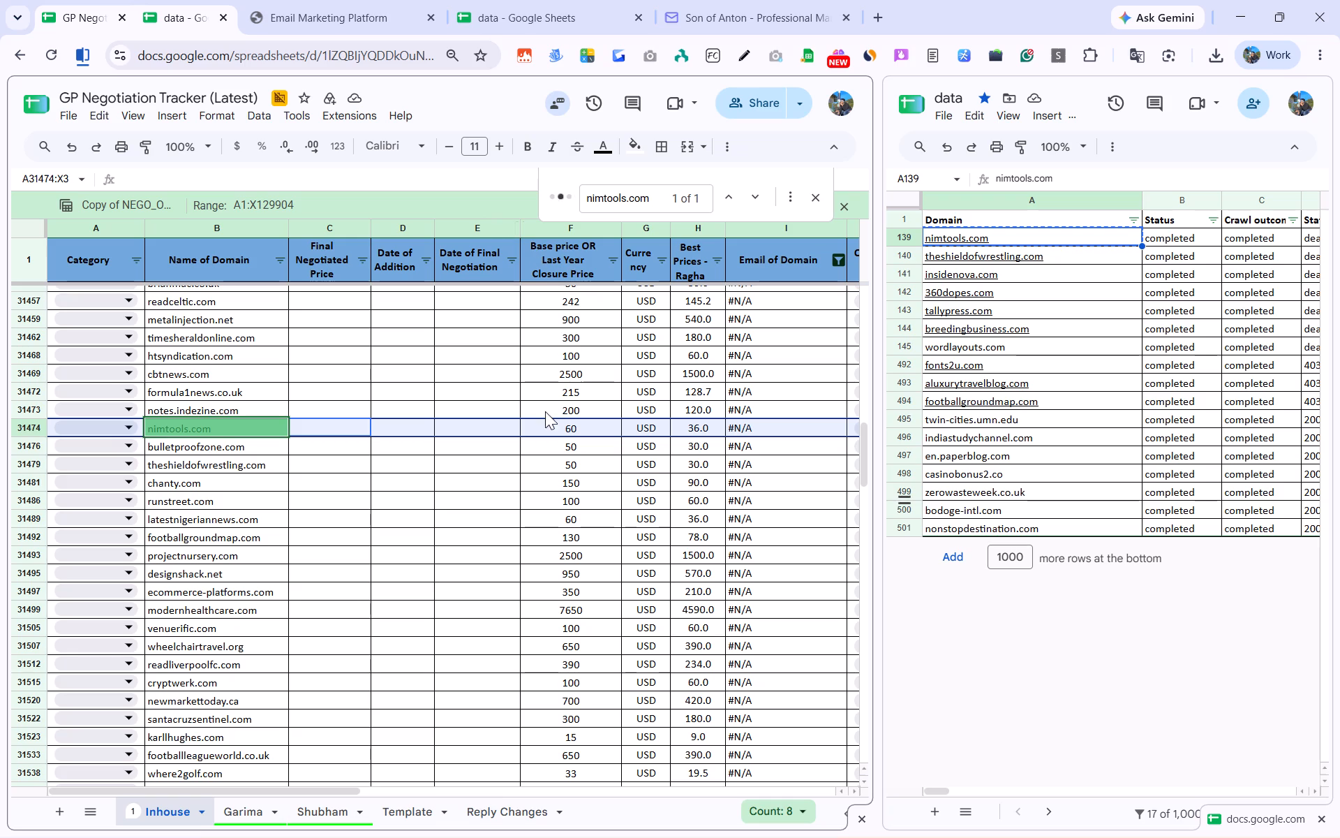
{"action": "left_click", "coordinate": [638, 145]}
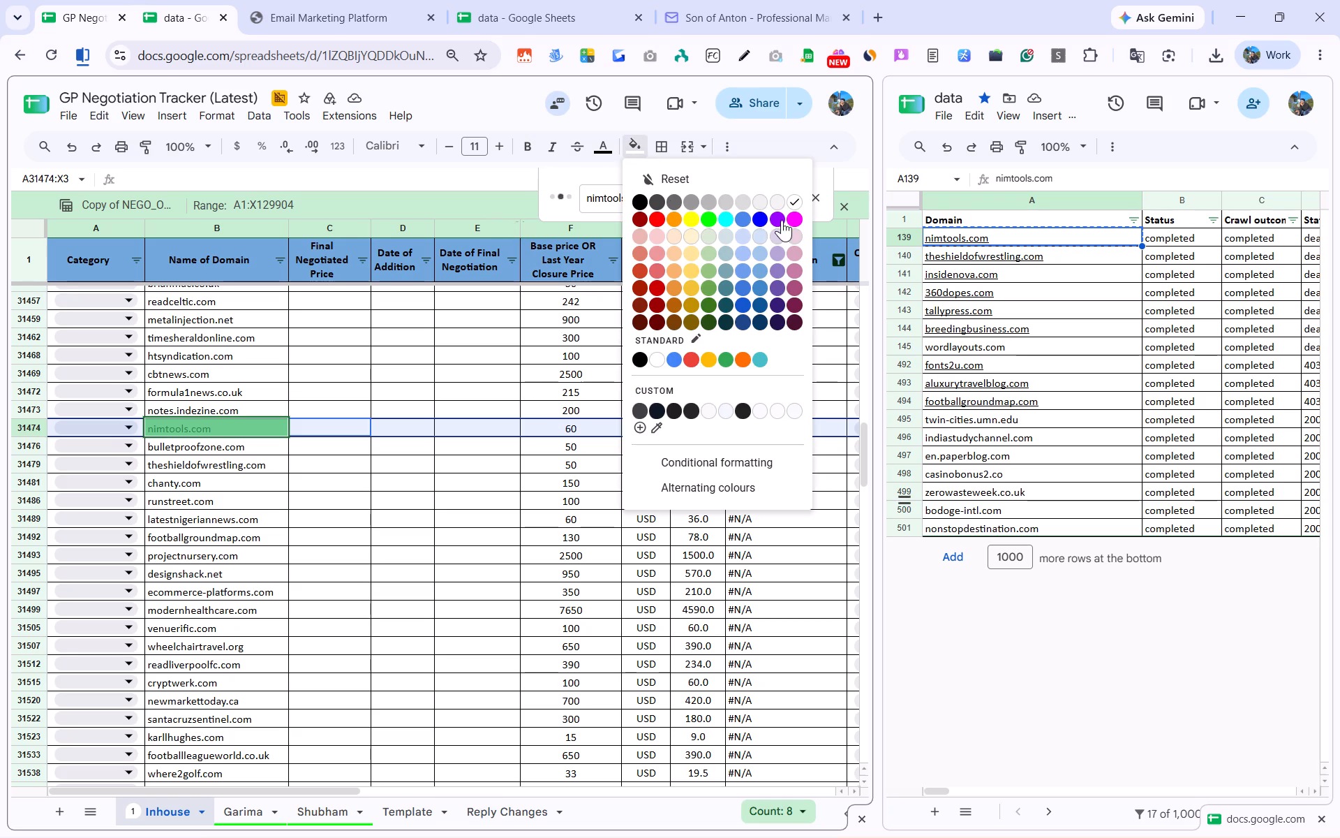
{"action": "left_click", "coordinate": [800, 220]}
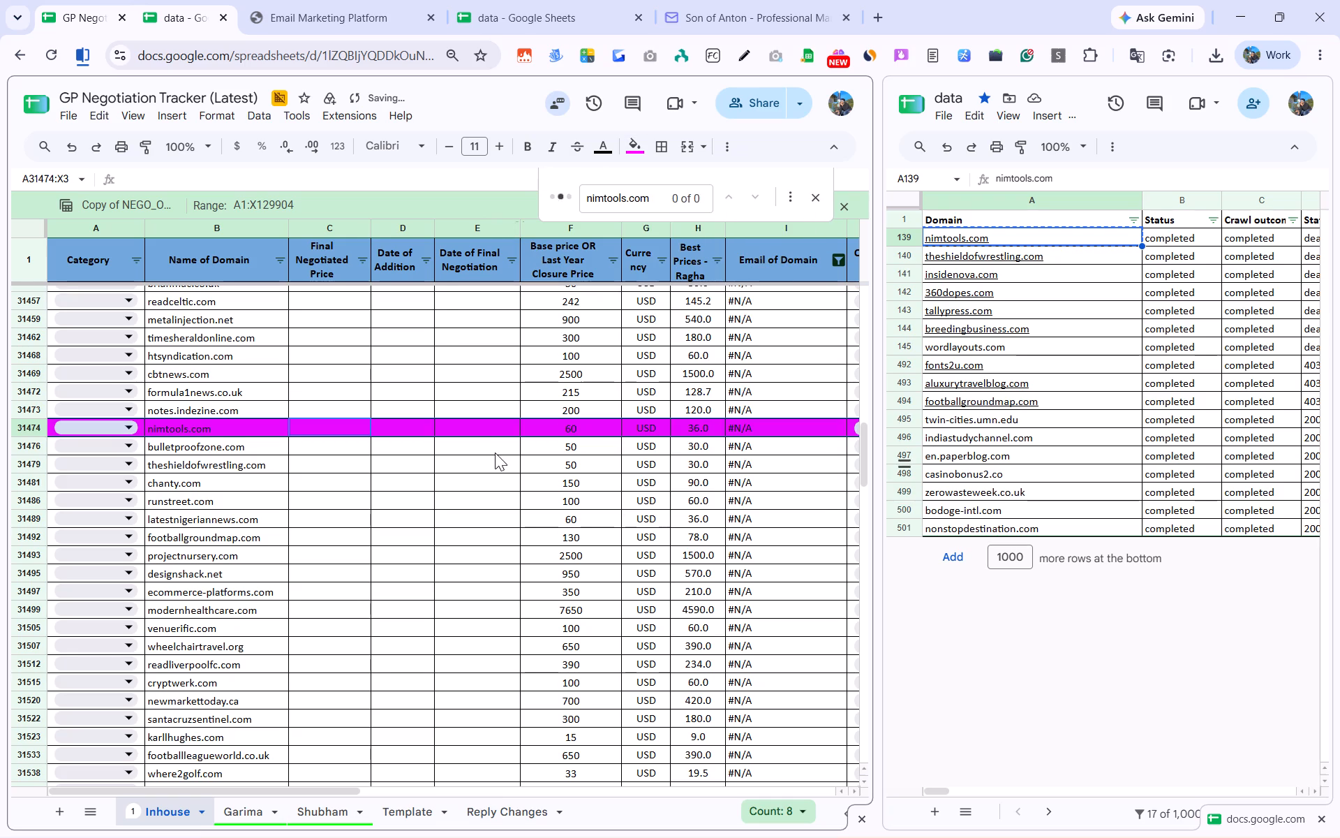
Enter 10/27/2026 as the Date of Final Negotiation for nimtools.com.
{"action": "left_click", "coordinate": [474, 425]}
{"action": "key", "text": "ctrl+semicolon"}
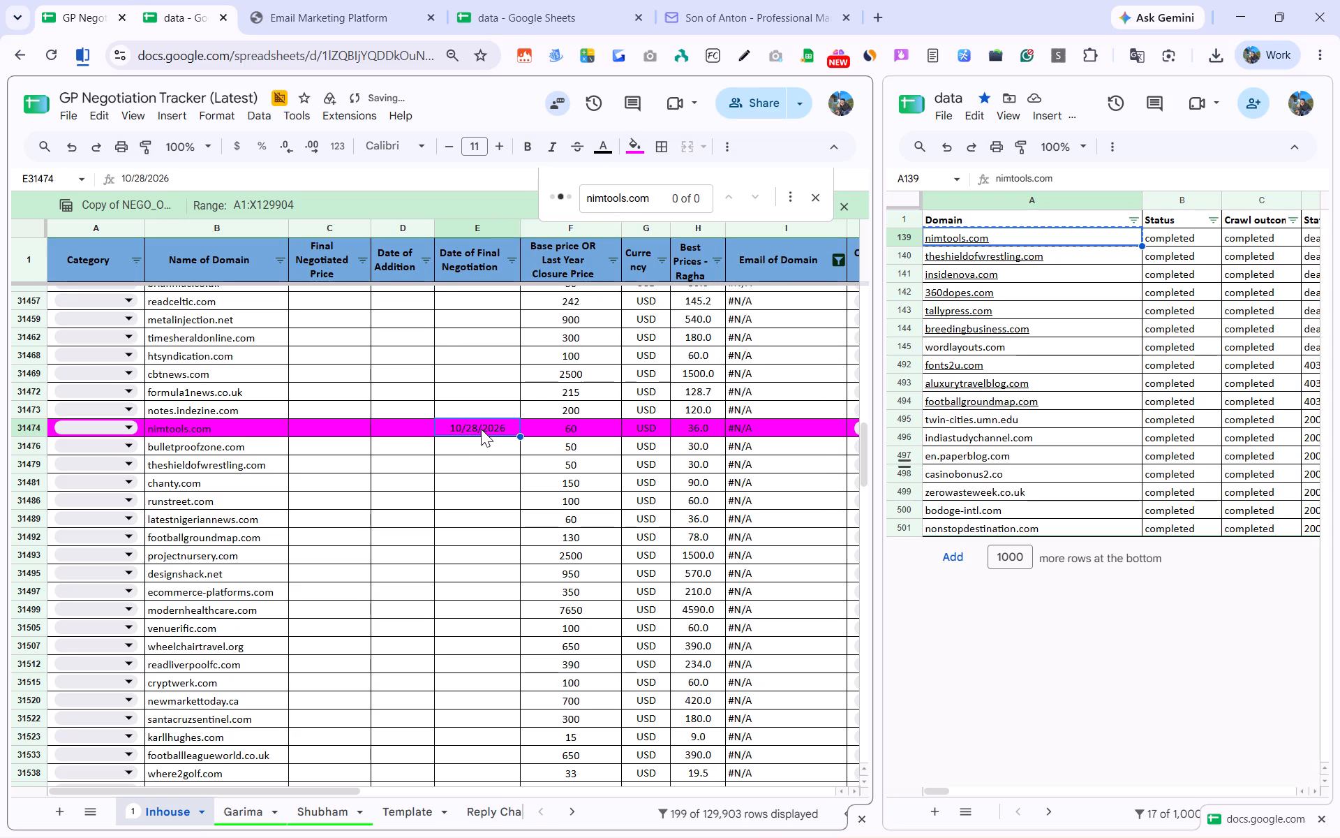
{"action": "double_click", "coordinate": [481, 429]}
{"action": "left_click", "coordinate": [433, 588]}
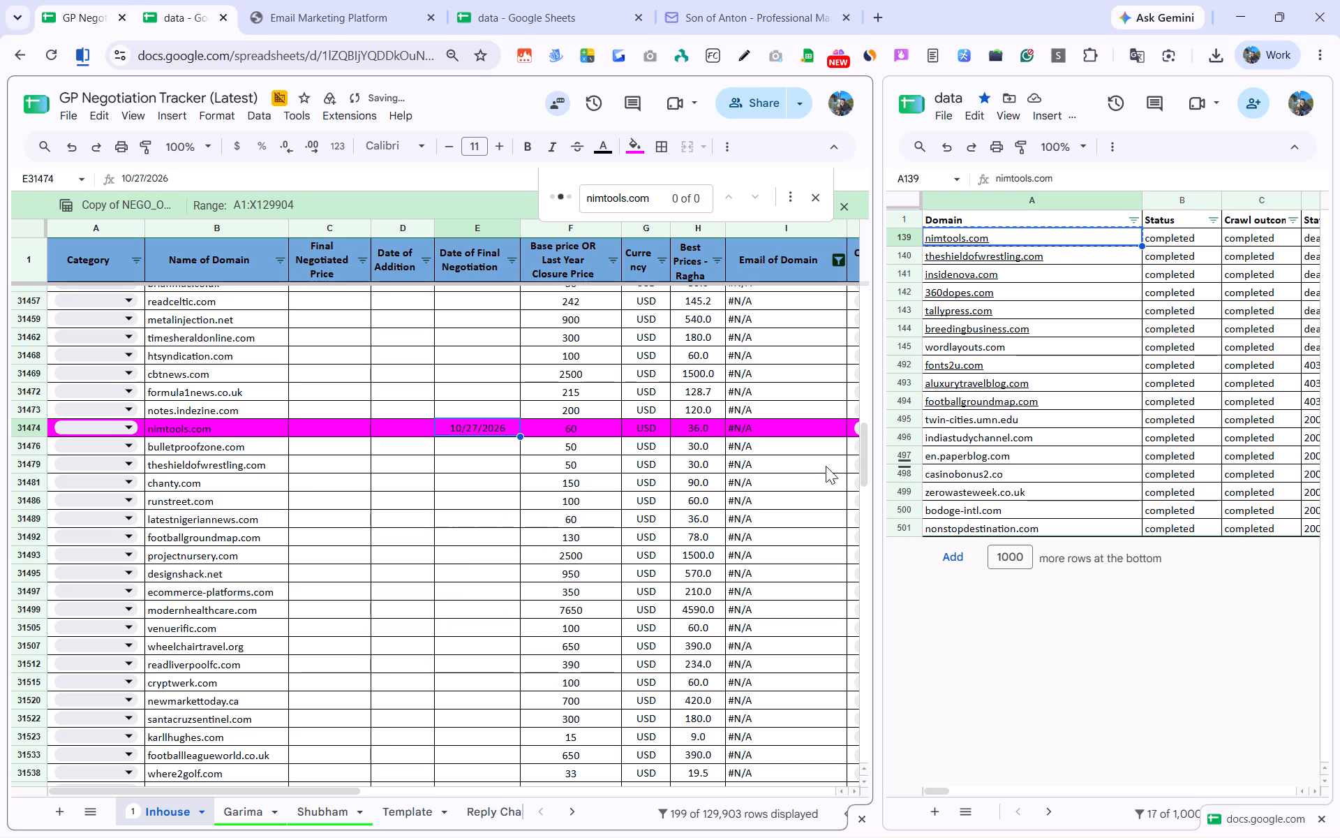
Find theshieldofwrestling.com from the data sheet in the tracker and fill its row with magenta.
{"action": "scroll", "coordinate": [1093, 261], "scroll_direction": "right", "scroll_amount": 1}
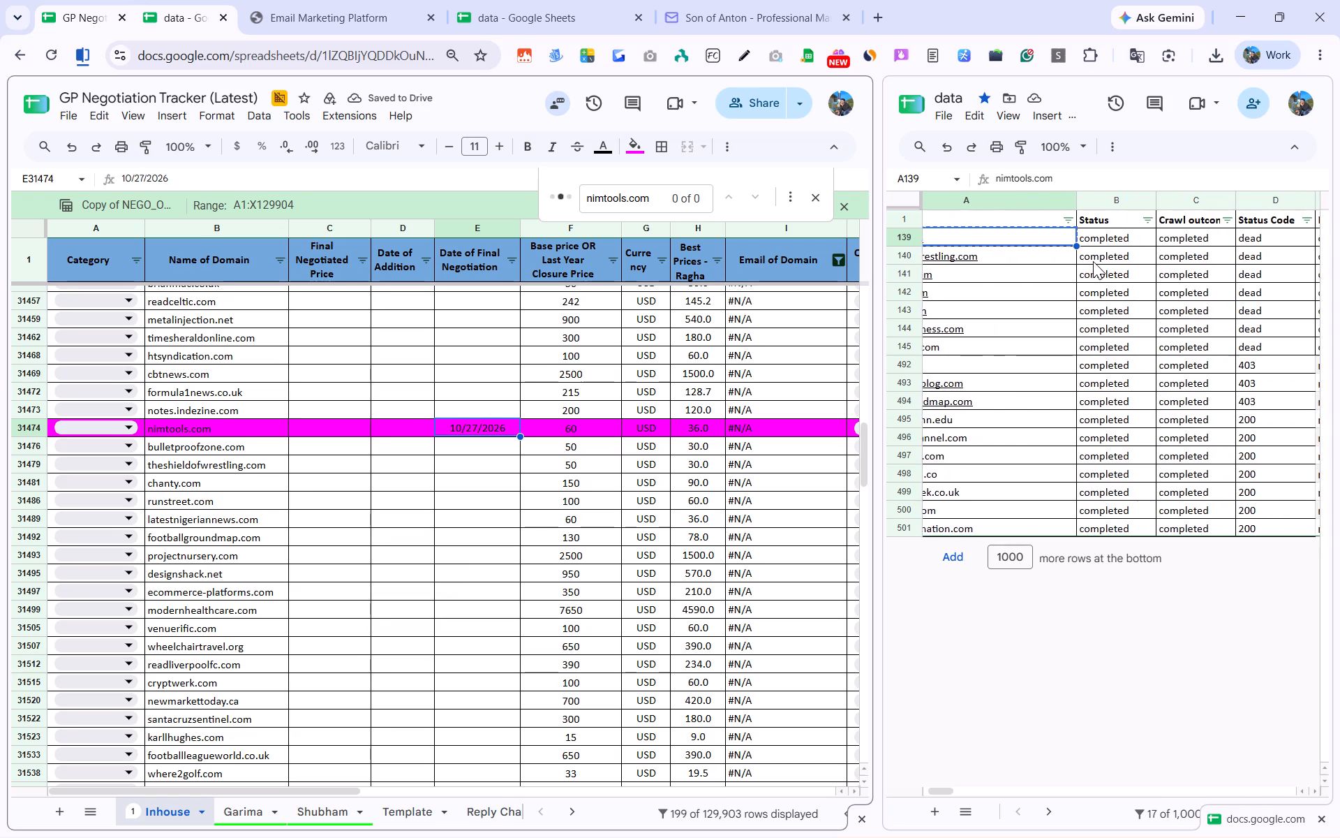
{"action": "scroll", "coordinate": [1093, 261], "scroll_direction": "right", "scroll_amount": 1}
{"action": "left_click", "coordinate": [1082, 261]}
{"action": "key", "text": "ctrl+c"}
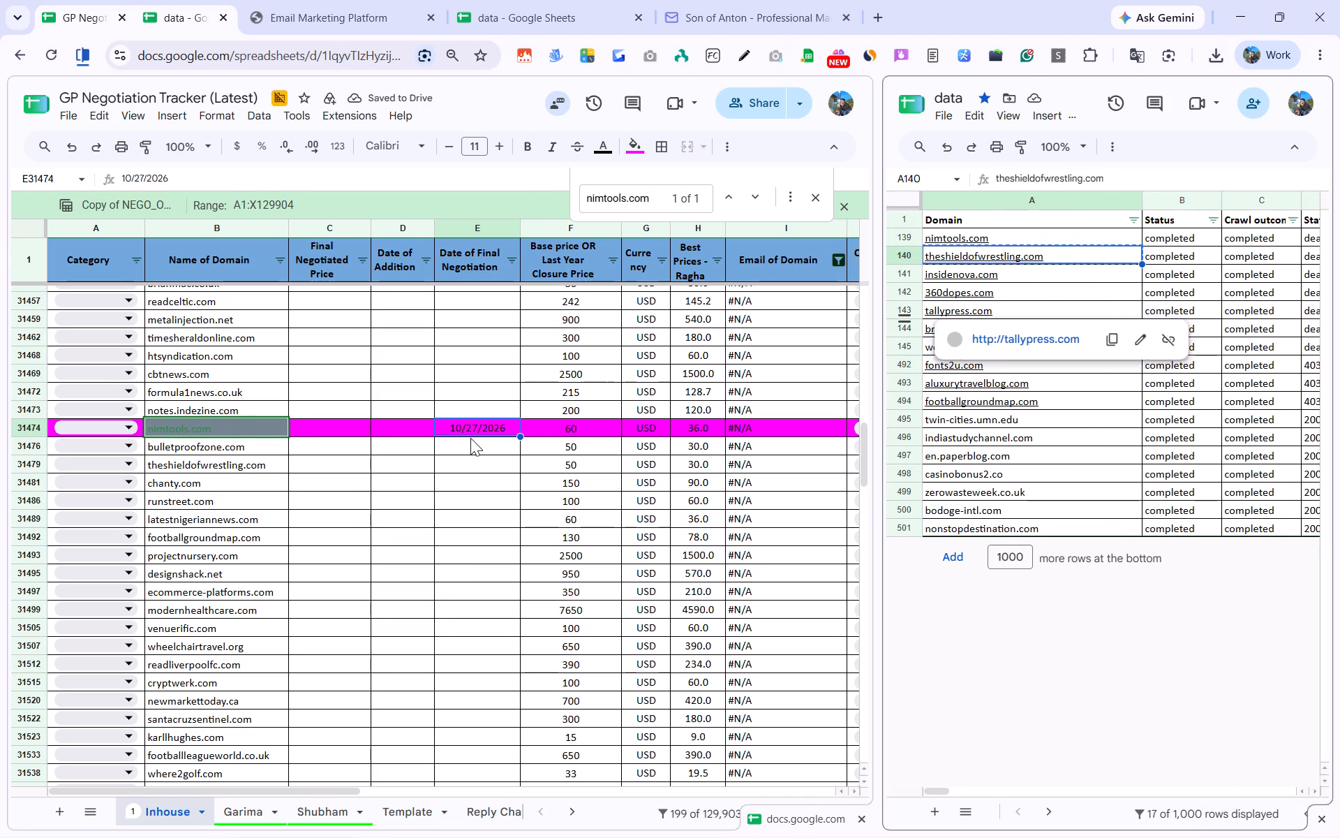
{"action": "left_click", "coordinate": [470, 438]}
{"action": "left_click", "coordinate": [471, 451]}
{"action": "key", "text": "ctrl+f"}
{"action": "key", "text": "ctrl+v"}
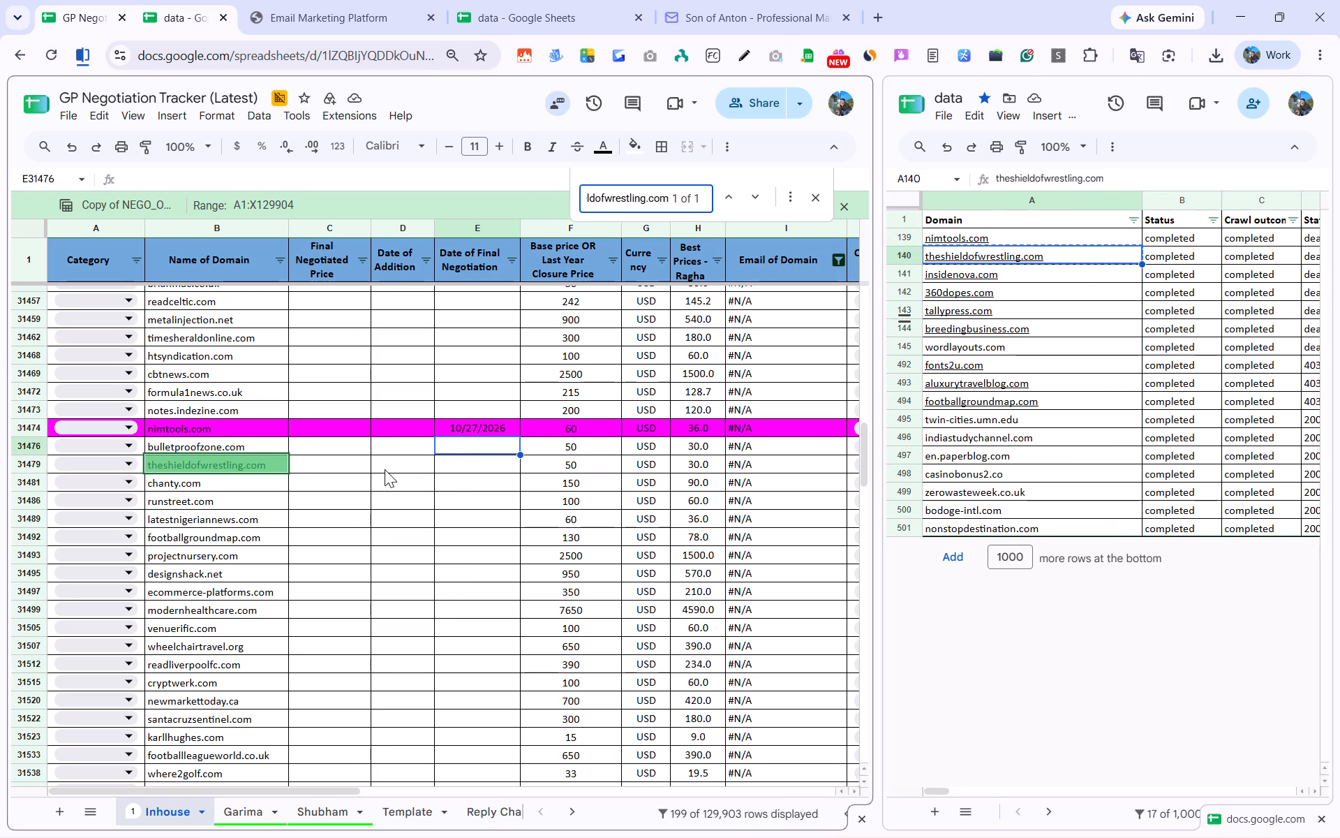
{"action": "left_click", "coordinate": [385, 469]}
{"action": "key", "text": "shift+space"}
{"action": "left_click", "coordinate": [630, 155]}
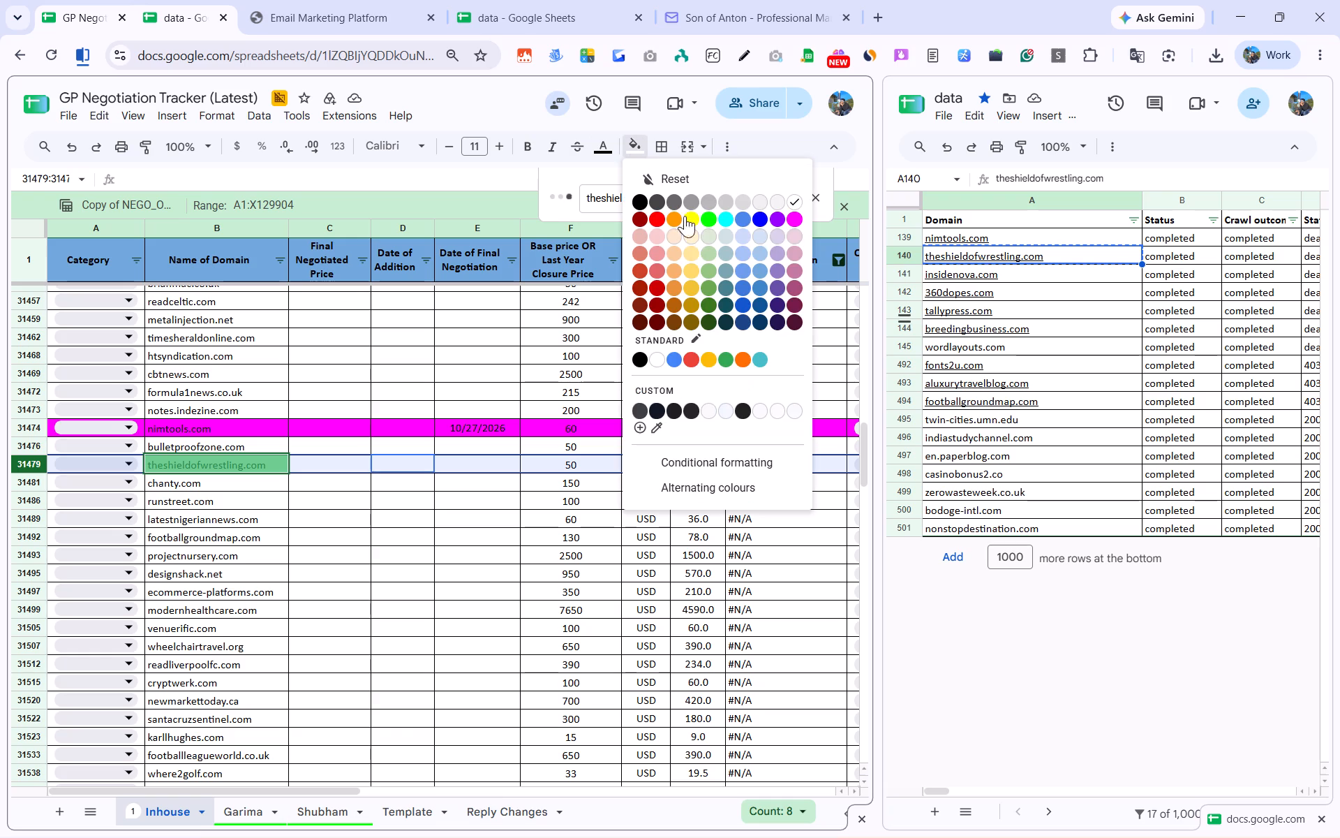
{"action": "left_click", "coordinate": [792, 224]}
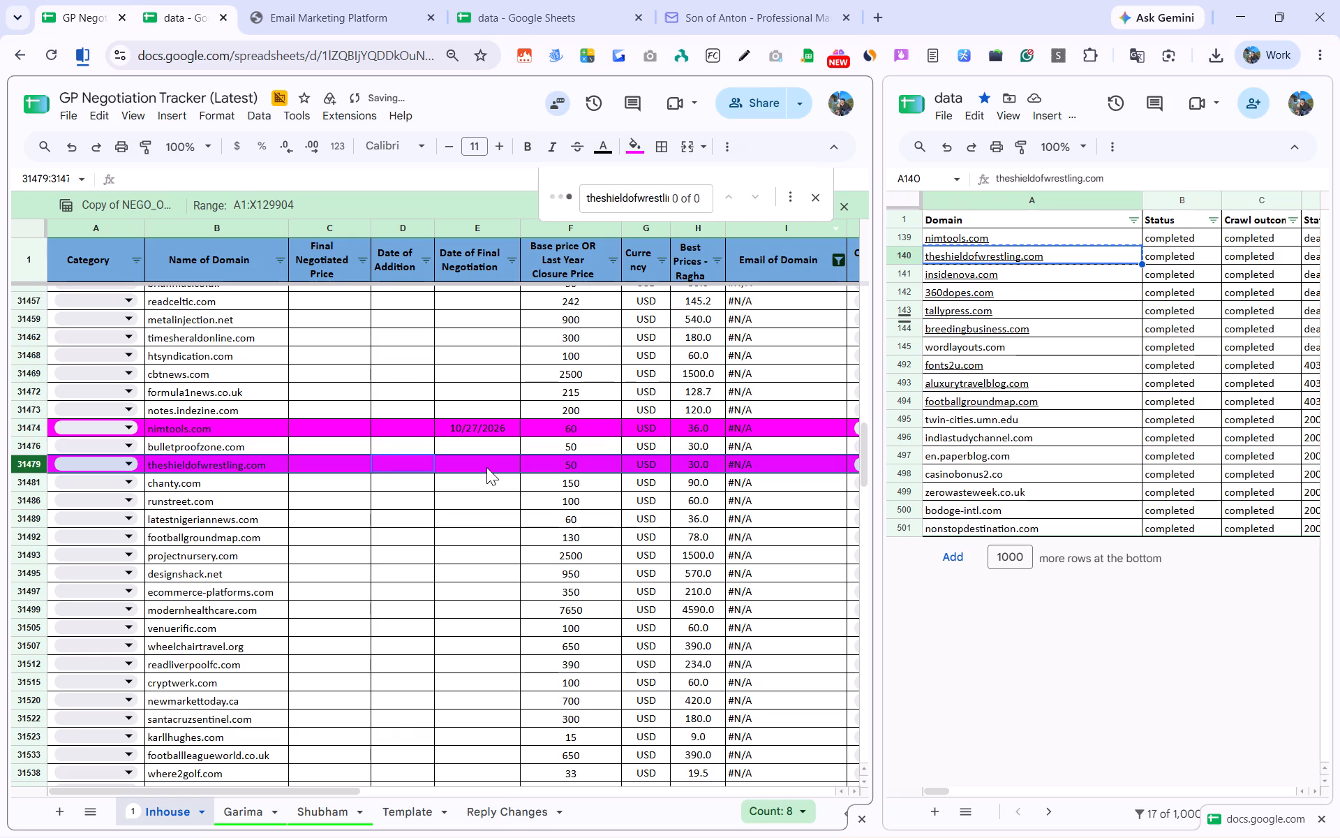
Copy the 10/27/2026 final negotiation date from the nimtools.com row to the theshieldofwrestling.com row.
{"action": "left_click", "coordinate": [486, 467]}
{"action": "left_click", "coordinate": [488, 418]}
{"action": "left_click", "coordinate": [493, 428]}
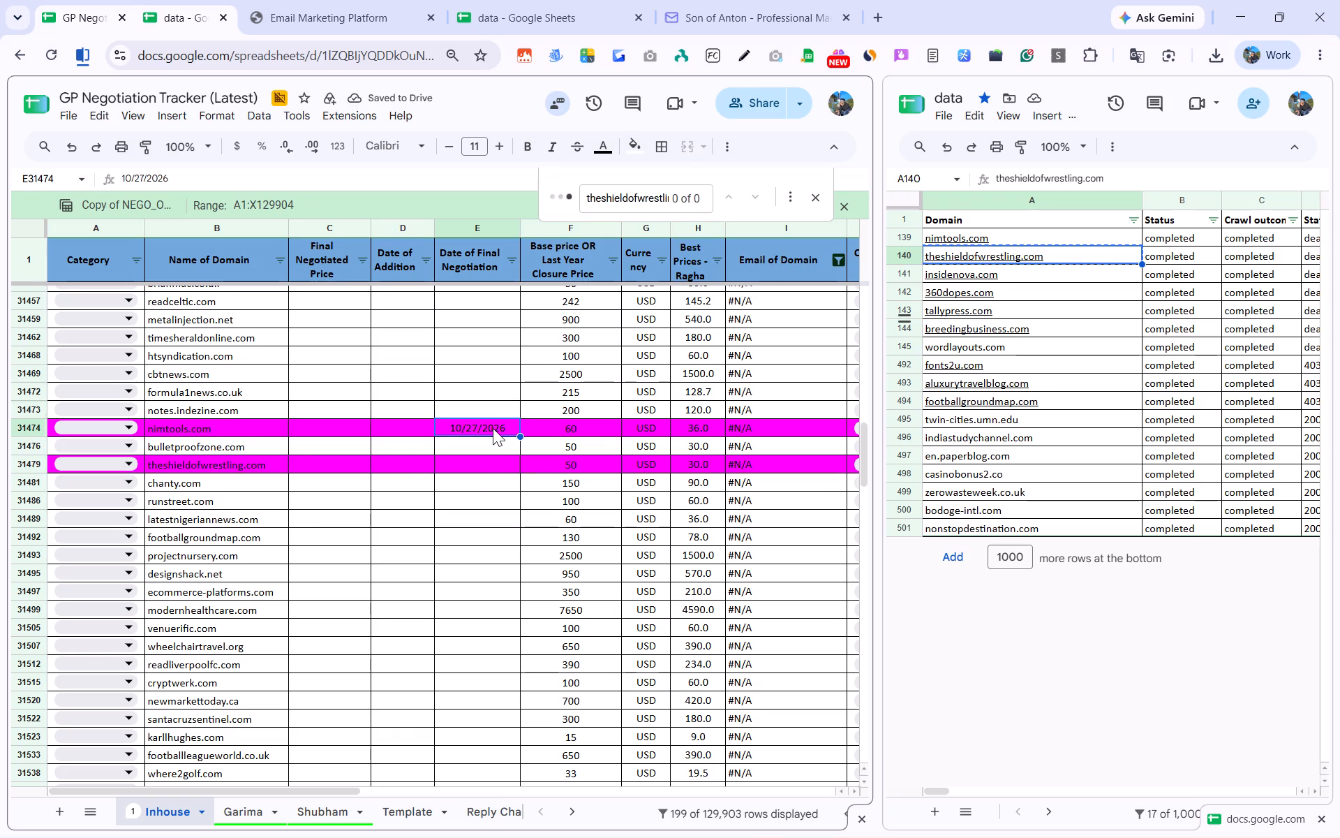
{"action": "key", "text": "ctrl+c"}
{"action": "left_click", "coordinate": [480, 472]}
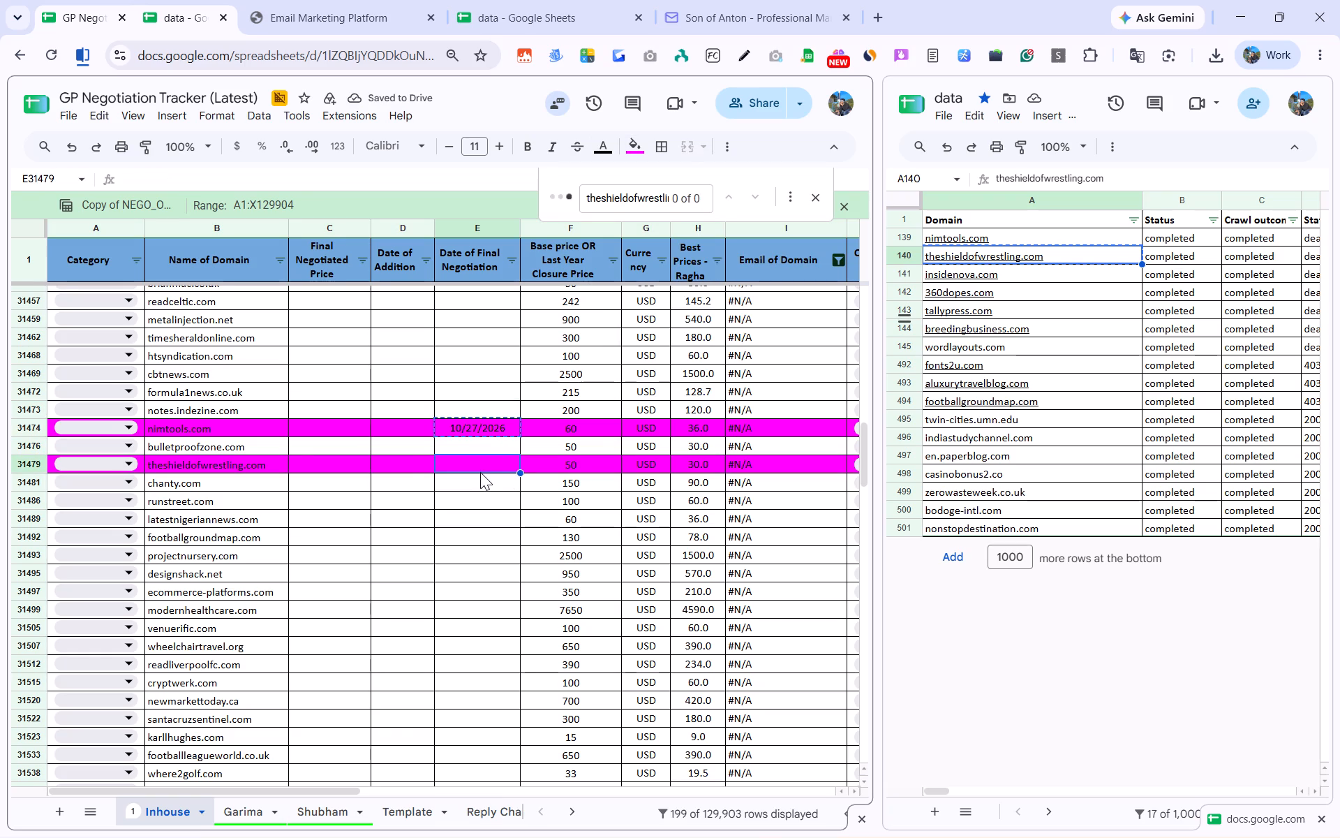
{"action": "key", "text": "ctrl+v"}
{"action": "left_click", "coordinate": [487, 487]}
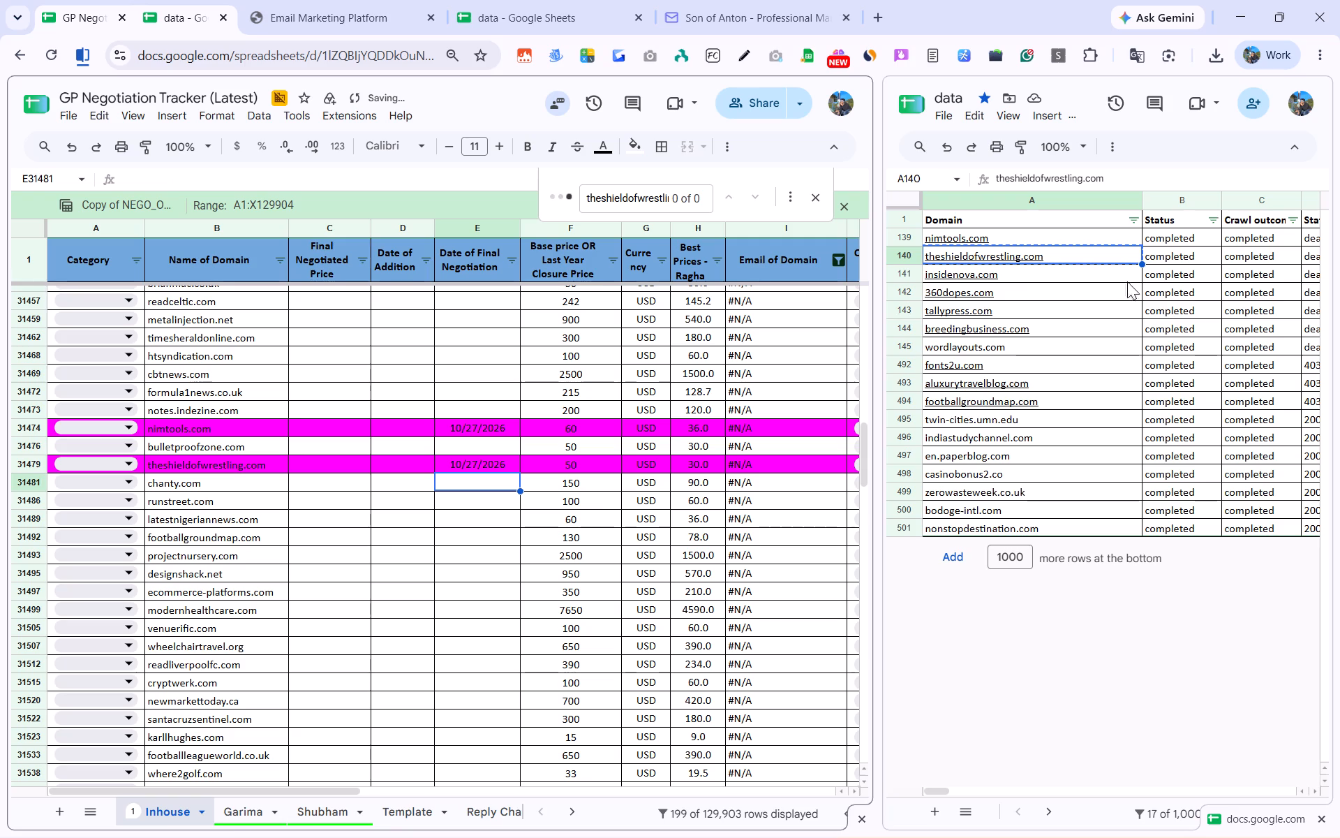
Find insidenova.com from the data sheet in the tracker's Inhouse sheet and fill its row with magenta.
{"action": "left_click", "coordinate": [1027, 274]}
{"action": "key", "text": "ctrl+c"}
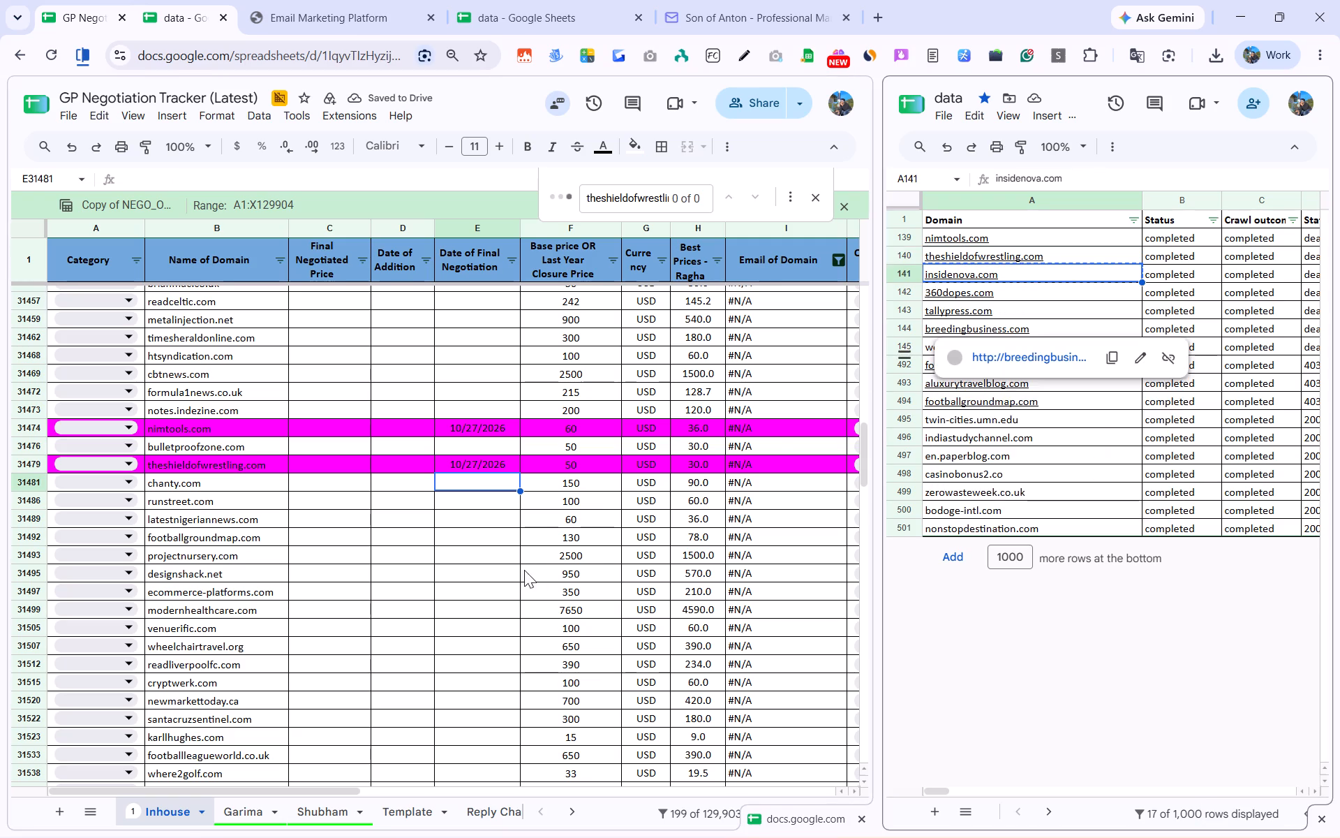
{"action": "left_click", "coordinate": [490, 541]}
{"action": "key", "text": "ctrl+f"}
{"action": "key", "text": "ctrl+v"}
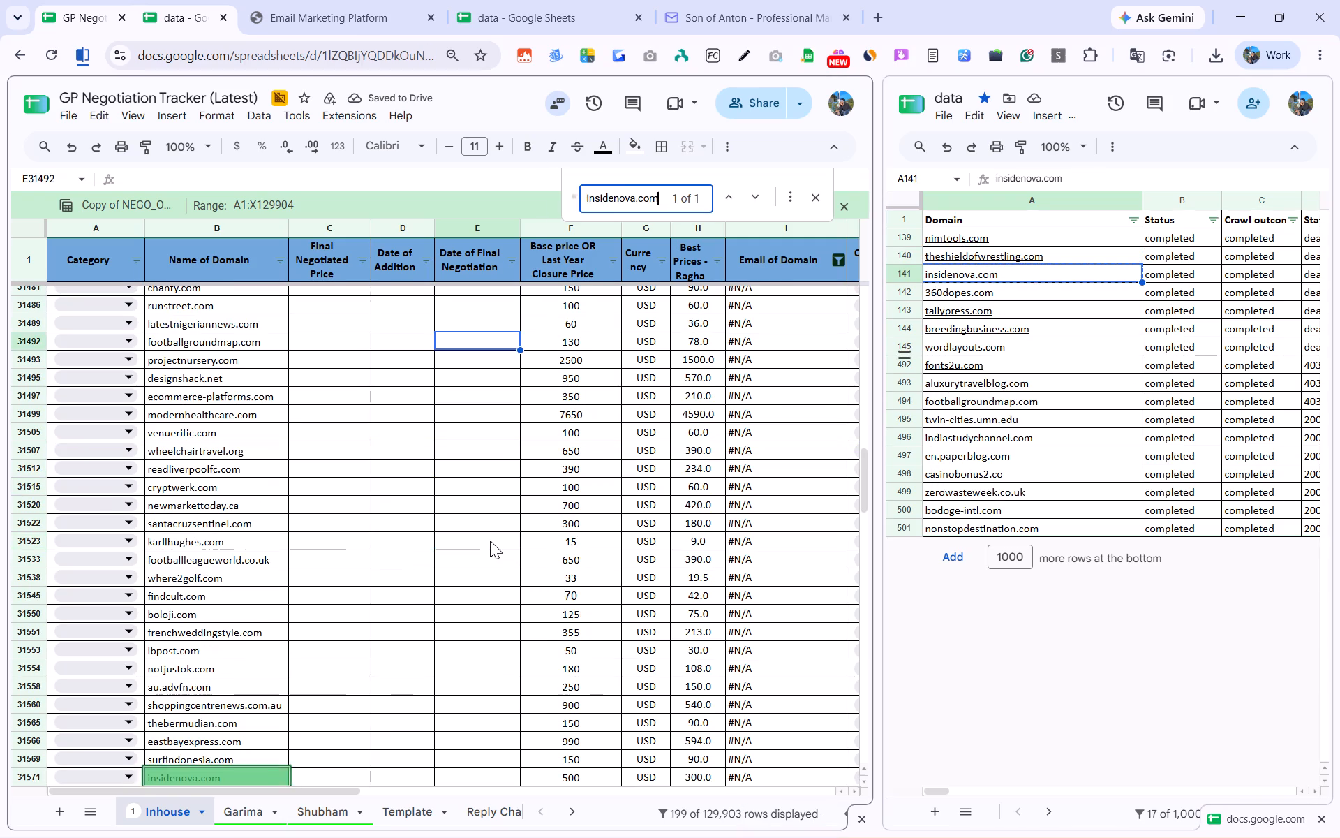
{"action": "scroll", "coordinate": [394, 621], "scroll_direction": "down", "scroll_amount": 3}
{"action": "left_click", "coordinate": [418, 519]}
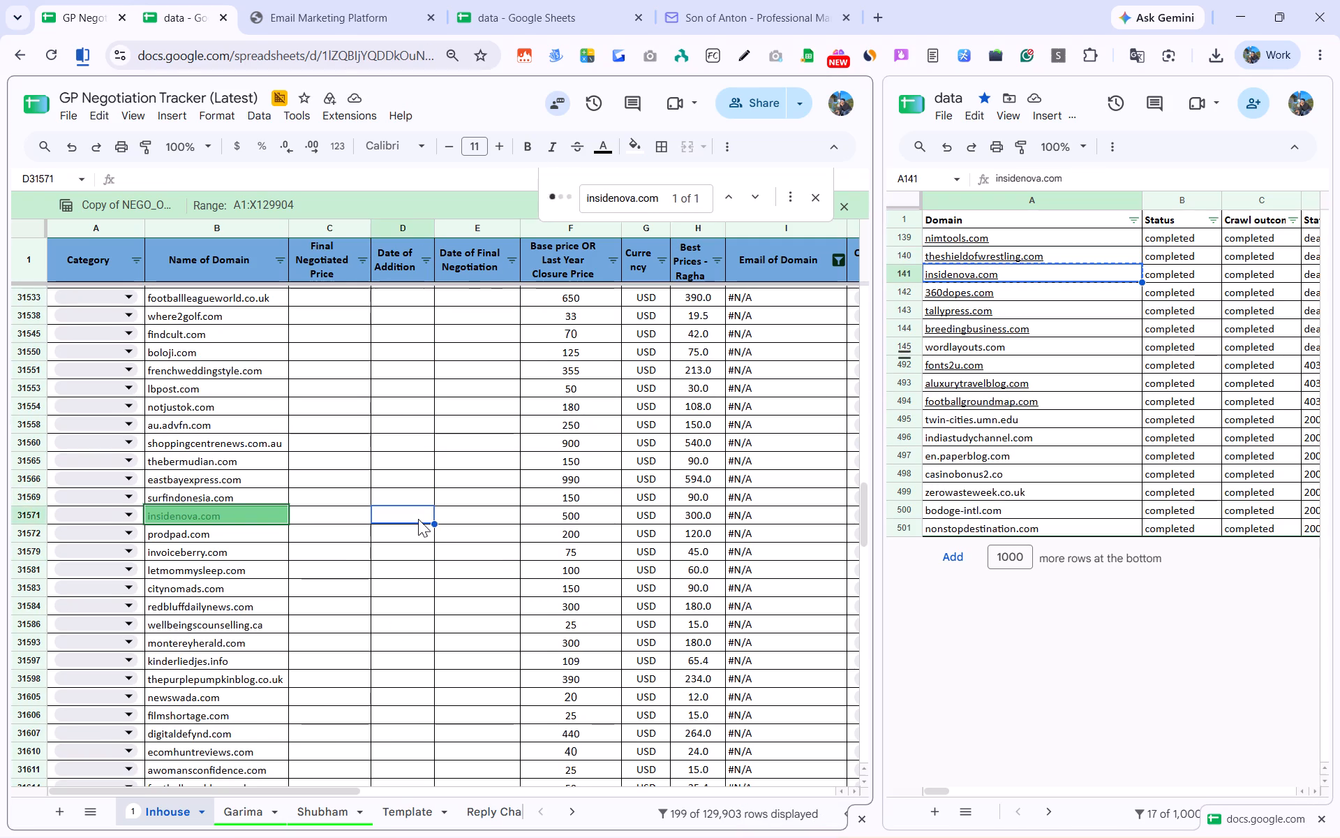
{"action": "key", "text": "shift+space"}
{"action": "left_click", "coordinate": [645, 155]}
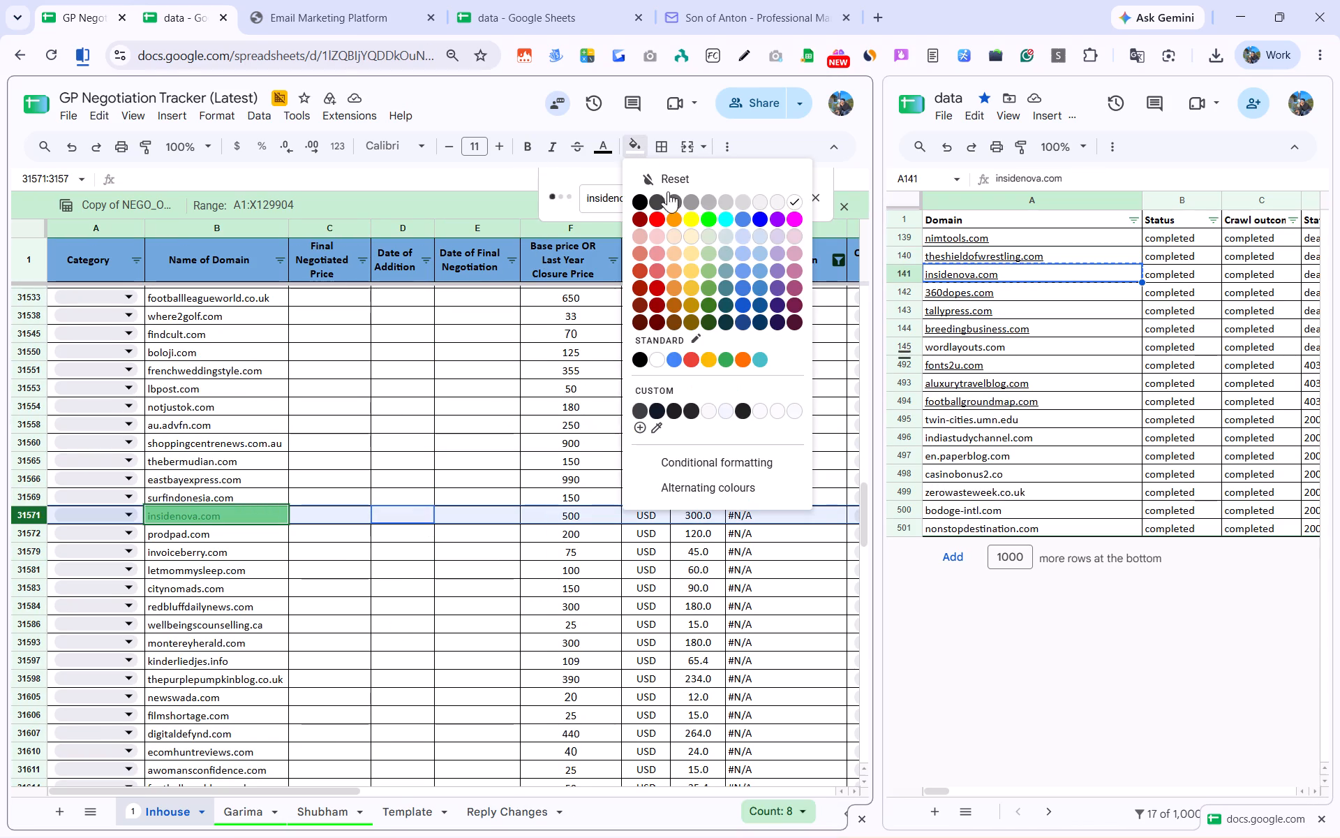
{"action": "left_click", "coordinate": [790, 219]}
Enter 10/27/2026 as the Date of Final Negotiation for insidenova.com.
{"action": "left_click", "coordinate": [499, 511]}
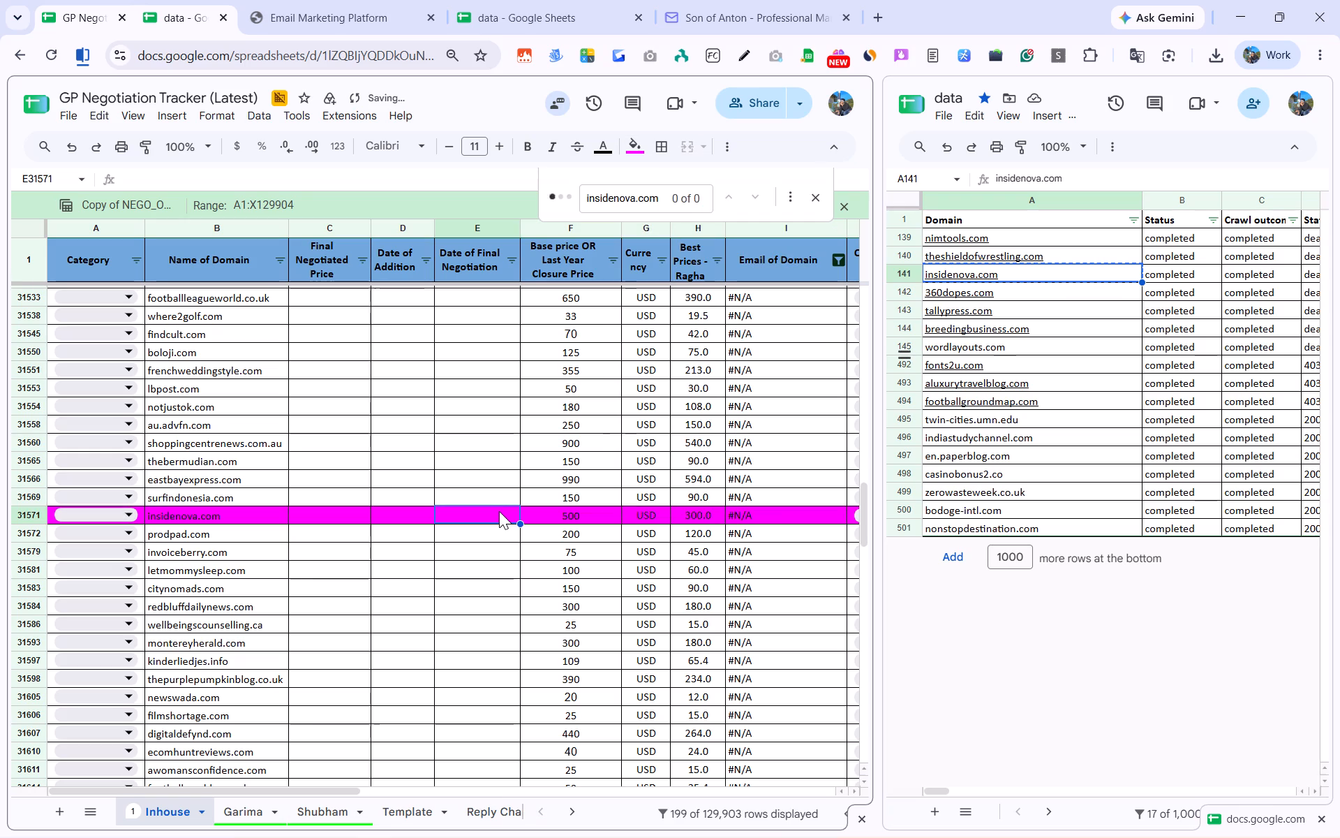
{"action": "key", "text": "ctrl+semicolon"}
{"action": "double_click", "coordinate": [499, 511]}
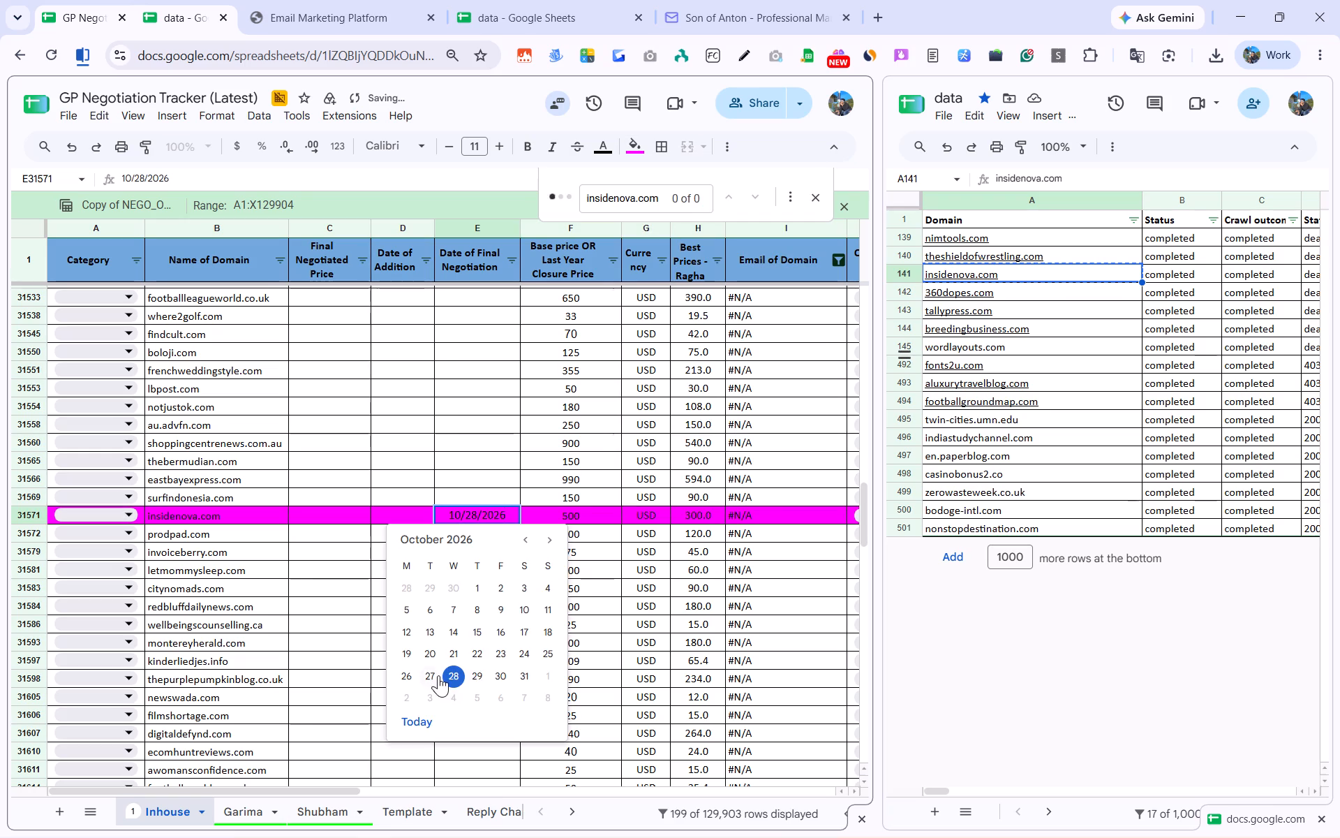
{"action": "left_click", "coordinate": [438, 675]}
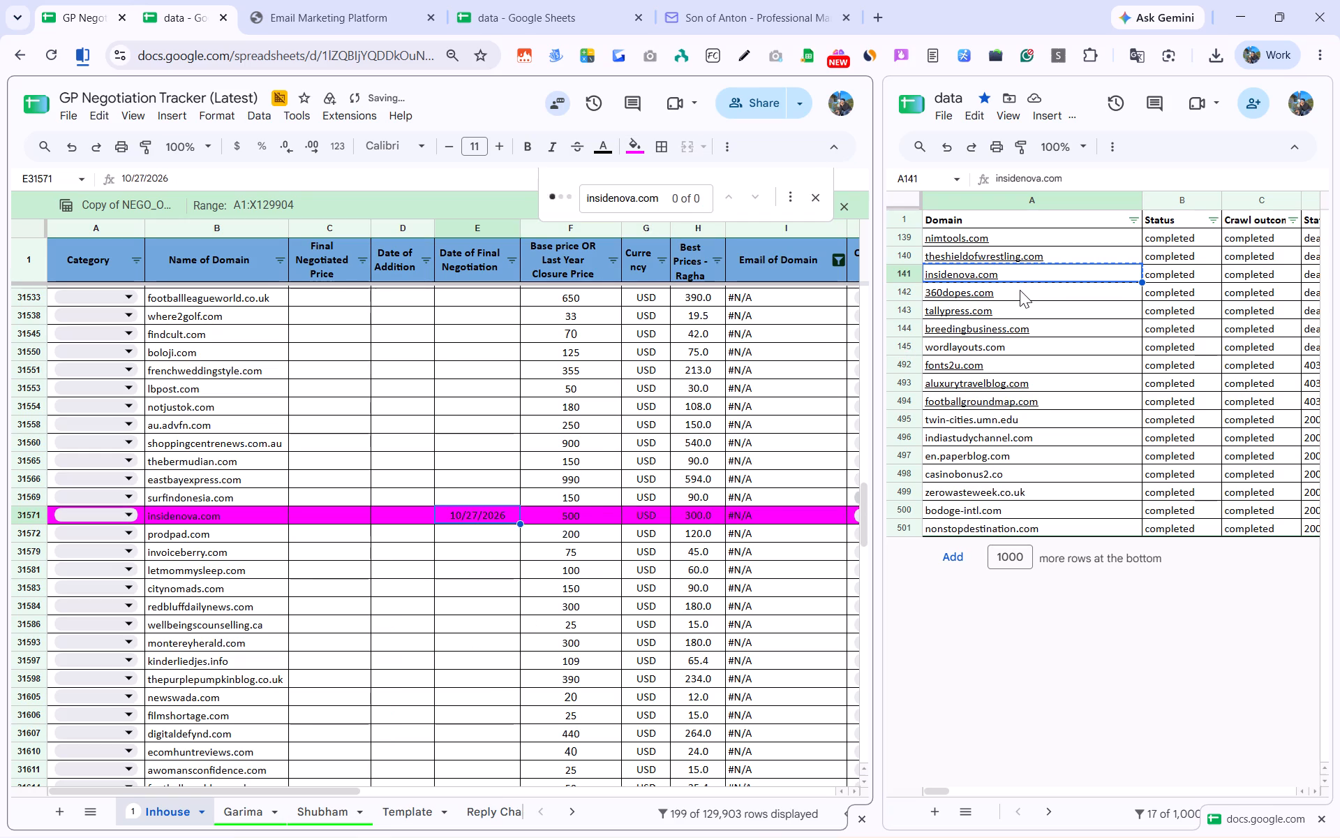
Find 360dopes.com from the data sheet in the tracker's Inhouse sheet and fill its row with magenta.
{"action": "left_click", "coordinate": [1018, 291]}
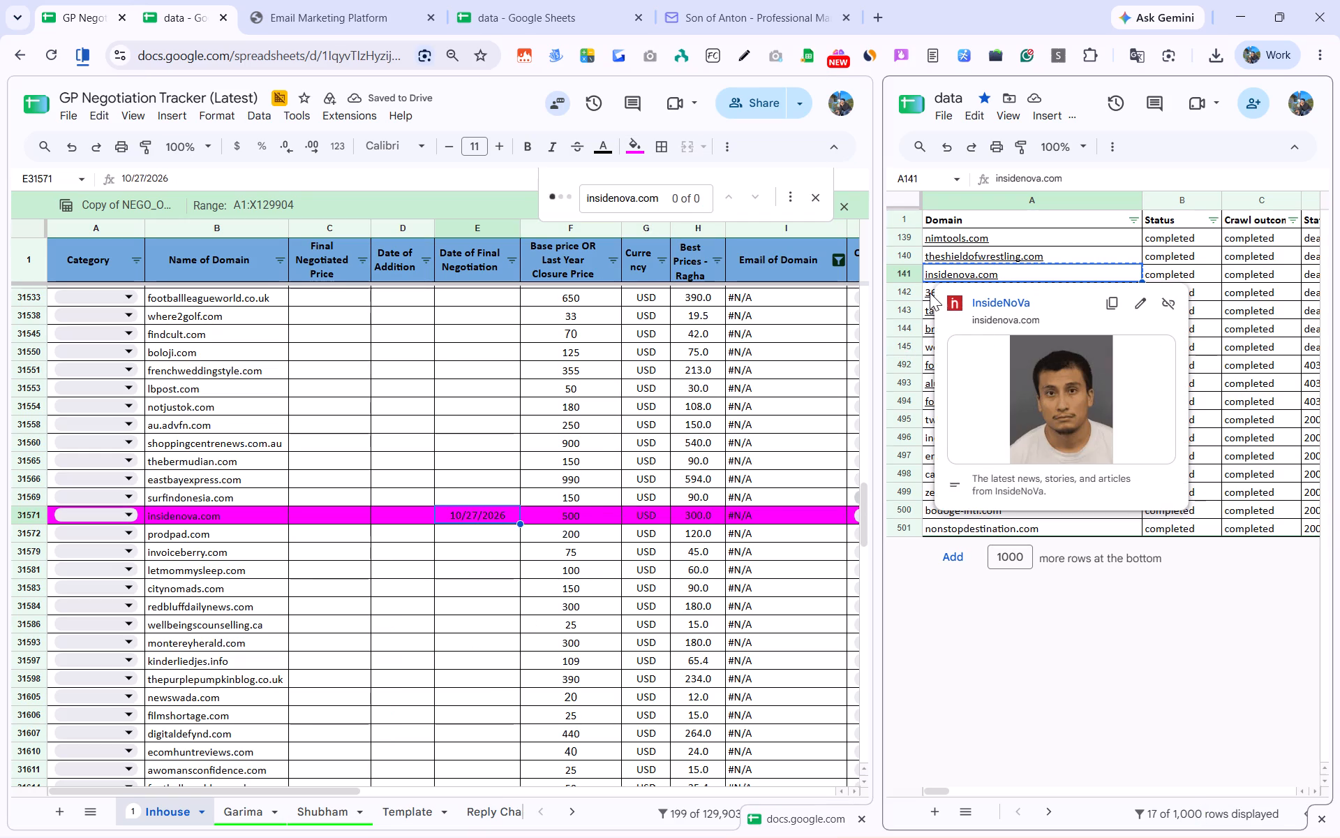
{"action": "left_click", "coordinate": [930, 293]}
{"action": "key", "text": "ctrl+c"}
{"action": "left_click", "coordinate": [463, 538]}
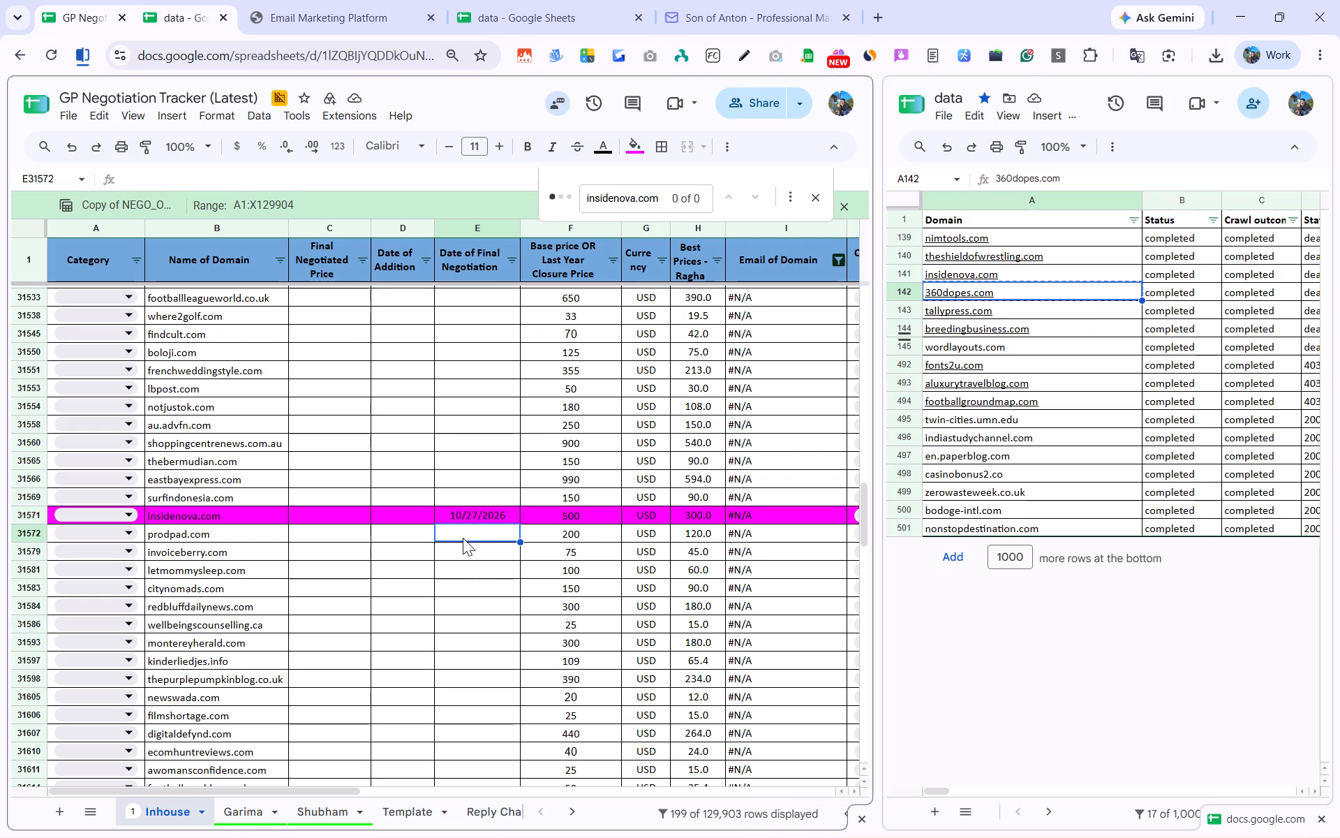
{"action": "key", "text": "ctrl+f"}
{"action": "key", "text": "ctrl+v"}
{"action": "scroll", "coordinate": [461, 644], "scroll_direction": "down", "scroll_amount": 1}
{"action": "left_click", "coordinate": [465, 696]}
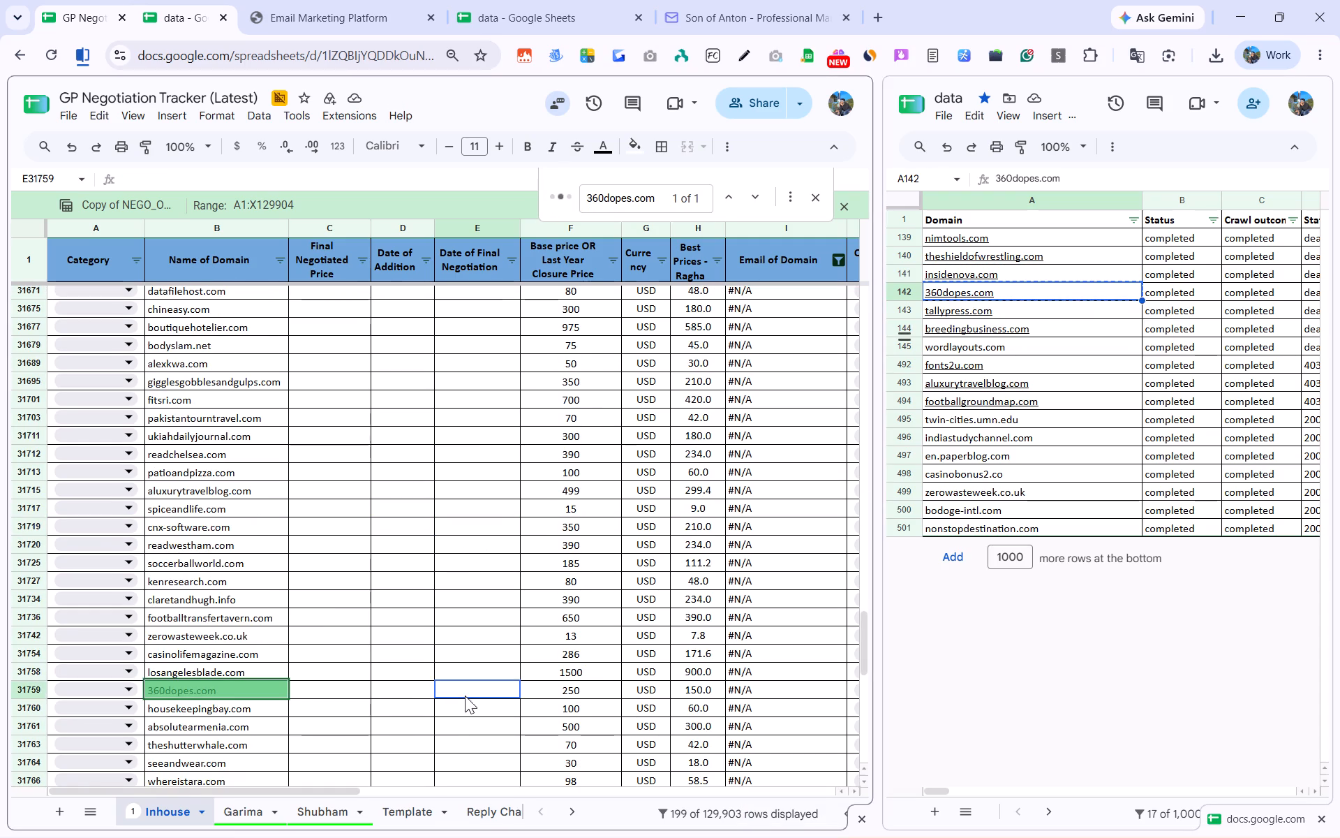
{"action": "key", "text": "shift+space"}
{"action": "left_click", "coordinate": [639, 145]}
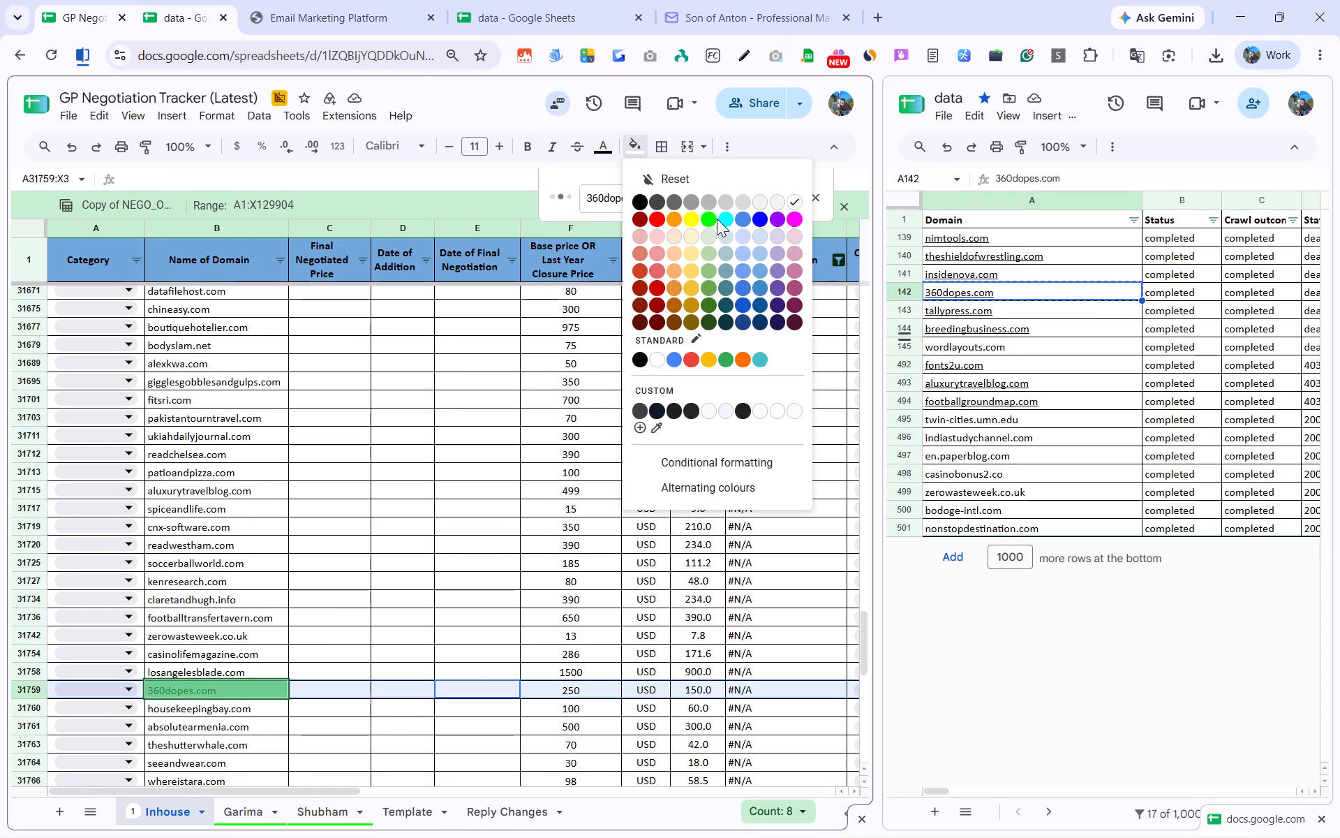
{"action": "left_click", "coordinate": [800, 216]}
Enter 10/28/2026 as the Date of Final Negotiation for 360dopes.com.
{"action": "left_click", "coordinate": [483, 691]}
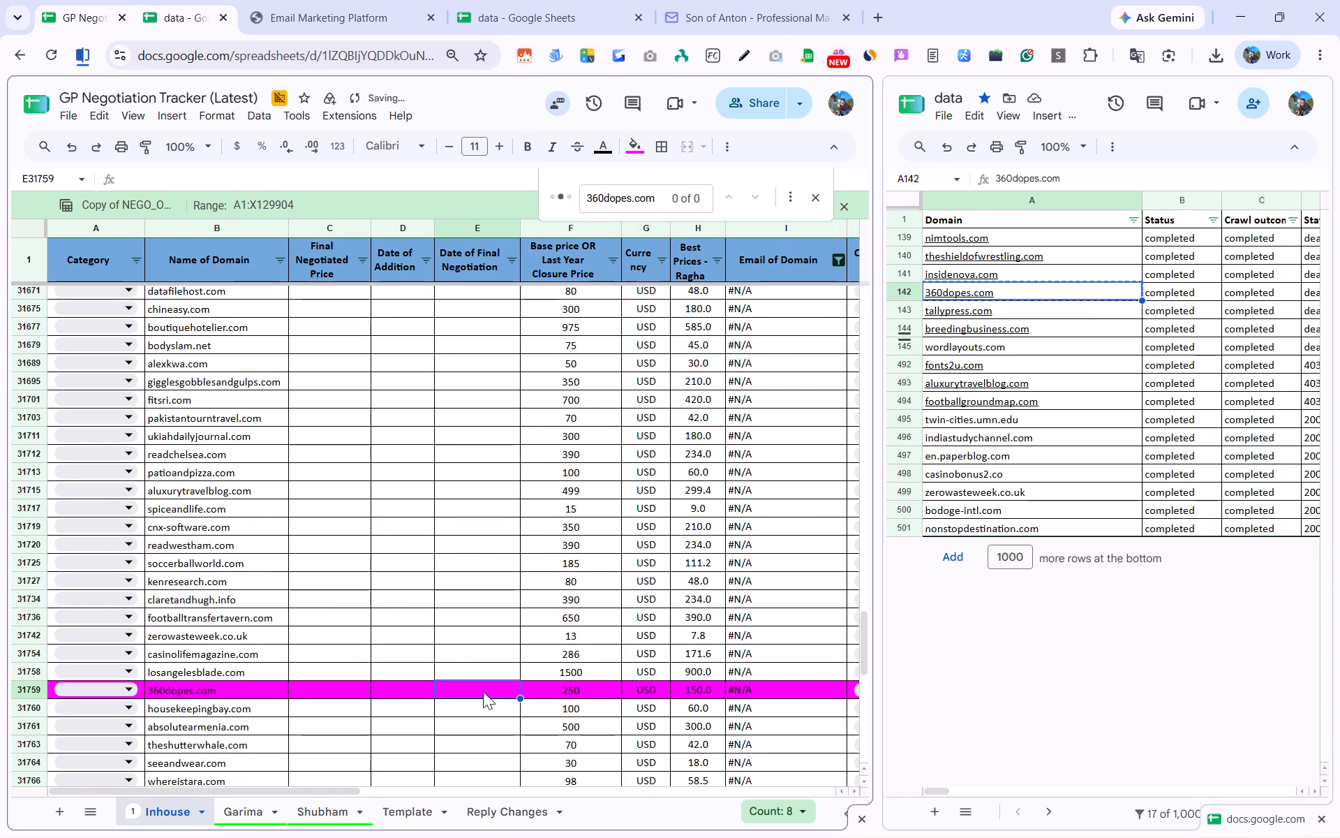
{"action": "key", "text": "ctrl+semicolon"}
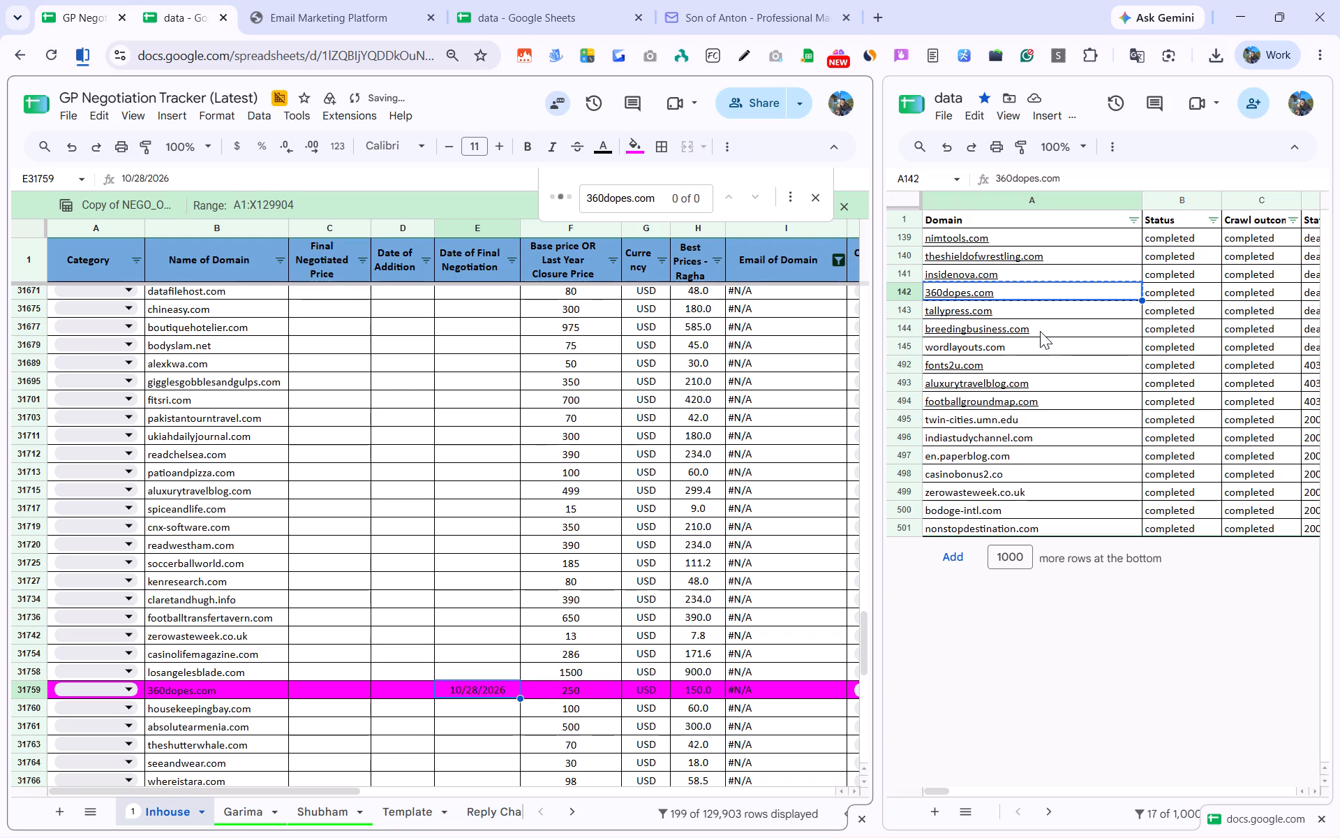
Find tallypress.com from the data sheet in the tracker's Inhouse sheet and fill its row with magenta.
{"action": "left_click", "coordinate": [1029, 313]}
{"action": "key", "text": "ctrl+c"}
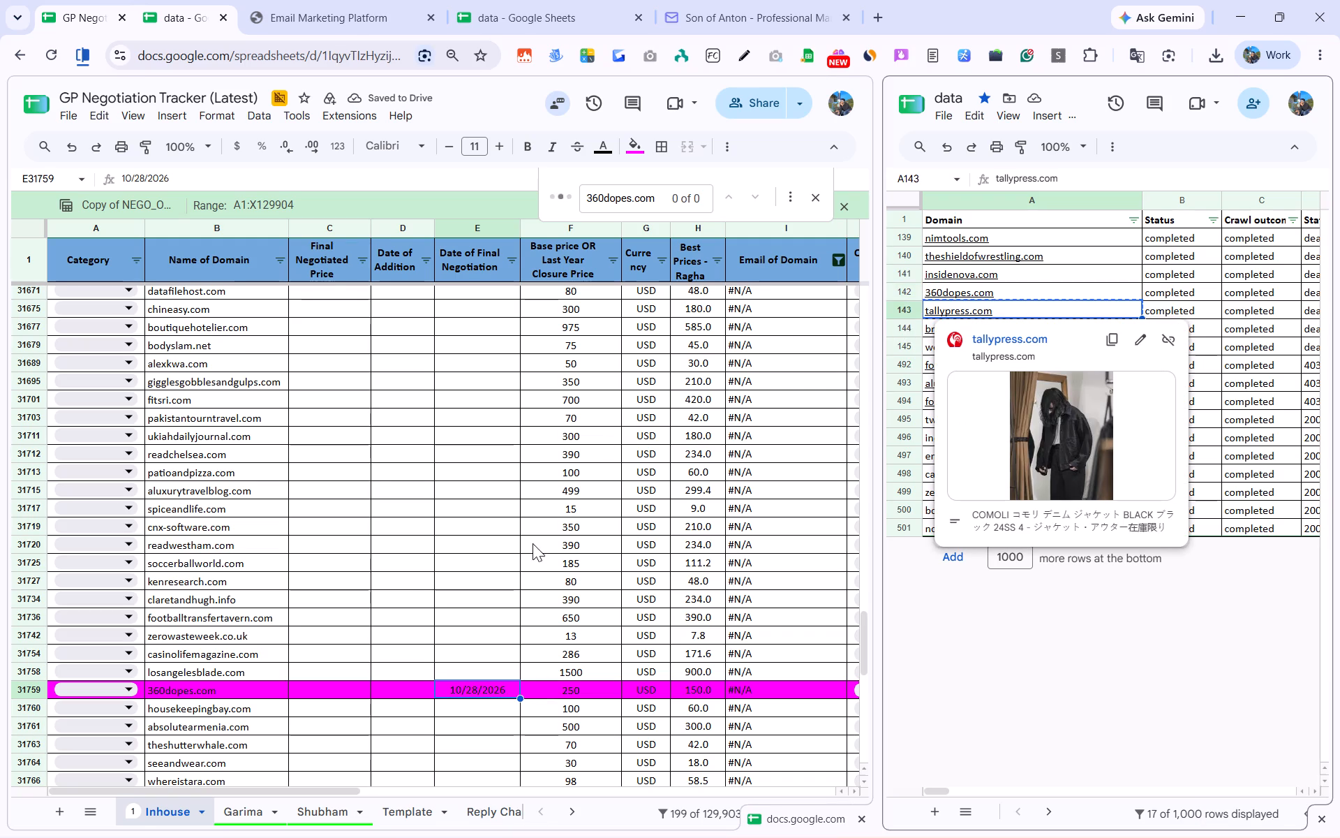
{"action": "left_click", "coordinate": [448, 561]}
{"action": "key", "text": "ctrl+f"}
{"action": "key", "text": "ctrl+v"}
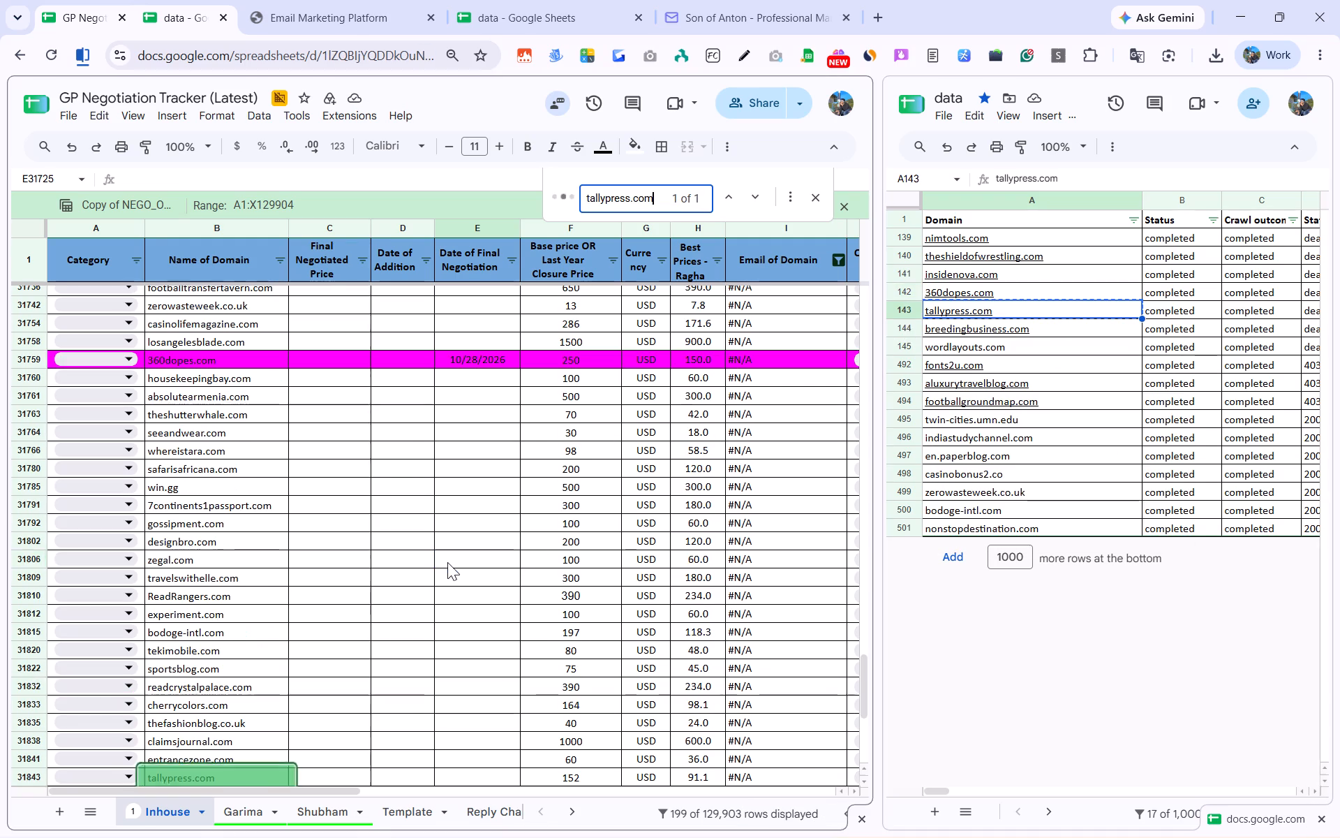
{"action": "scroll", "coordinate": [405, 652], "scroll_direction": "down", "scroll_amount": 2}
{"action": "left_click", "coordinate": [426, 602]}
{"action": "key", "text": "shift+space"}
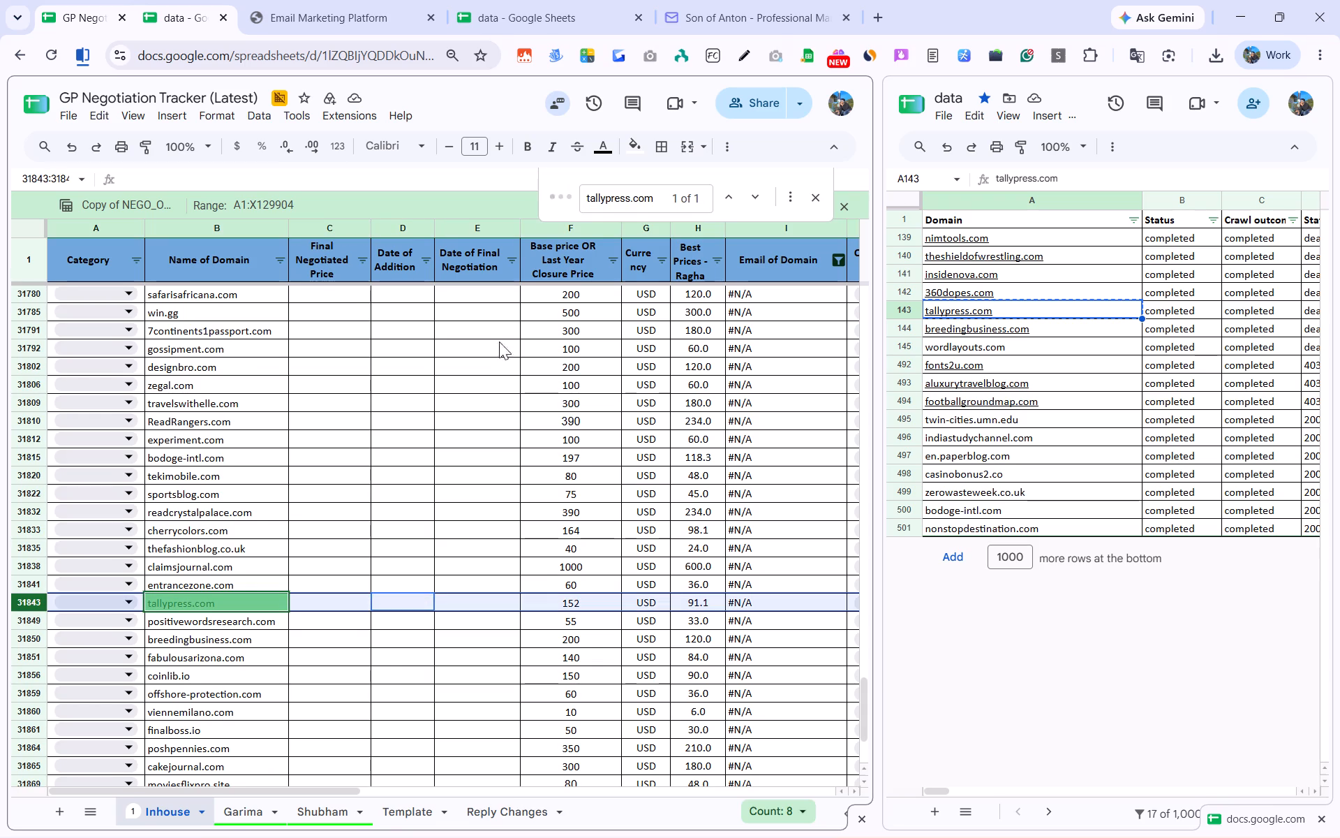
{"action": "left_click", "coordinate": [643, 156]}
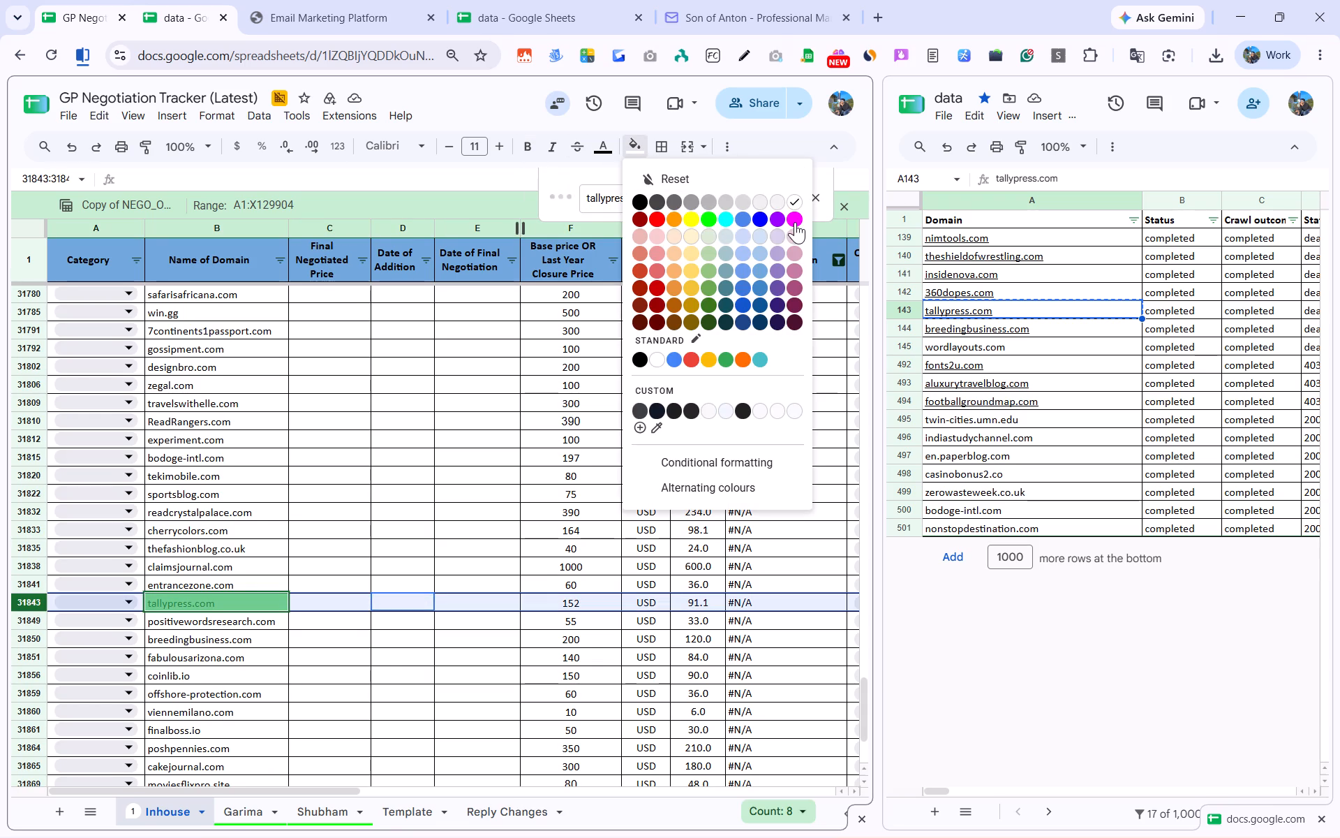
{"action": "left_click", "coordinate": [795, 222]}
Enter 10/28/2026 as the Date of Final Negotiation for tallypress.com.
{"action": "left_click", "coordinate": [478, 605]}
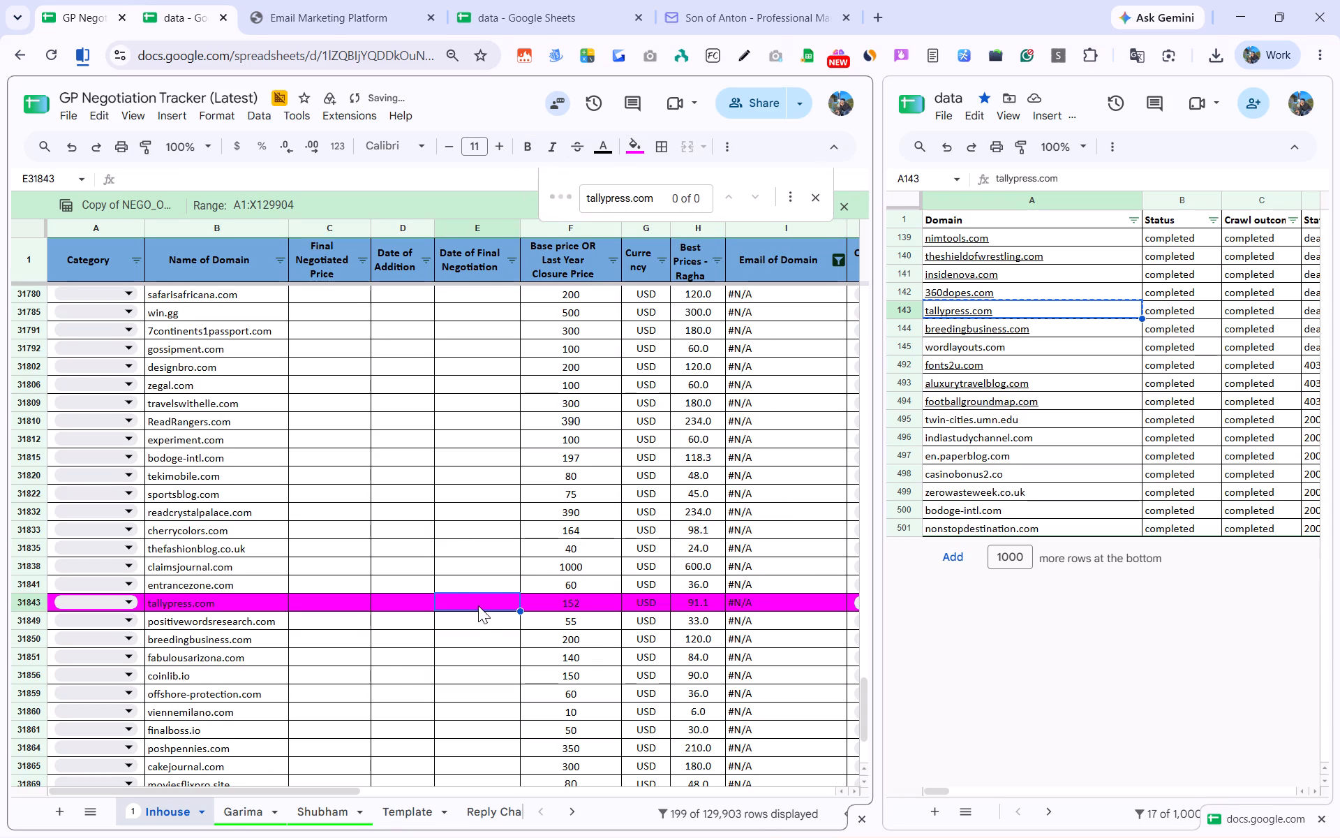
{"action": "key", "text": "ctrl+semicolon"}
Find breedingbusiness.com from the data sheet in the tracker's Inhouse sheet and fill its row with magenta.
{"action": "left_click", "coordinate": [1064, 331]}
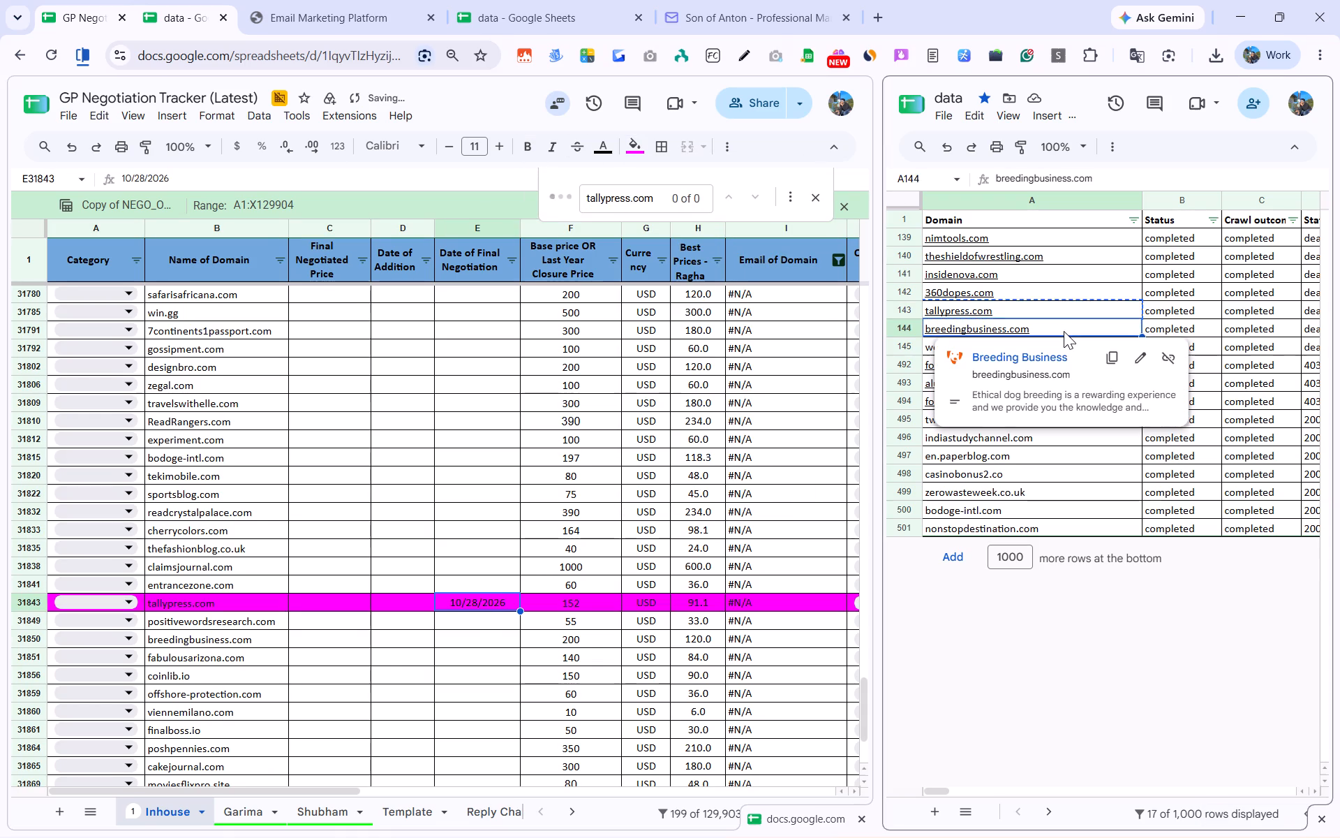
{"action": "key", "text": "ctrl+c"}
{"action": "left_click", "coordinate": [496, 487]}
{"action": "key", "text": "ctrl+f"}
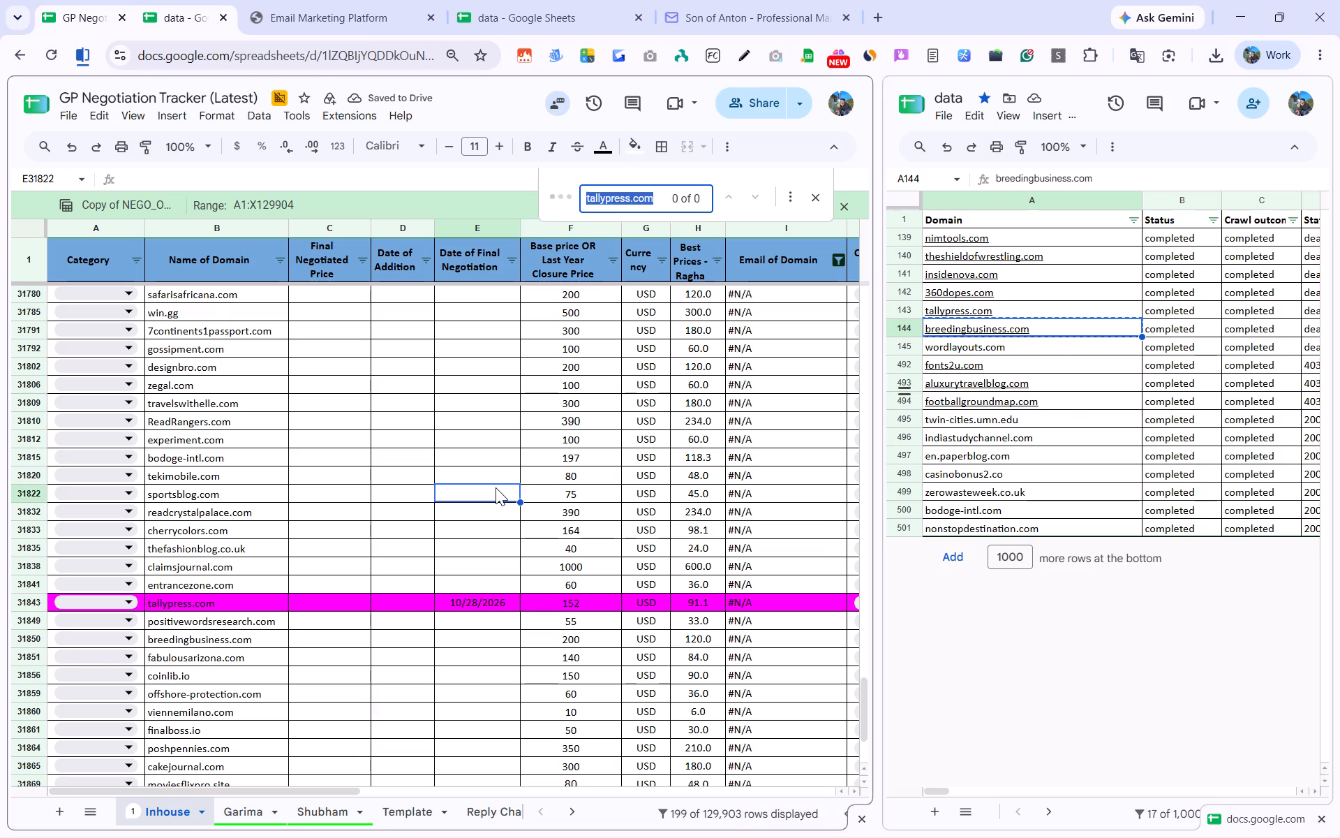
{"action": "key", "text": "ctrl+v"}
{"action": "left_click", "coordinate": [403, 645]}
{"action": "key", "text": "shift+space"}
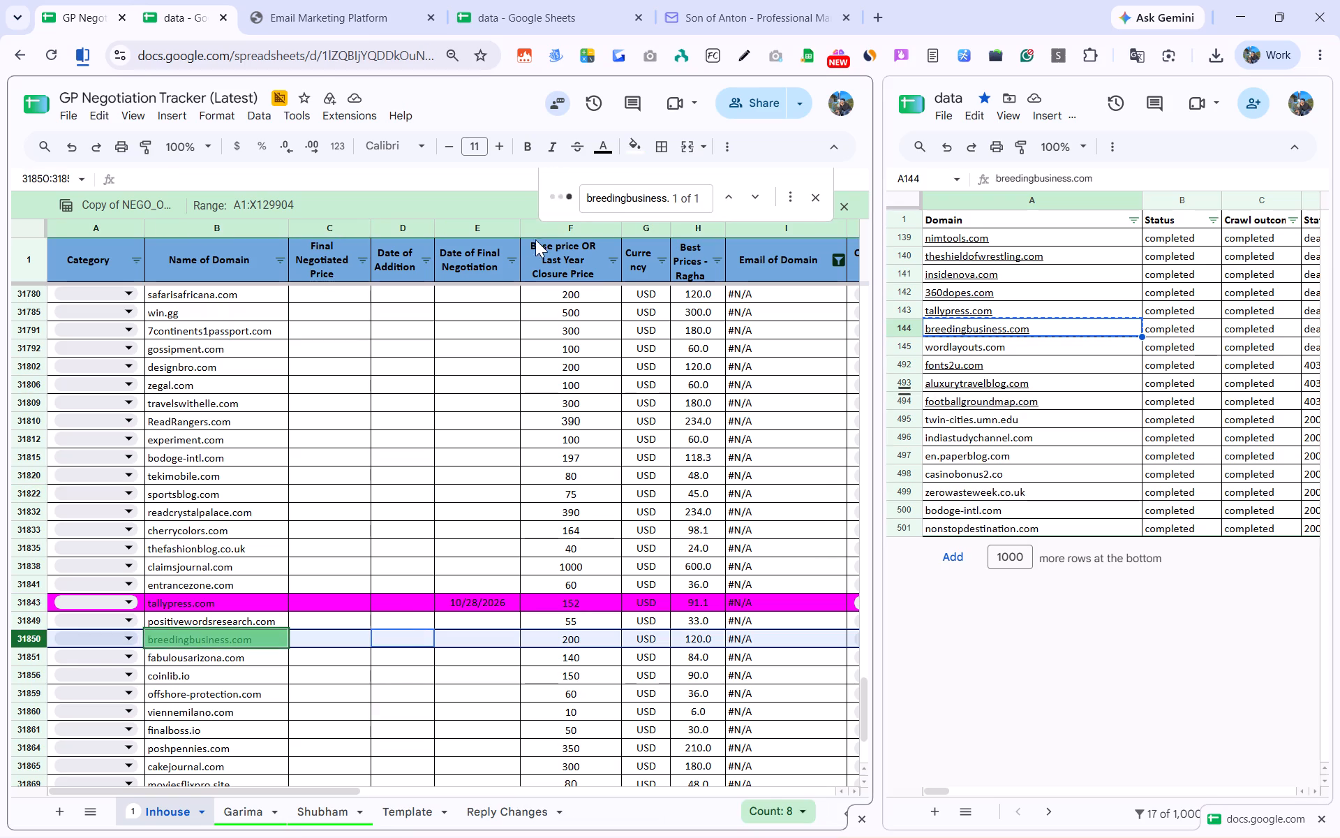
{"action": "left_click", "coordinate": [633, 151]}
{"action": "left_click", "coordinate": [798, 219]}
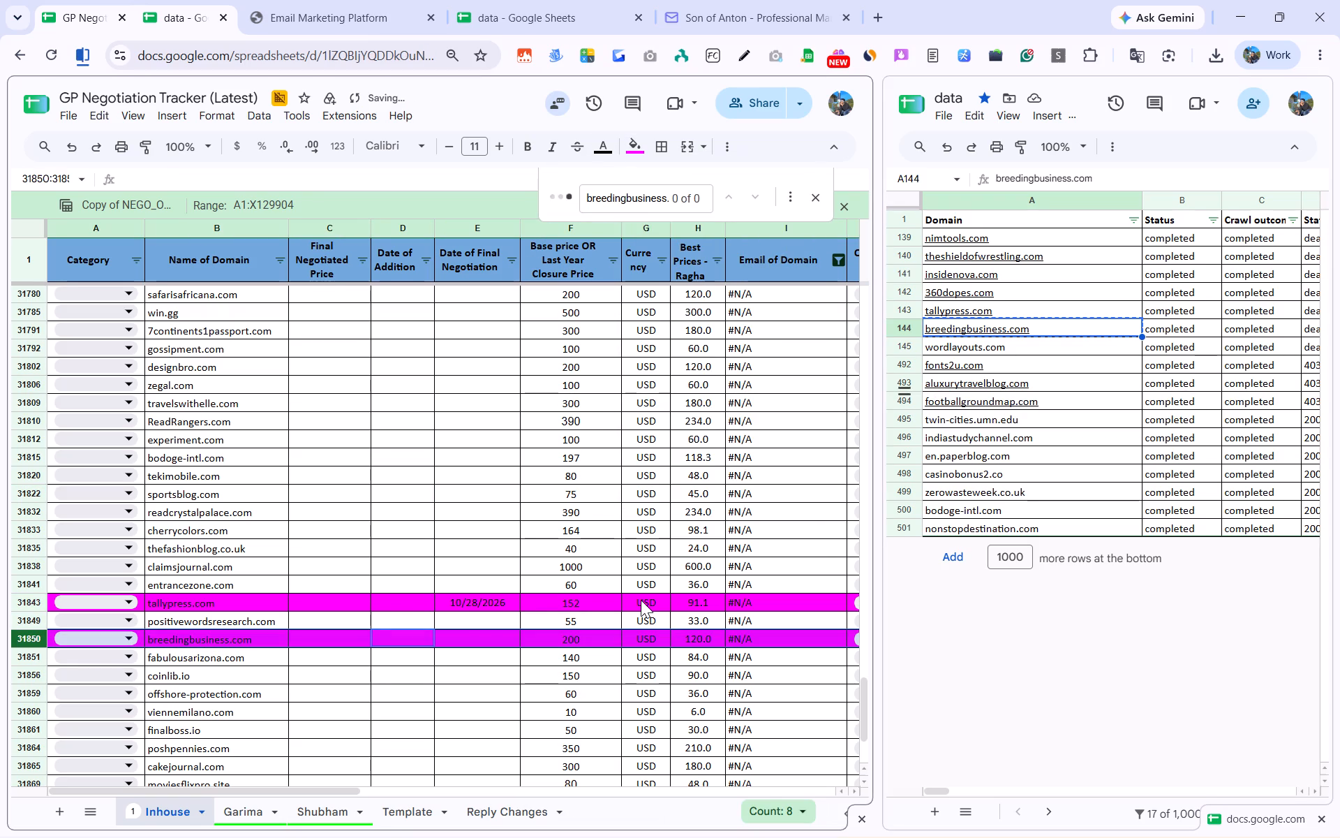
Enter 10/28/2026 as the Date of Final Negotiation for breedingbusiness.com.
{"action": "left_click", "coordinate": [462, 637]}
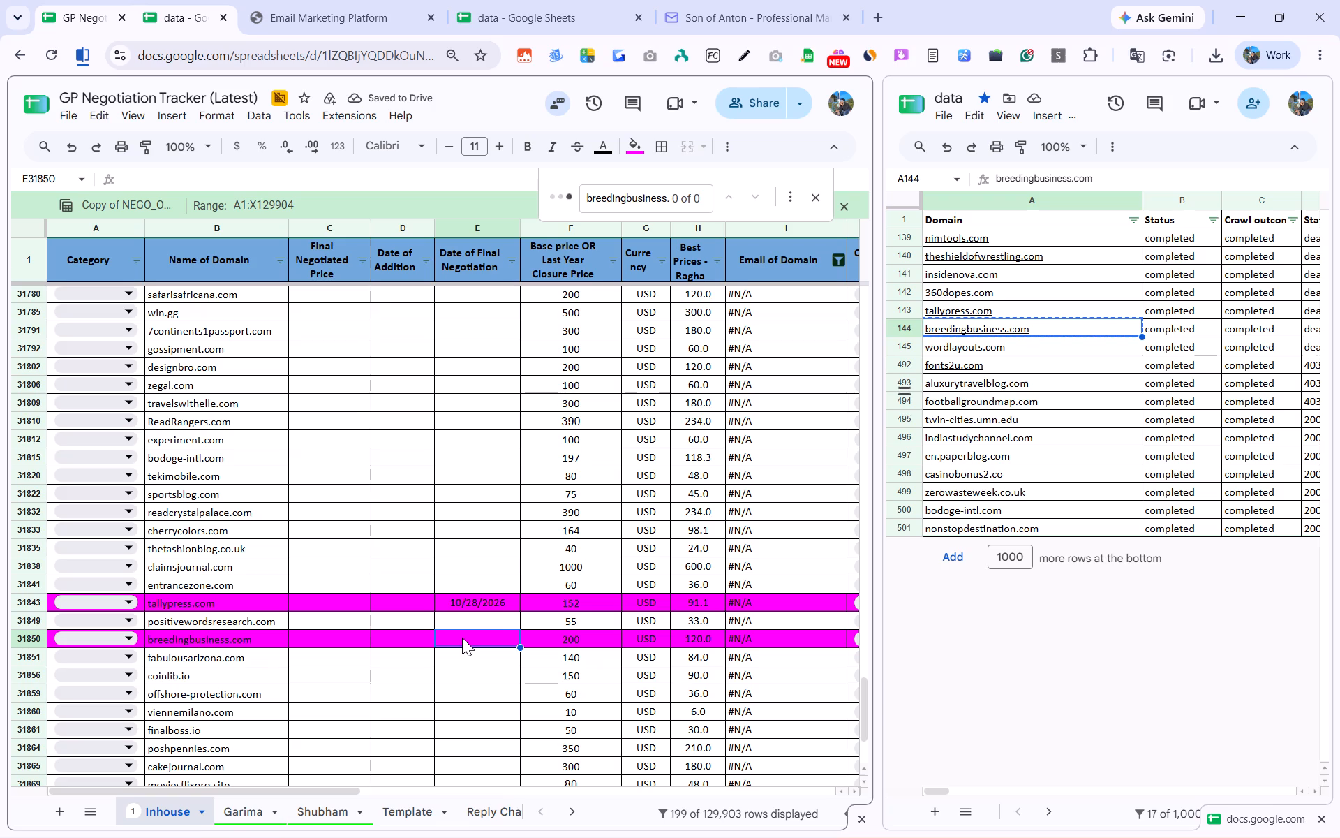
{"action": "key", "text": "ctrl+semicolon"}
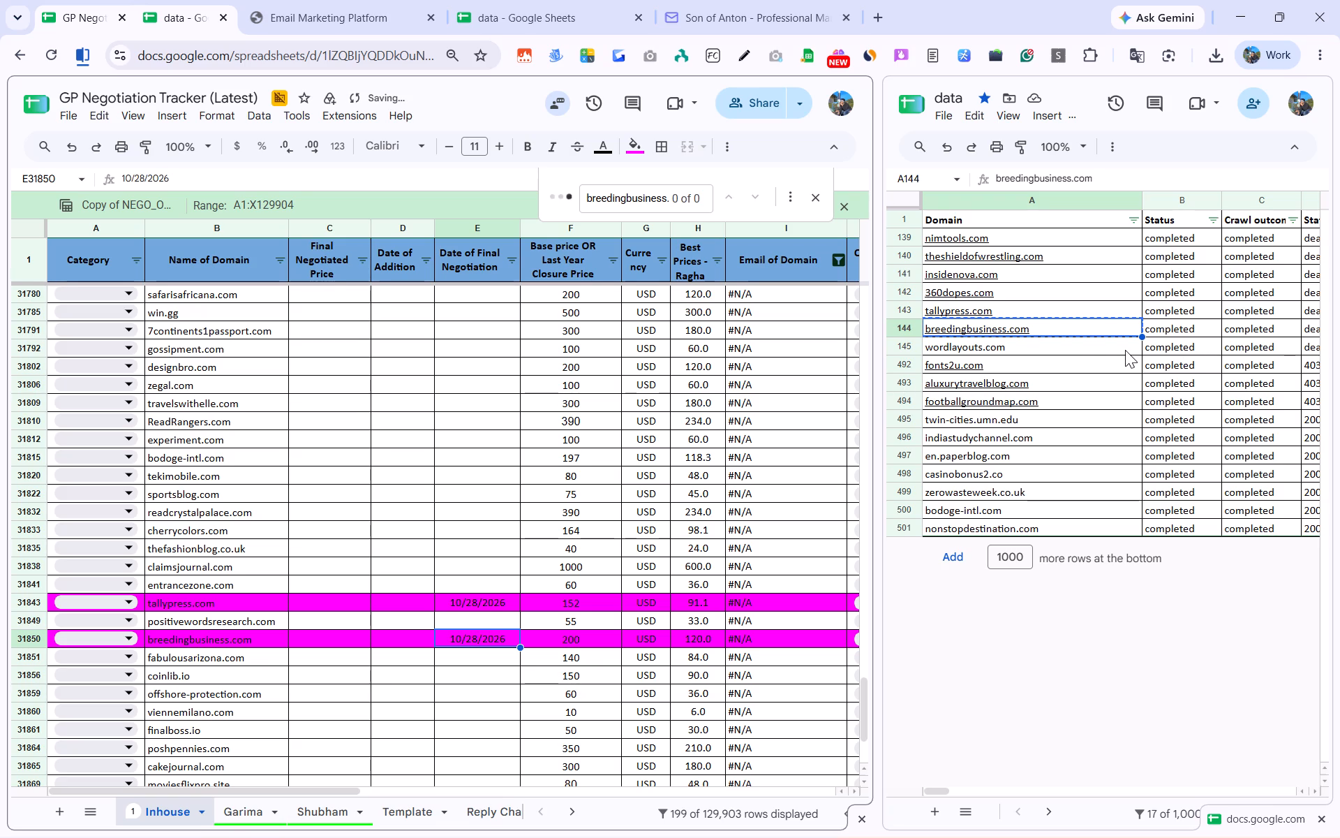
Find wordlayouts.com from the data sheet in the tracker's Inhouse sheet and fill its row with magenta.
{"action": "left_click", "coordinate": [1084, 348]}
{"action": "key", "text": "ctrl+c"}
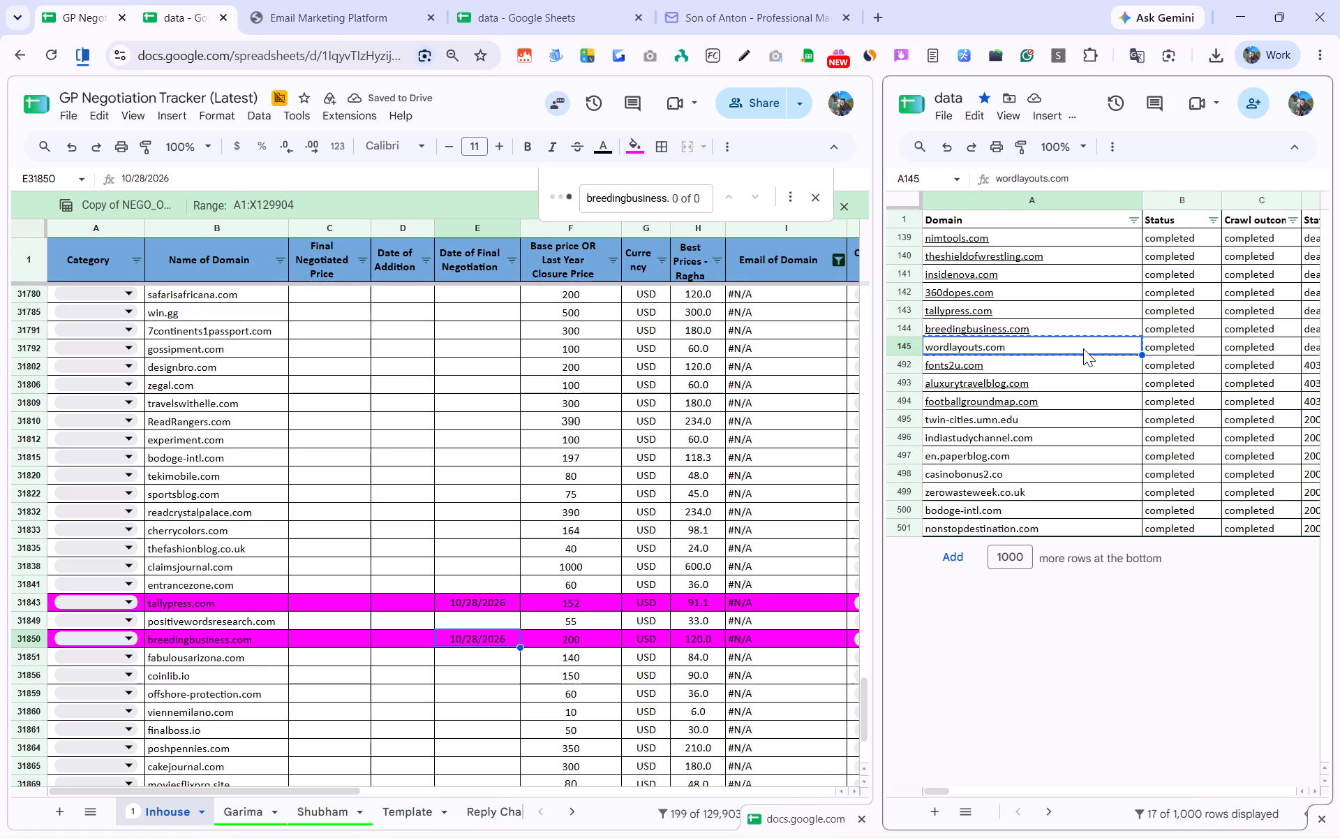
{"action": "scroll", "coordinate": [1083, 348], "scroll_direction": "right", "scroll_amount": 1}
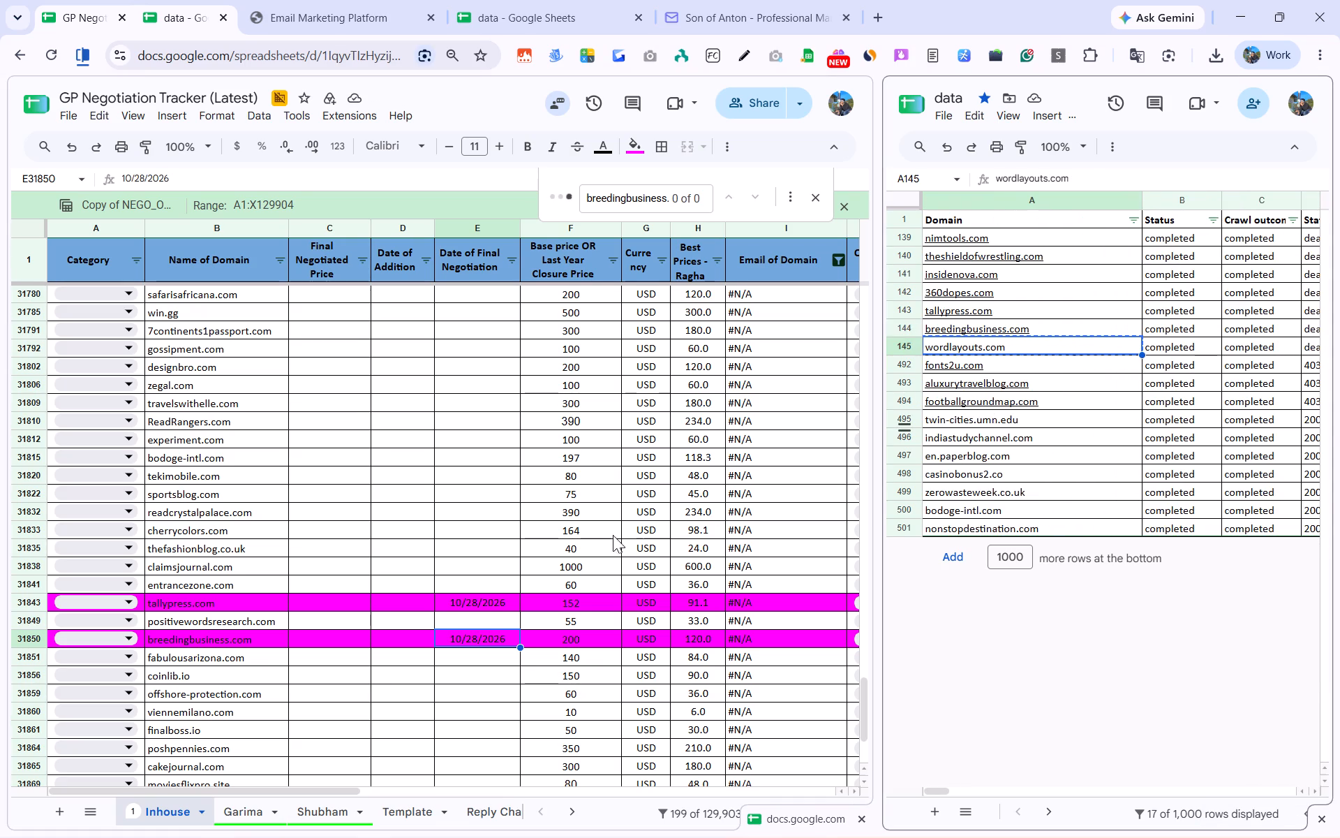
{"action": "left_click", "coordinate": [472, 530]}
{"action": "key", "text": "ctrl+f"}
{"action": "key", "text": "ctrl+v"}
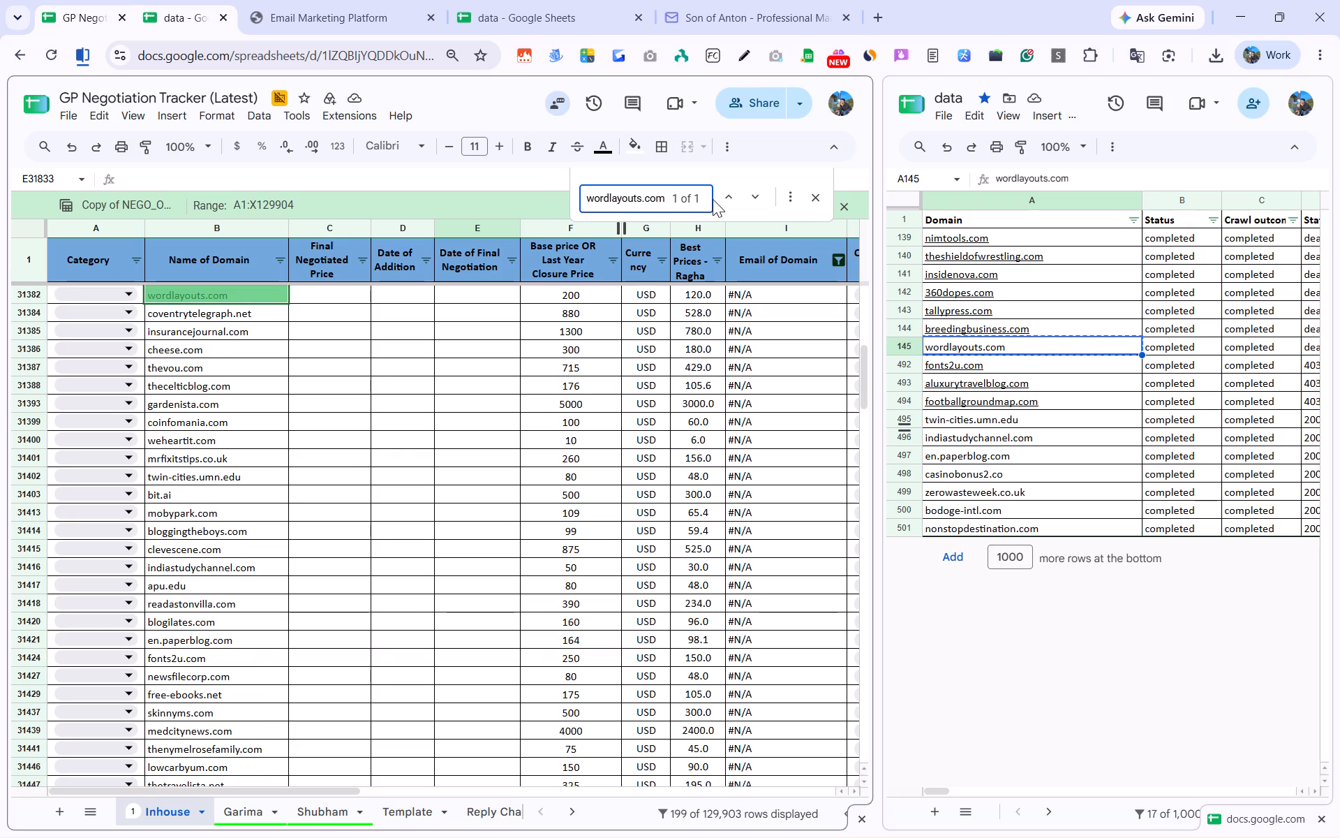
{"action": "left_click", "coordinate": [491, 297]}
{"action": "key", "text": "shift+space"}
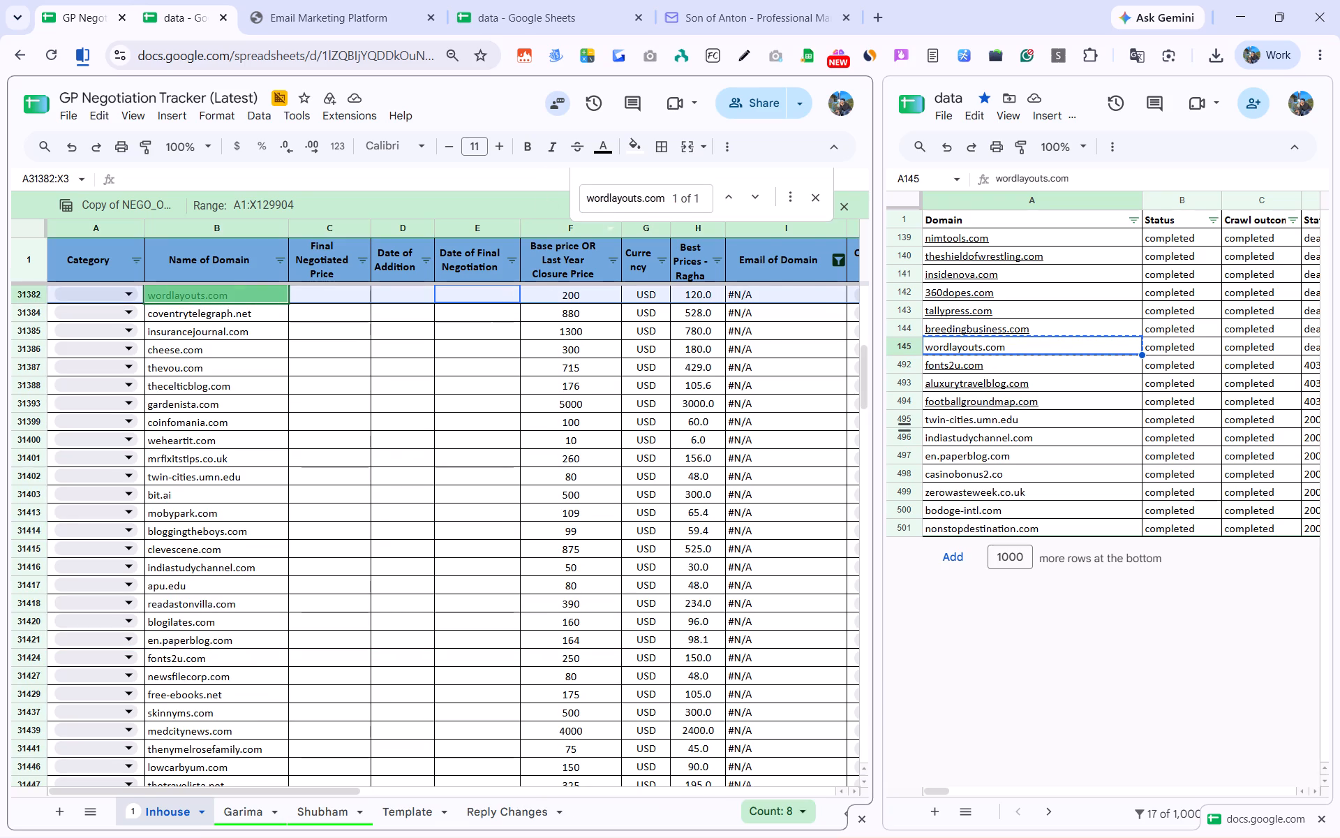
{"action": "left_click", "coordinate": [638, 149]}
{"action": "left_click", "coordinate": [794, 221]}
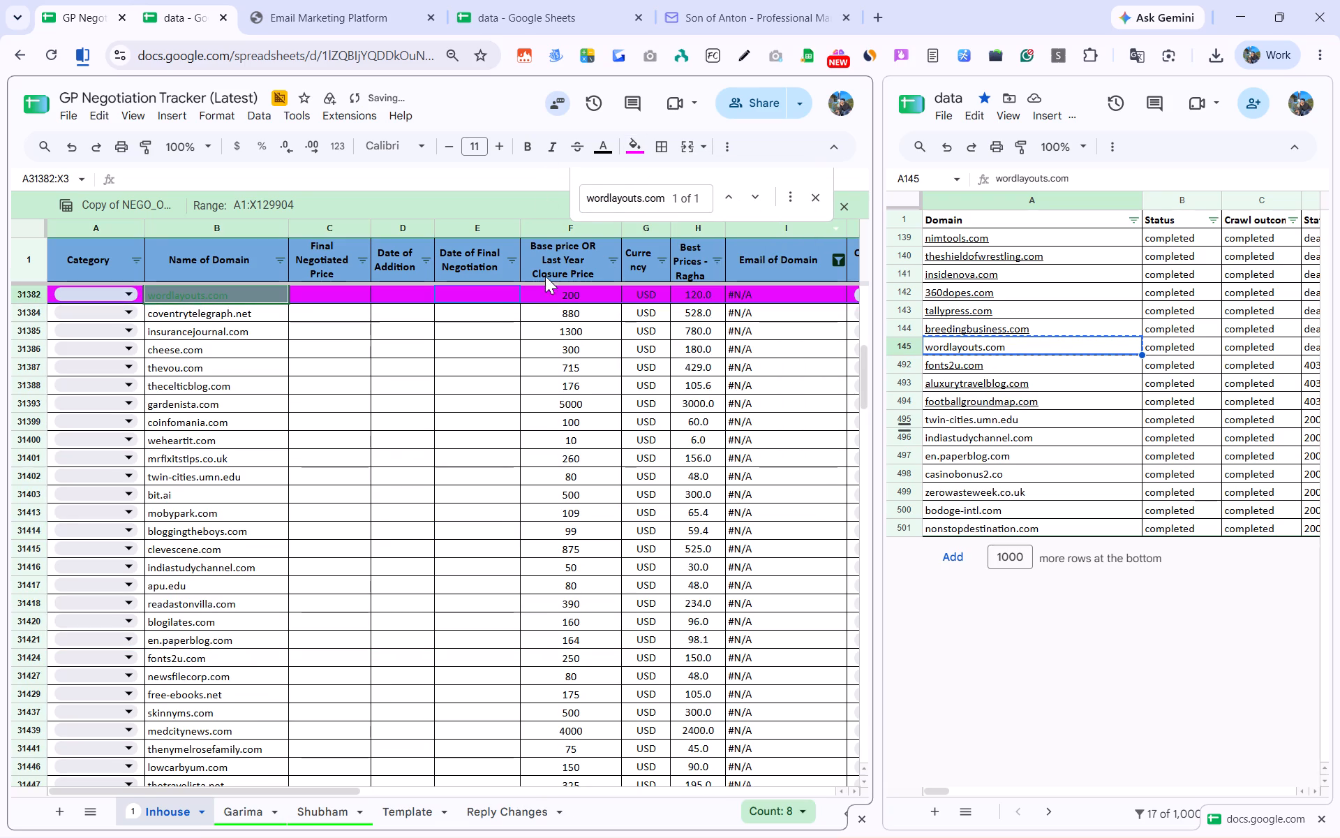
Enter 10/28/2026 as the Date of Final Negotiation for wordlayouts.com.
{"action": "left_click", "coordinate": [482, 291]}
{"action": "key", "text": "ctrl+semicolon"}
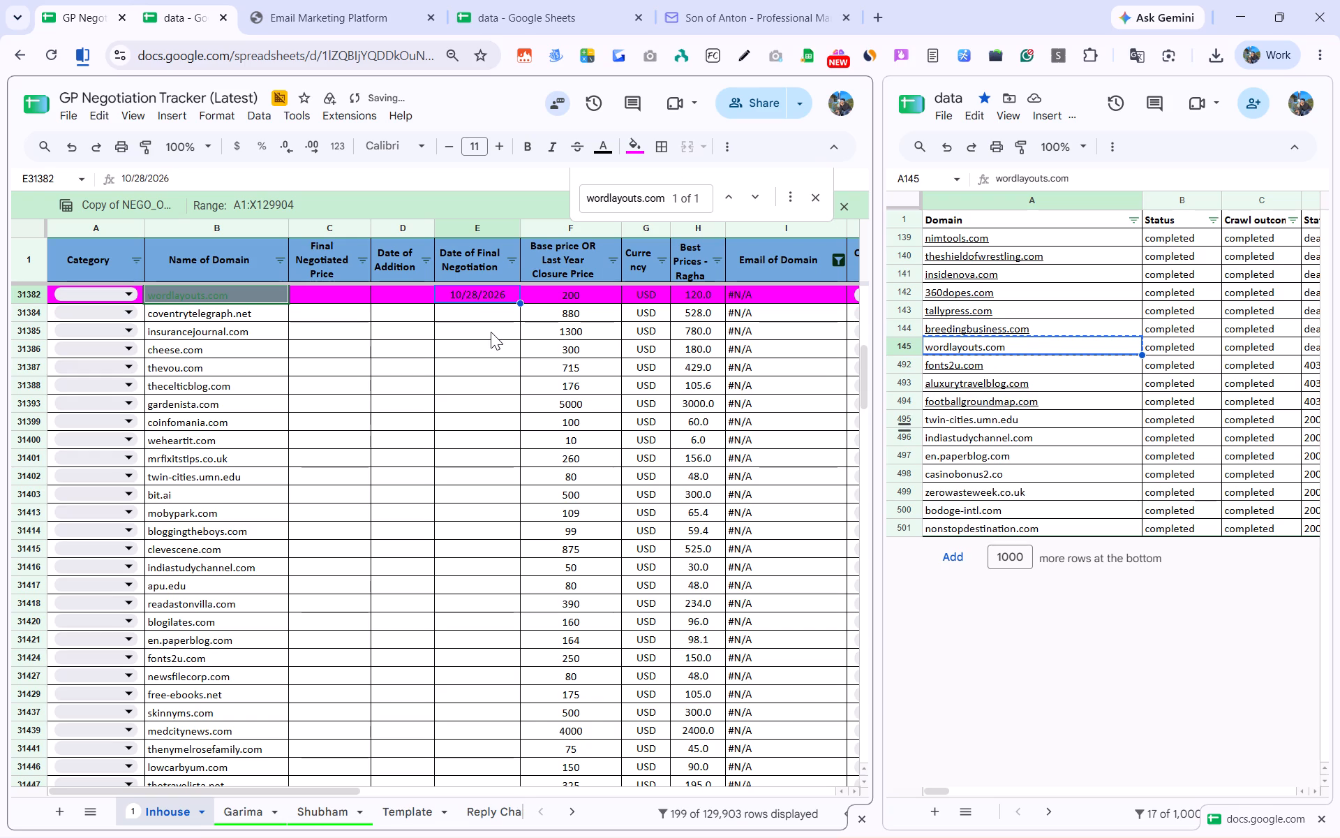
Check the Status Code and Email1 columns in the data sheet and search the tracker again for wordlayouts.com.
{"action": "left_click", "coordinate": [491, 332]}
{"action": "scroll", "coordinate": [1136, 381], "scroll_direction": "right", "scroll_amount": 1}
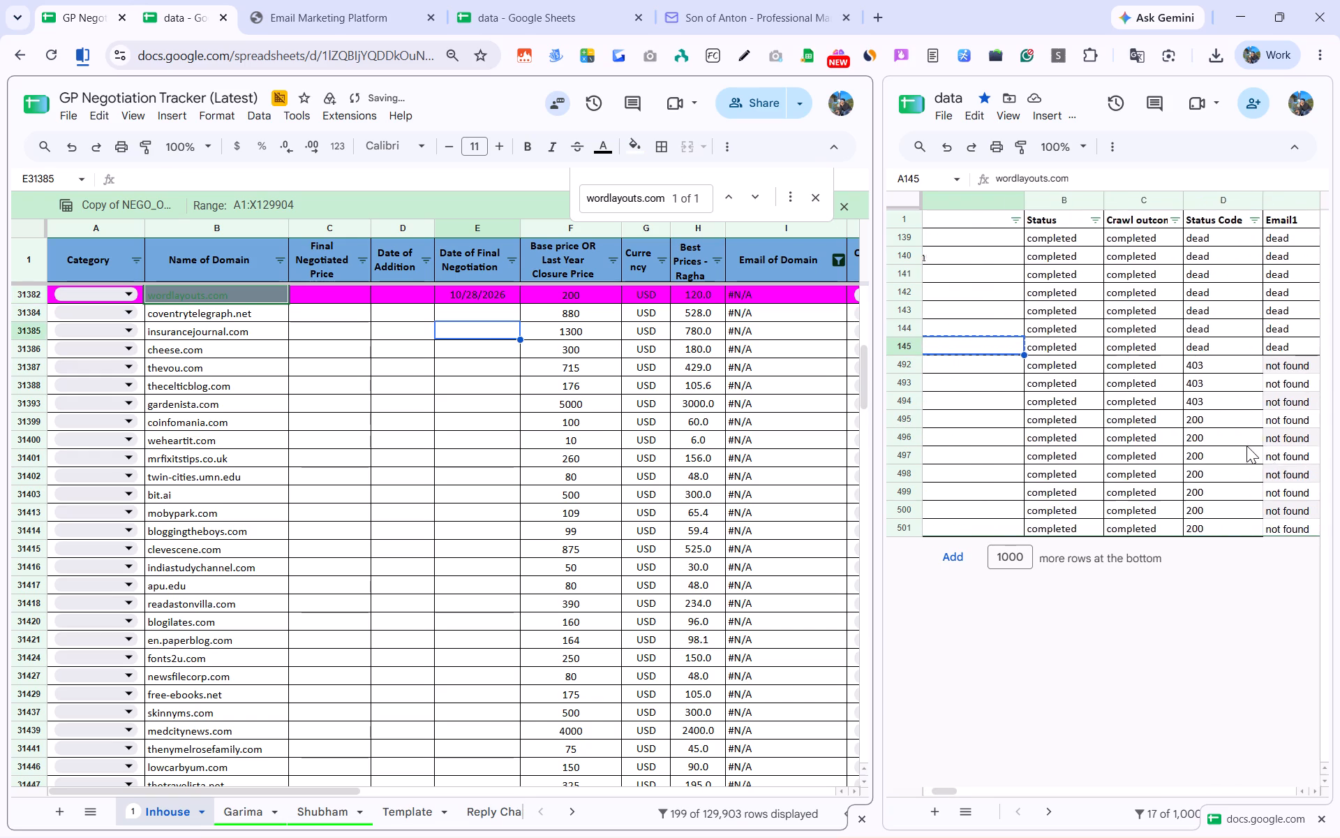
{"action": "scroll", "coordinate": [1246, 446], "scroll_direction": "right", "scroll_amount": 1}
{"action": "left_click", "coordinate": [994, 350]}
{"action": "key", "text": "ctrl+c"}
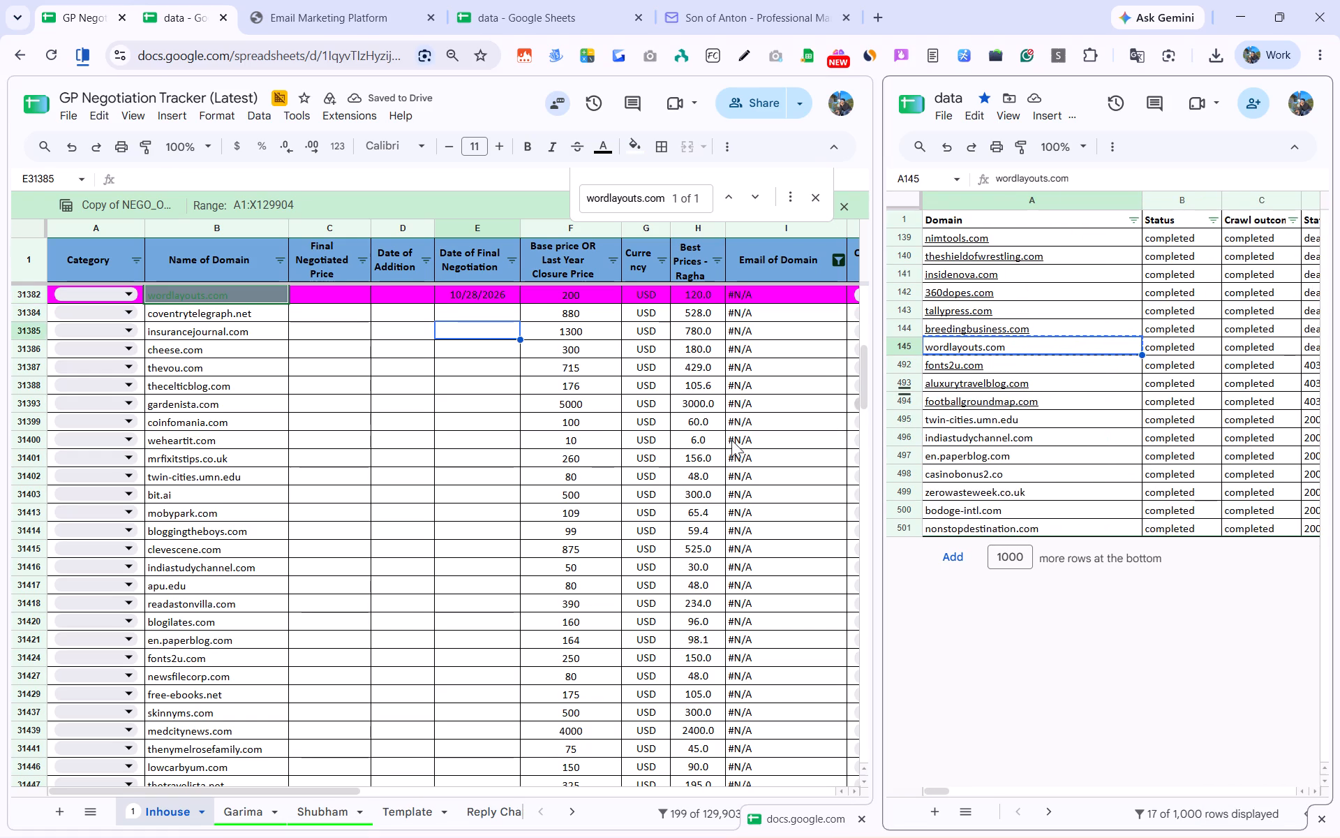
{"action": "left_click", "coordinate": [345, 447]}
{"action": "key", "text": "ctrl+f"}
{"action": "key", "text": "ctrl+v"}
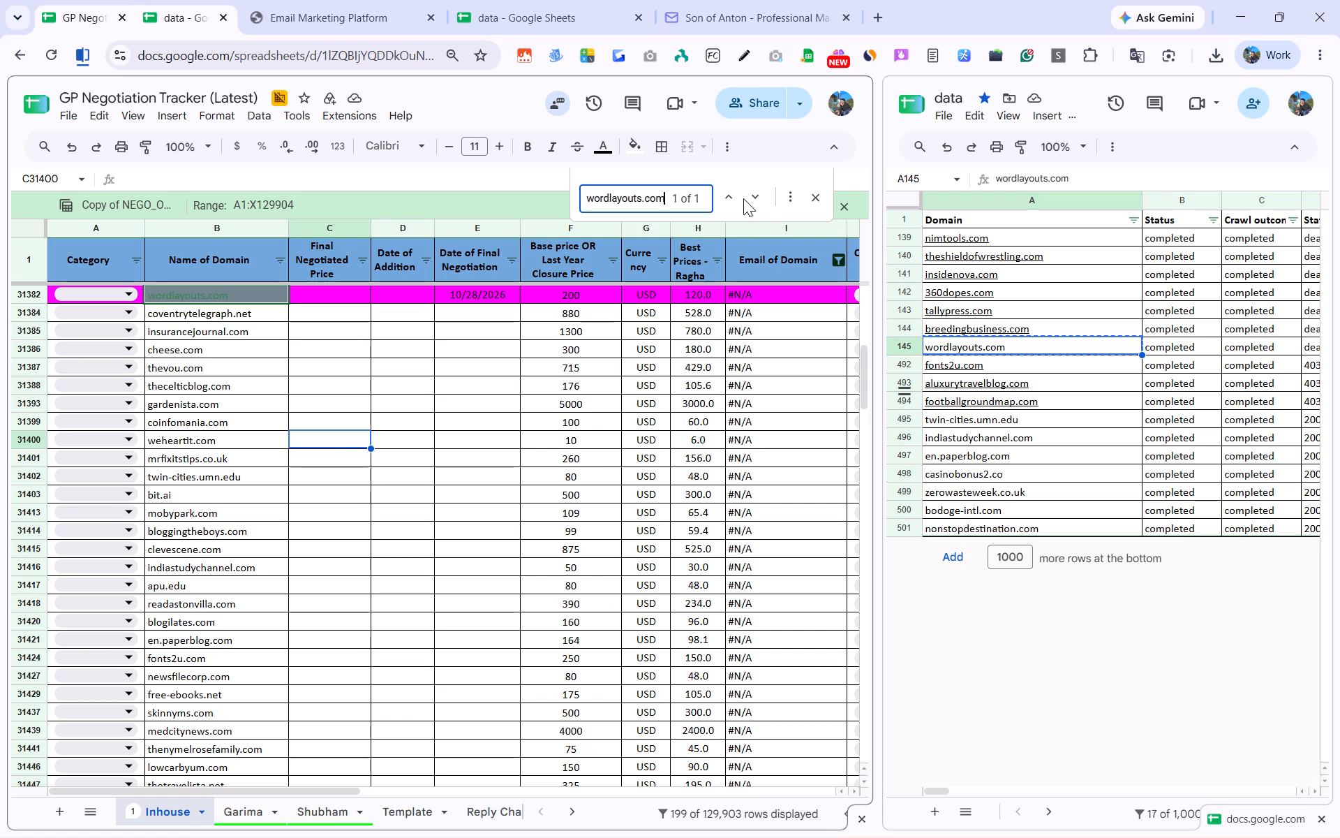
Find fonts2u.com from the data sheet in the tracker and copy its Email1 value "not found" into Date of Final Negotiation.
{"action": "left_click", "coordinate": [1062, 365]}
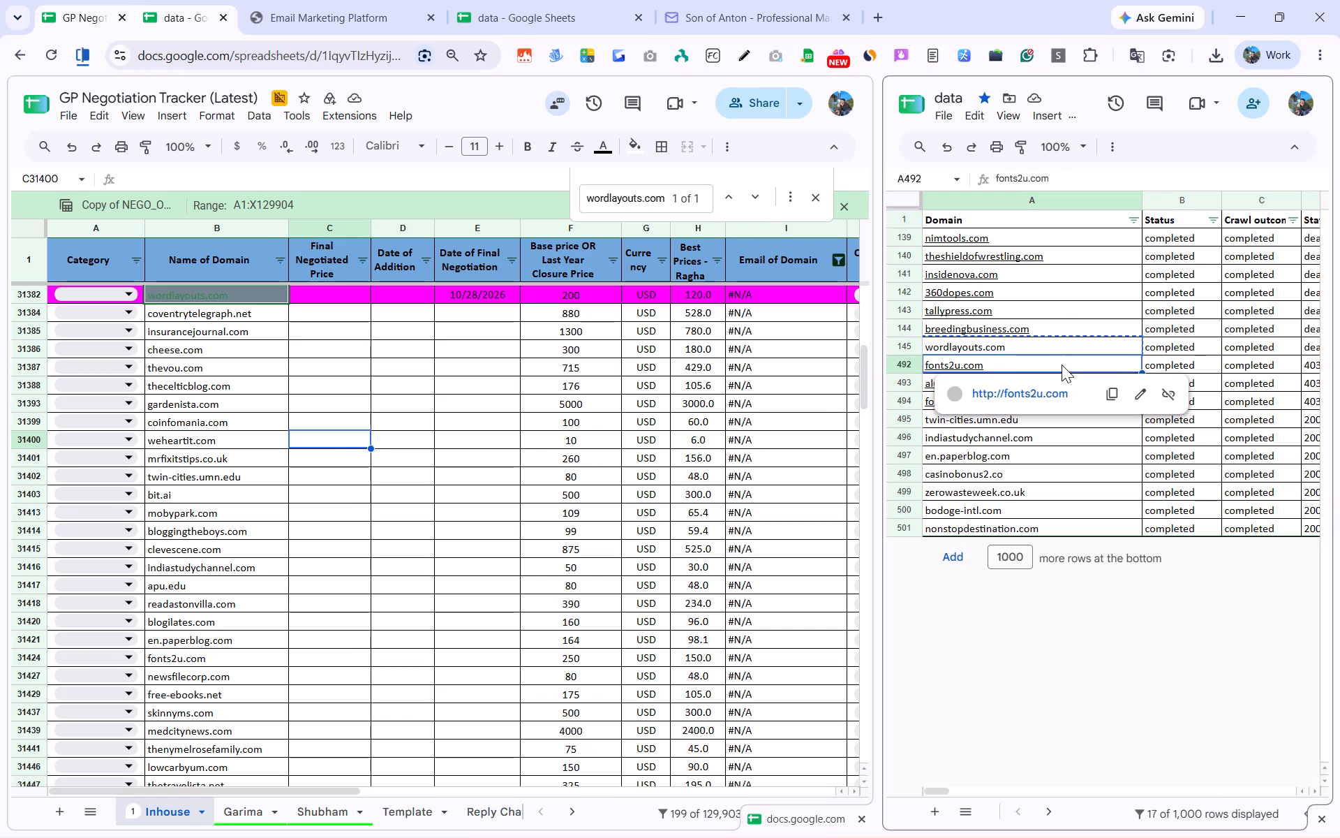
{"action": "key", "text": "ctrl+c"}
{"action": "left_click", "coordinate": [447, 432]}
{"action": "key", "text": "ctrl+f"}
{"action": "key", "text": "ctrl+v"}
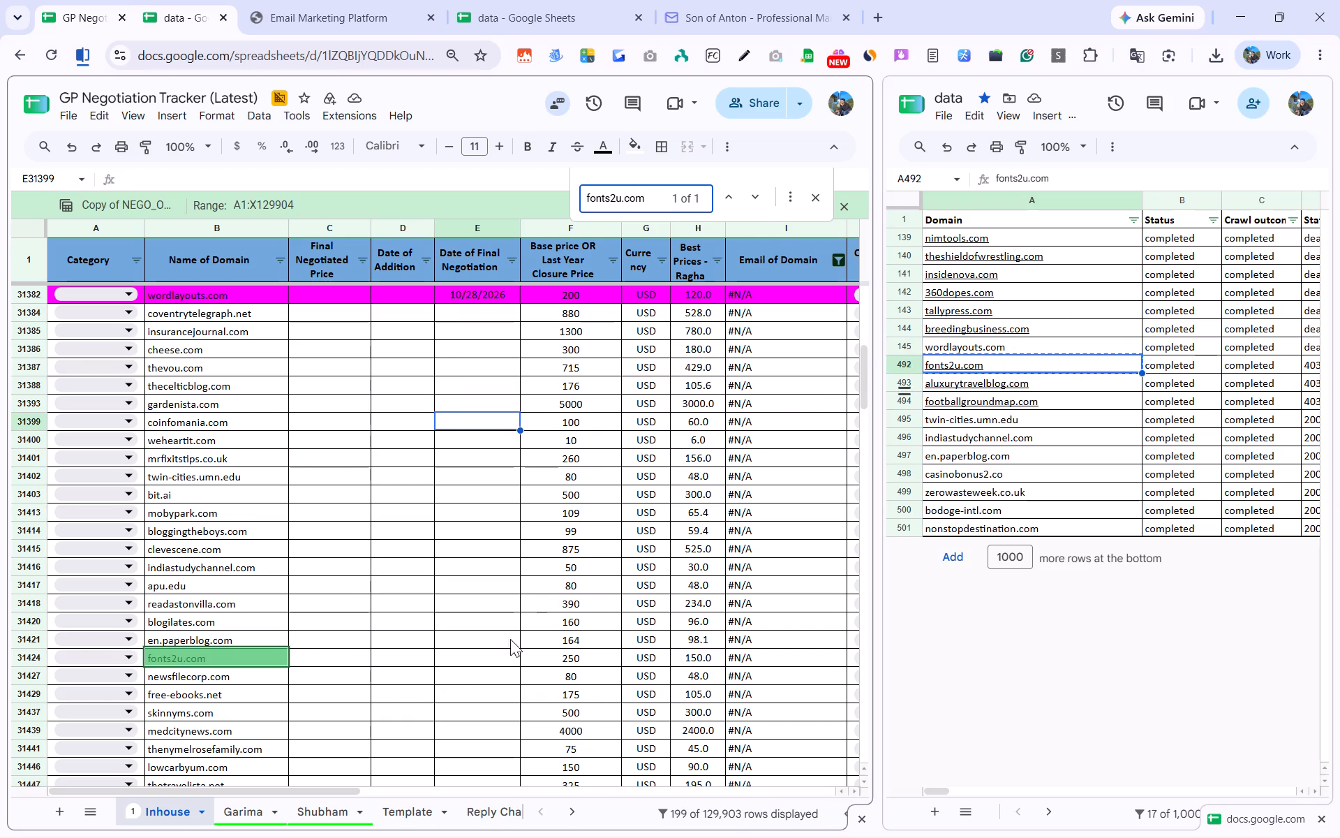
{"action": "scroll", "coordinate": [493, 659], "scroll_direction": "down", "scroll_amount": 3}
{"action": "left_click", "coordinate": [468, 397]}
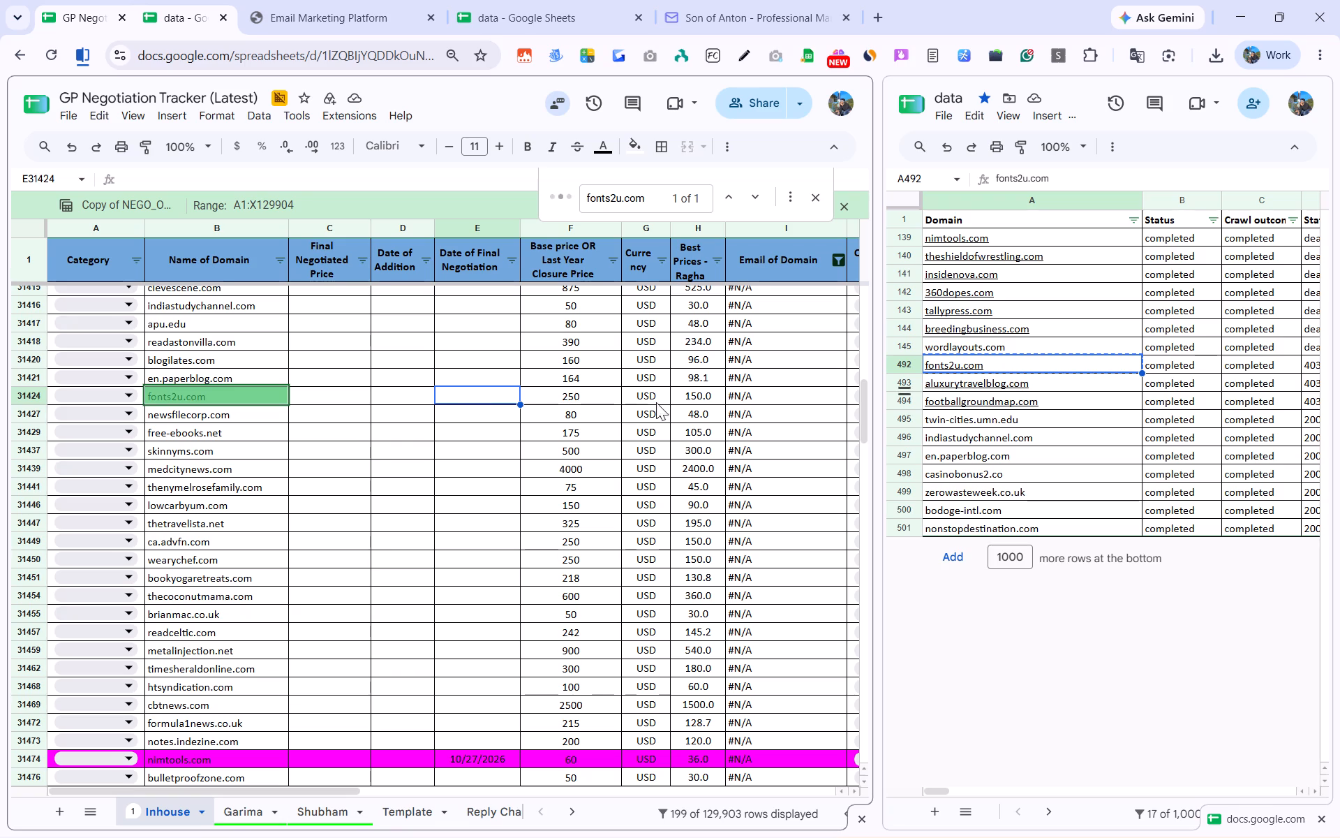
{"action": "scroll", "coordinate": [1201, 378], "scroll_direction": "left", "scroll_amount": 3}
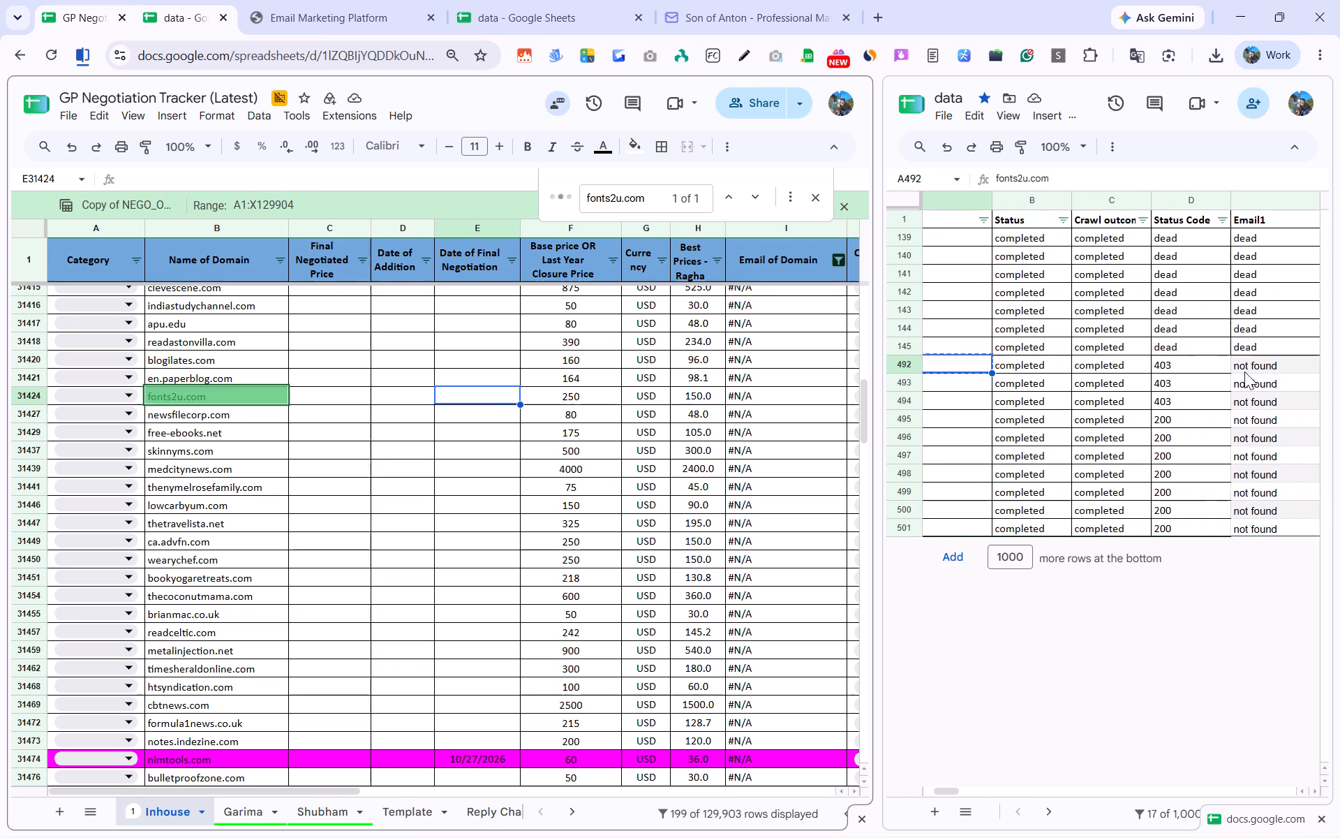
{"action": "left_click", "coordinate": [1248, 371]}
{"action": "key", "text": "ctrl+c"}
{"action": "left_click", "coordinate": [465, 394]}
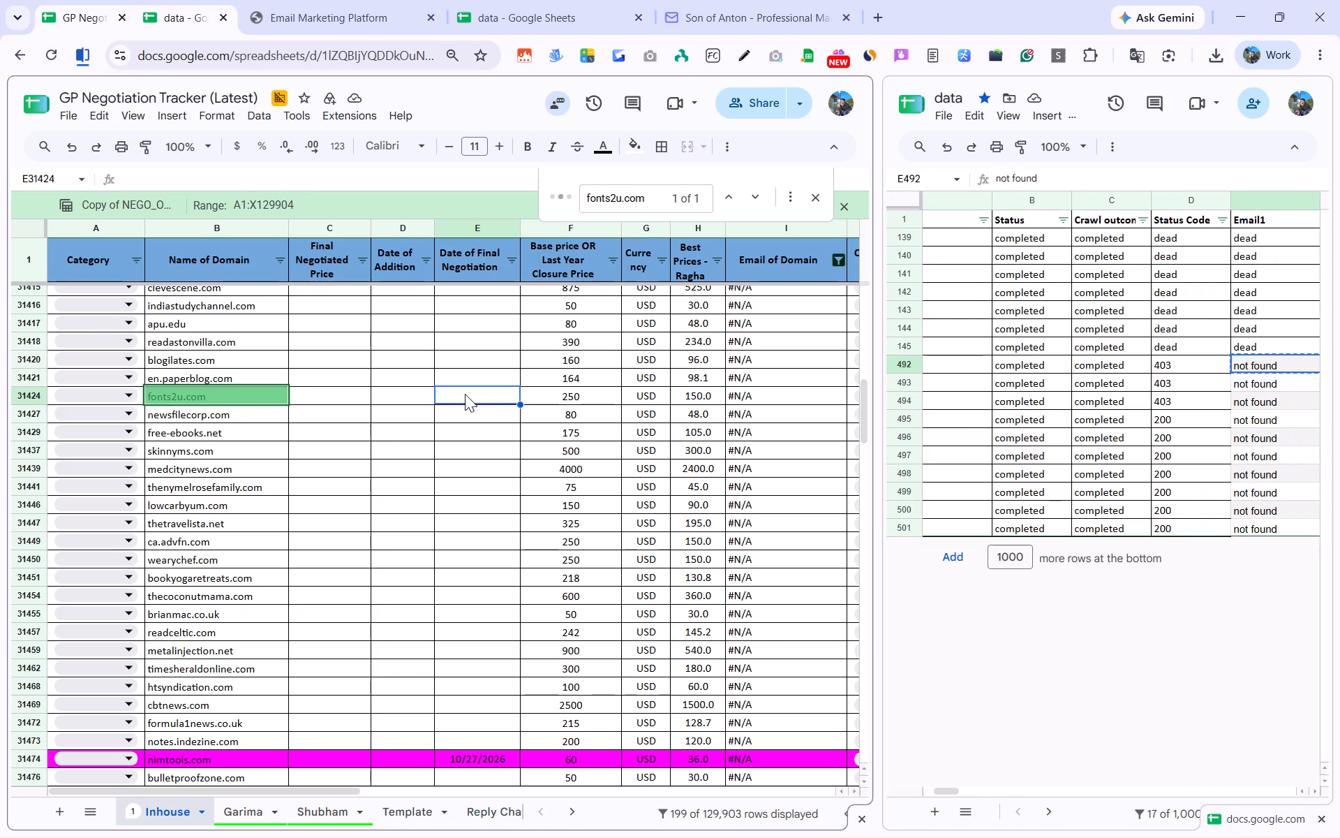
{"action": "key", "text": "ctrl+v"}
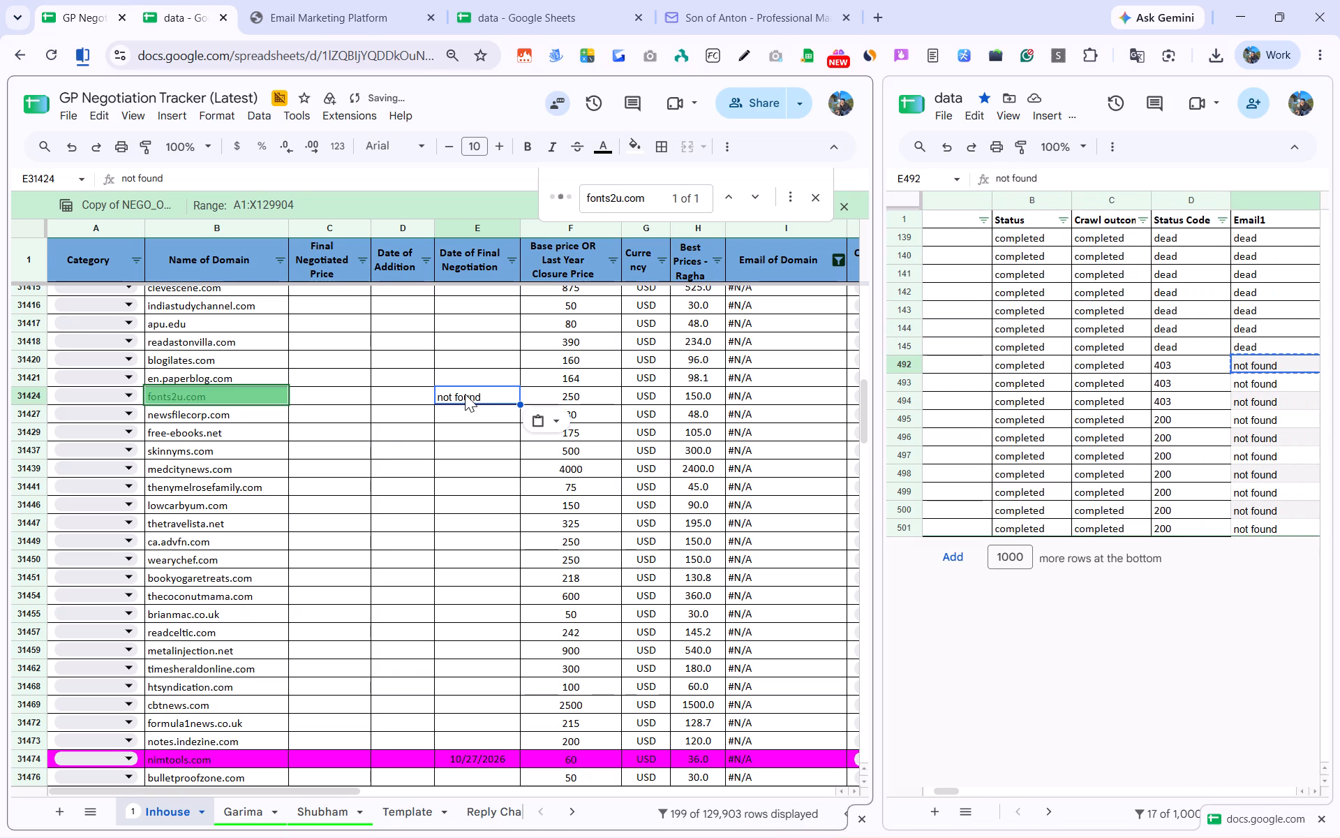
Widen the data sheet's pane, find aluxurytravelblog.com in the tracker and copy its "not found" value into Date of Final Negotiation.
{"action": "left_click_drag", "start_coordinate": [875, 443], "coordinate": [790, 439]}
{"action": "scroll", "coordinate": [981, 439], "scroll_direction": "right", "scroll_amount": 4}
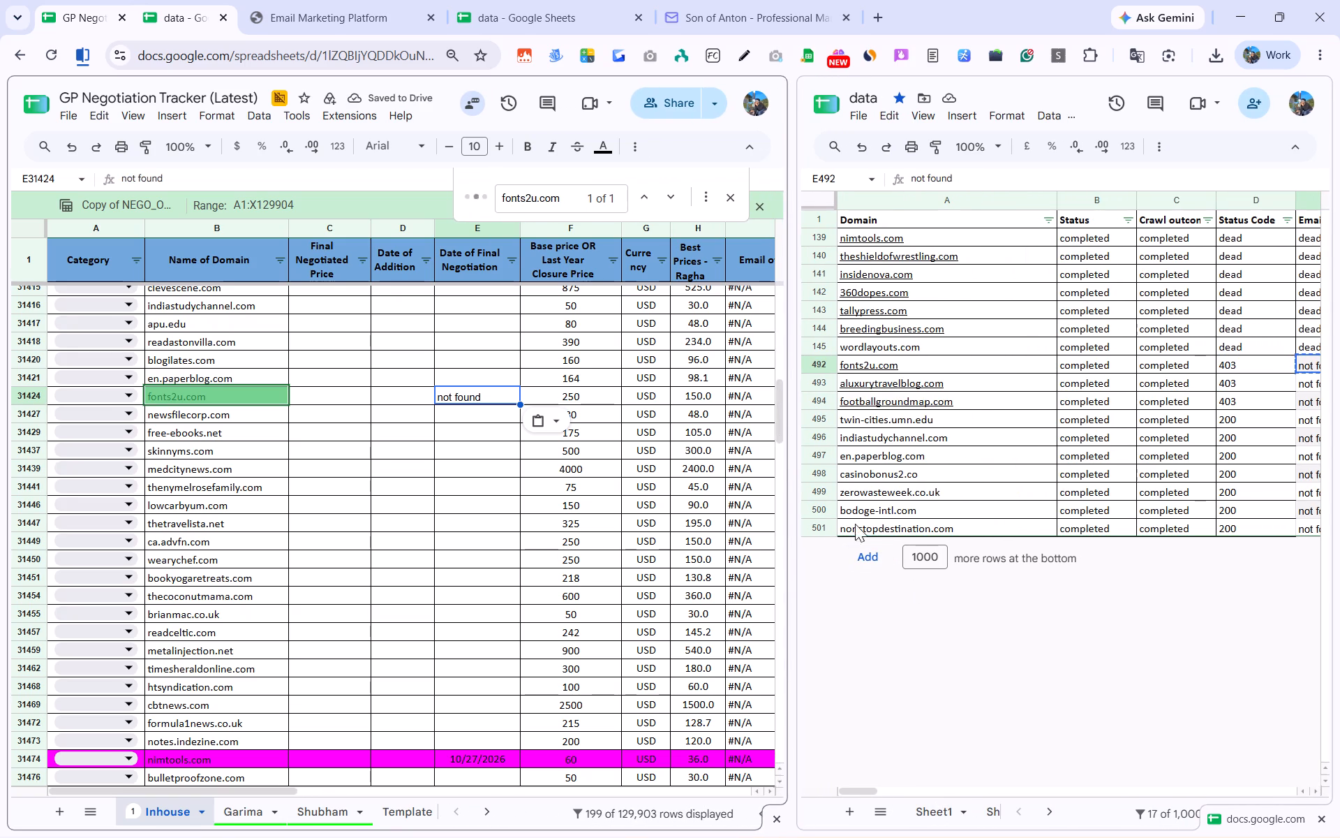
{"action": "left_click", "coordinate": [900, 378]}
{"action": "key", "text": "ctrl+c"}
{"action": "left_click", "coordinate": [474, 420]}
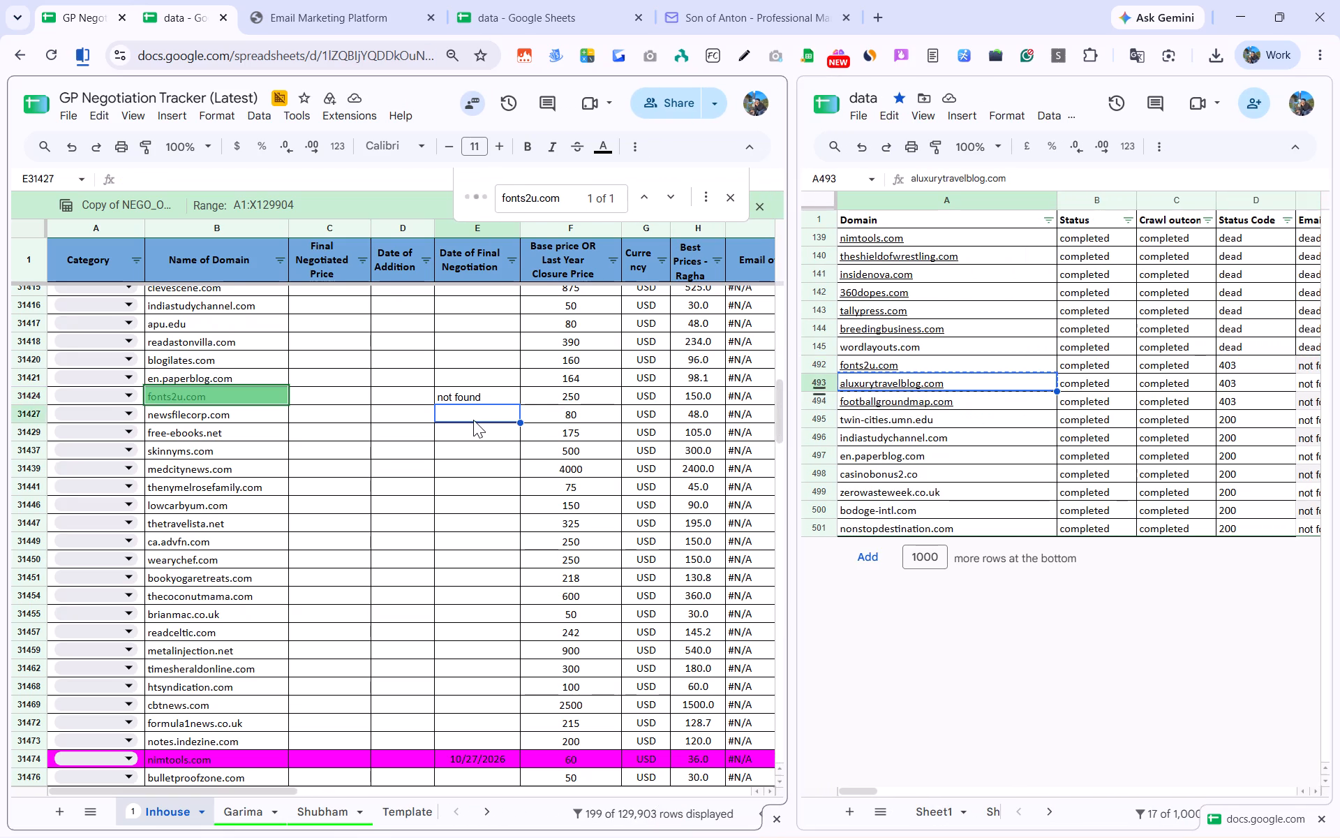
{"action": "key", "text": "ctrl+f"}
{"action": "key", "text": "ctrl+v"}
{"action": "scroll", "coordinate": [455, 540], "scroll_direction": "down", "scroll_amount": 3}
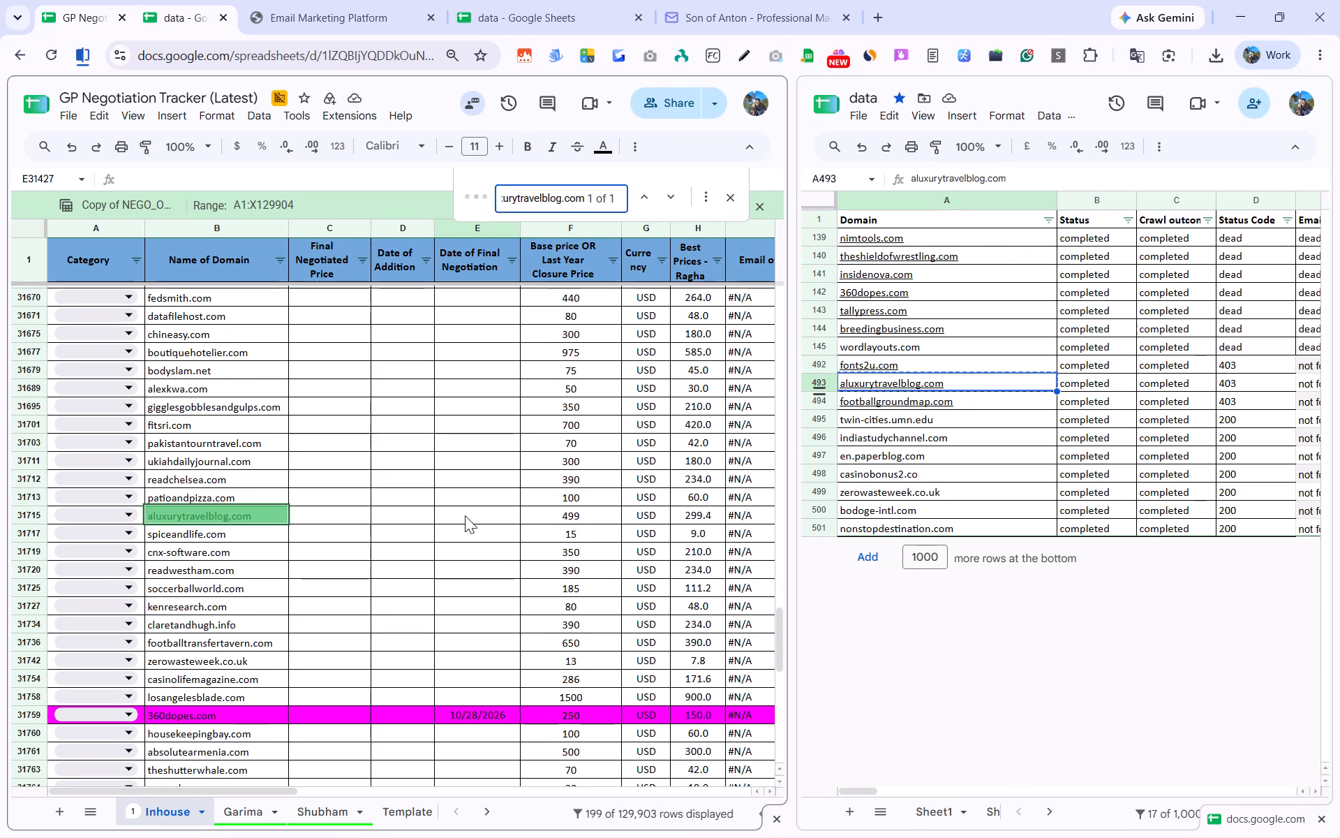
{"action": "left_click", "coordinate": [1307, 385]}
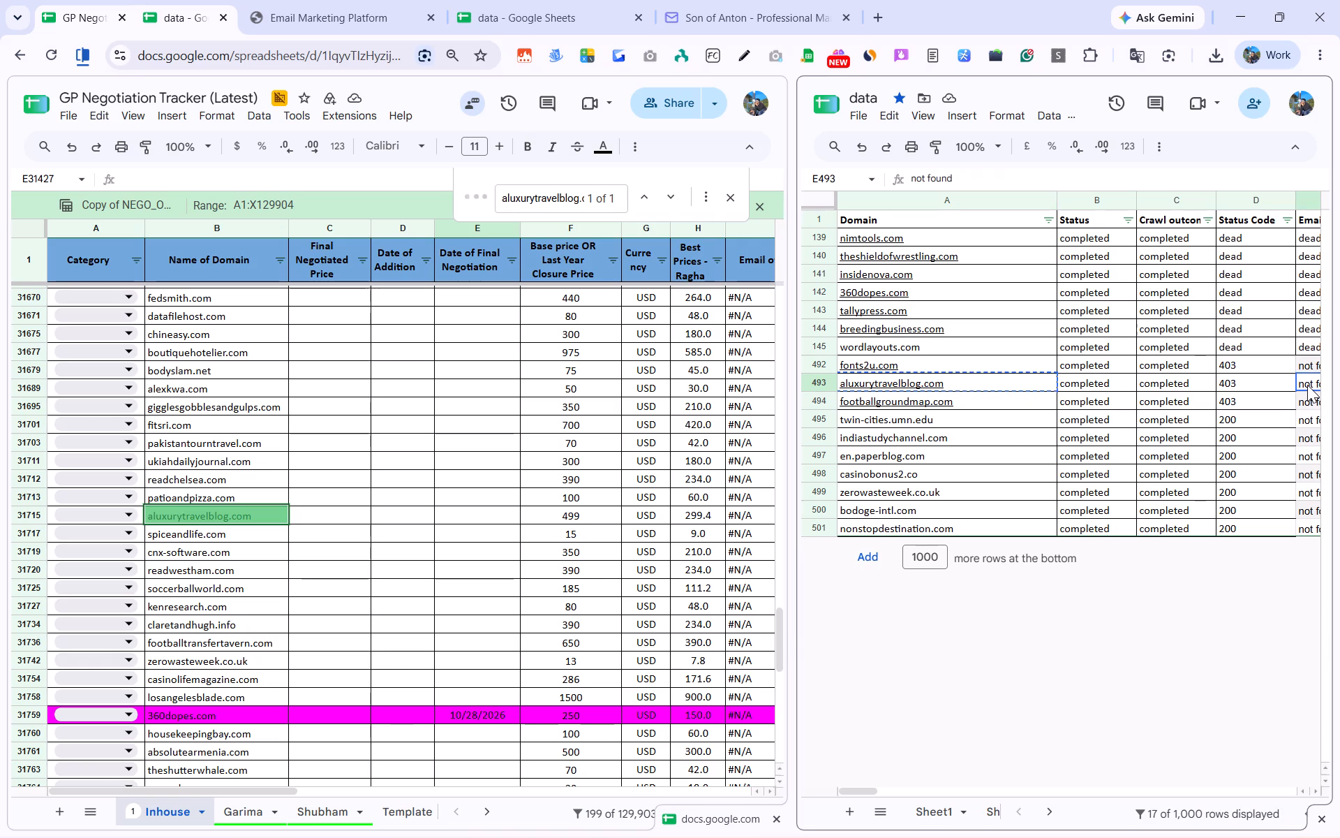
{"action": "key", "text": "ctrl+c"}
{"action": "left_click", "coordinate": [460, 519]}
{"action": "key", "text": "ctrl+v"}
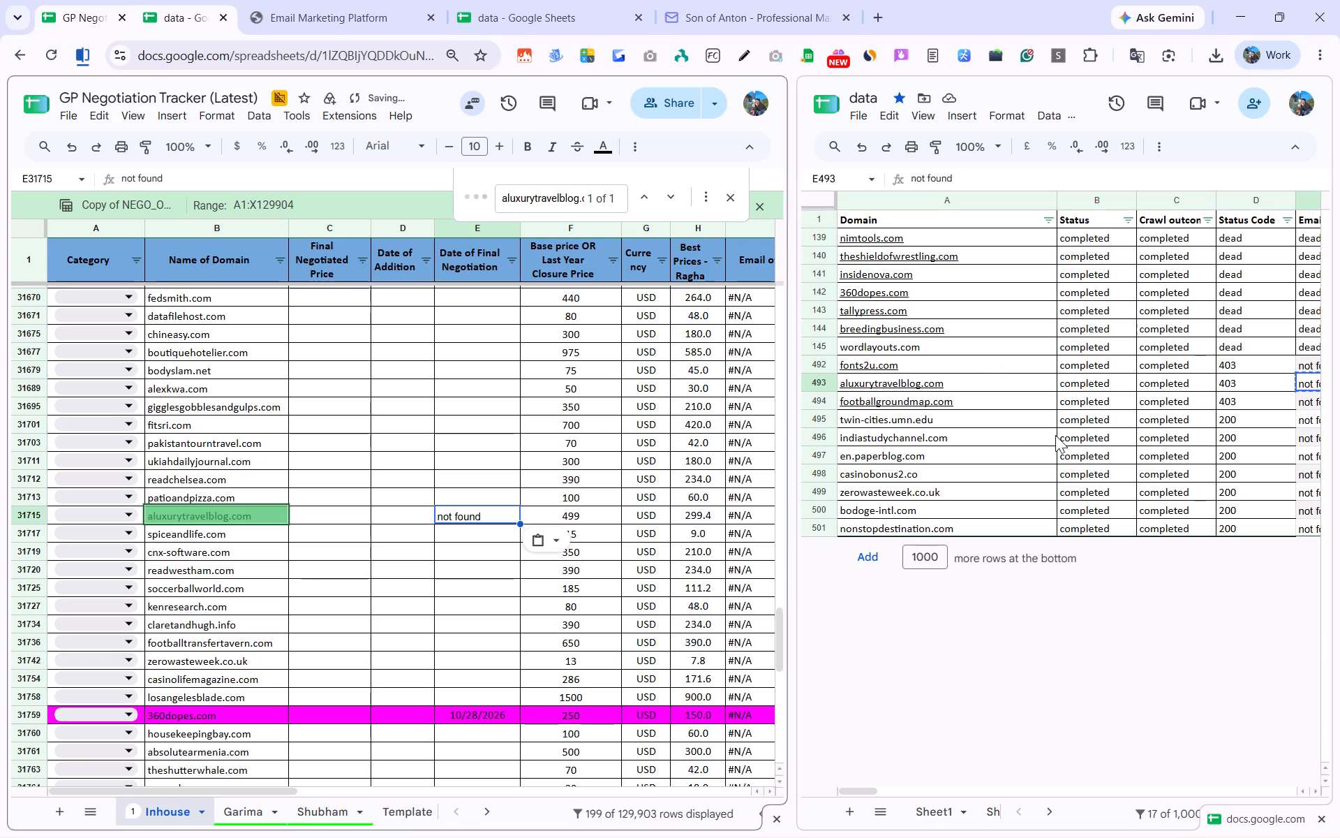
Find footballgroundmap.com in the tracker and copy its "not found" value from the data sheet into Date of Final Negotiation.
{"action": "left_click", "coordinate": [937, 403]}
{"action": "key", "text": "ctrl+c"}
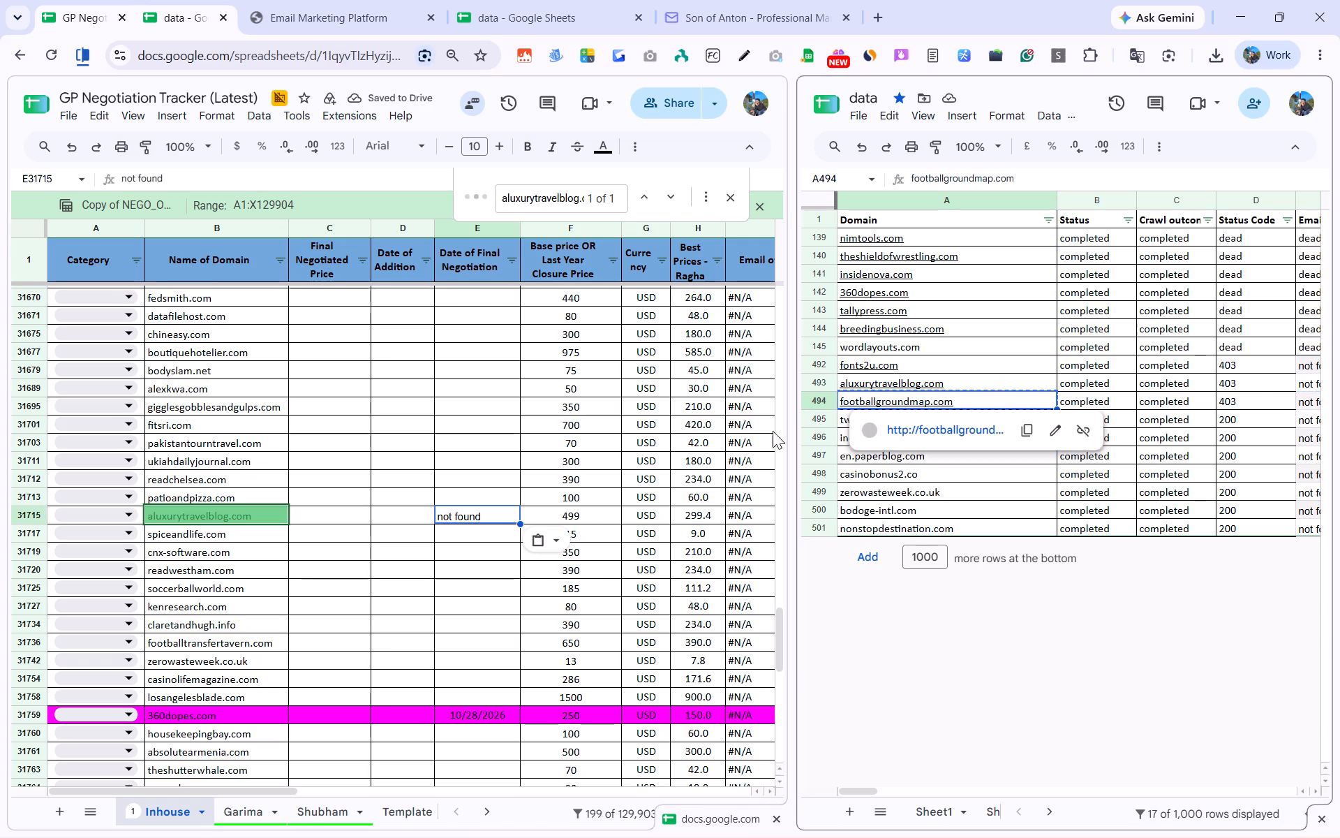
{"action": "left_click", "coordinate": [477, 571]}
{"action": "key", "text": "ctrl+f"}
{"action": "key", "text": "ctrl+v"}
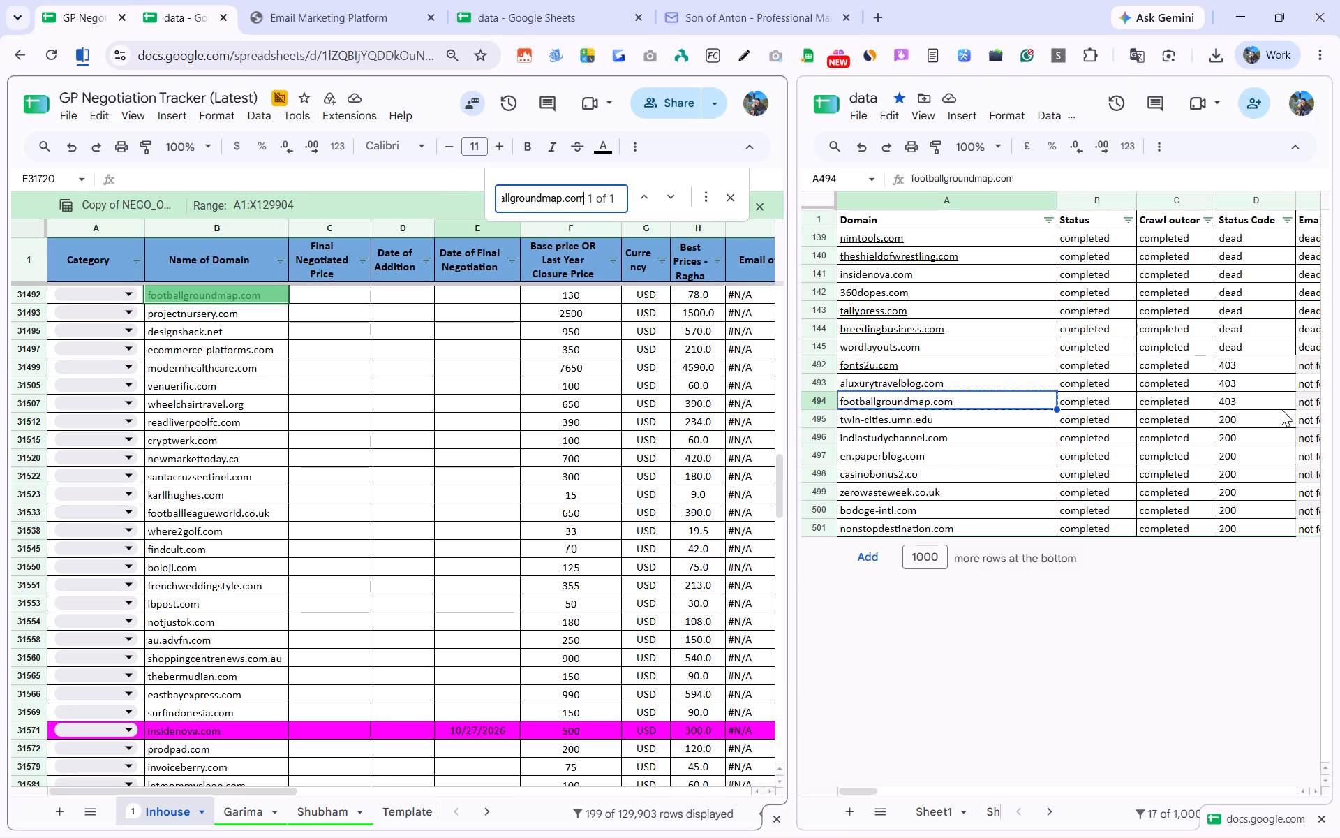
{"action": "left_click", "coordinate": [1300, 404]}
{"action": "key", "text": "ctrl+c"}
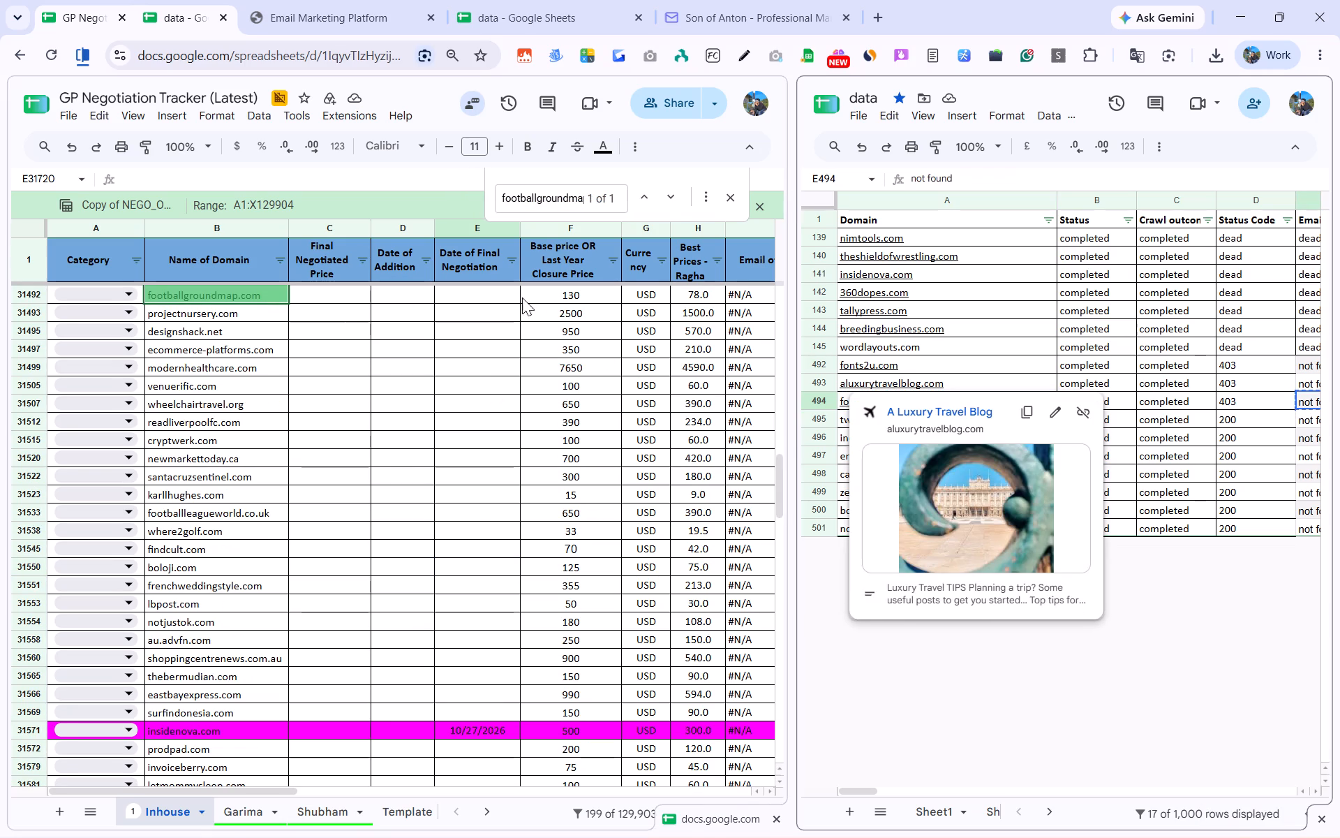
{"action": "left_click", "coordinate": [491, 296]}
{"action": "key", "text": "ctrl+v"}
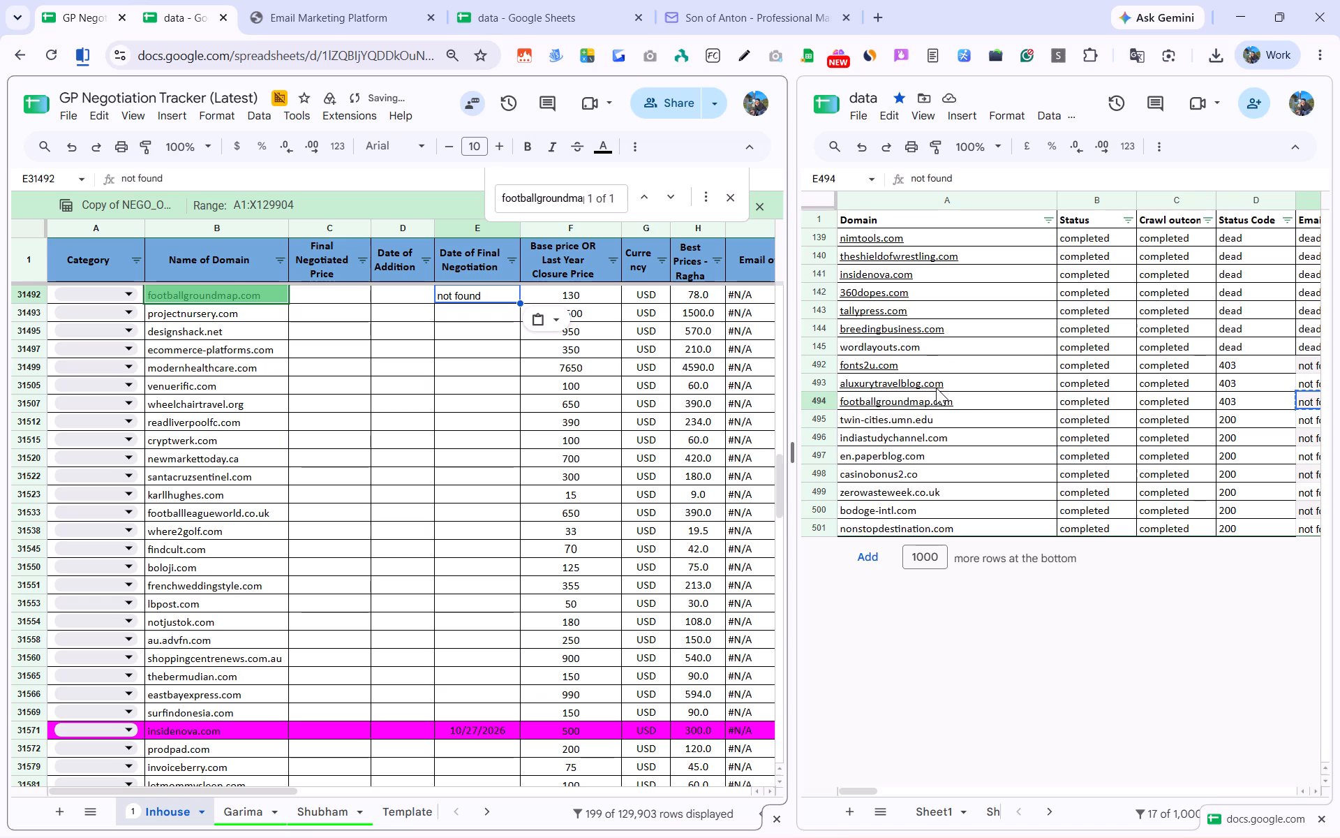
Find twin-cities.umn.edu in the tracker and copy its "not found" value from the data sheet into Date of Final Negotiation.
{"action": "left_click", "coordinate": [919, 383]}
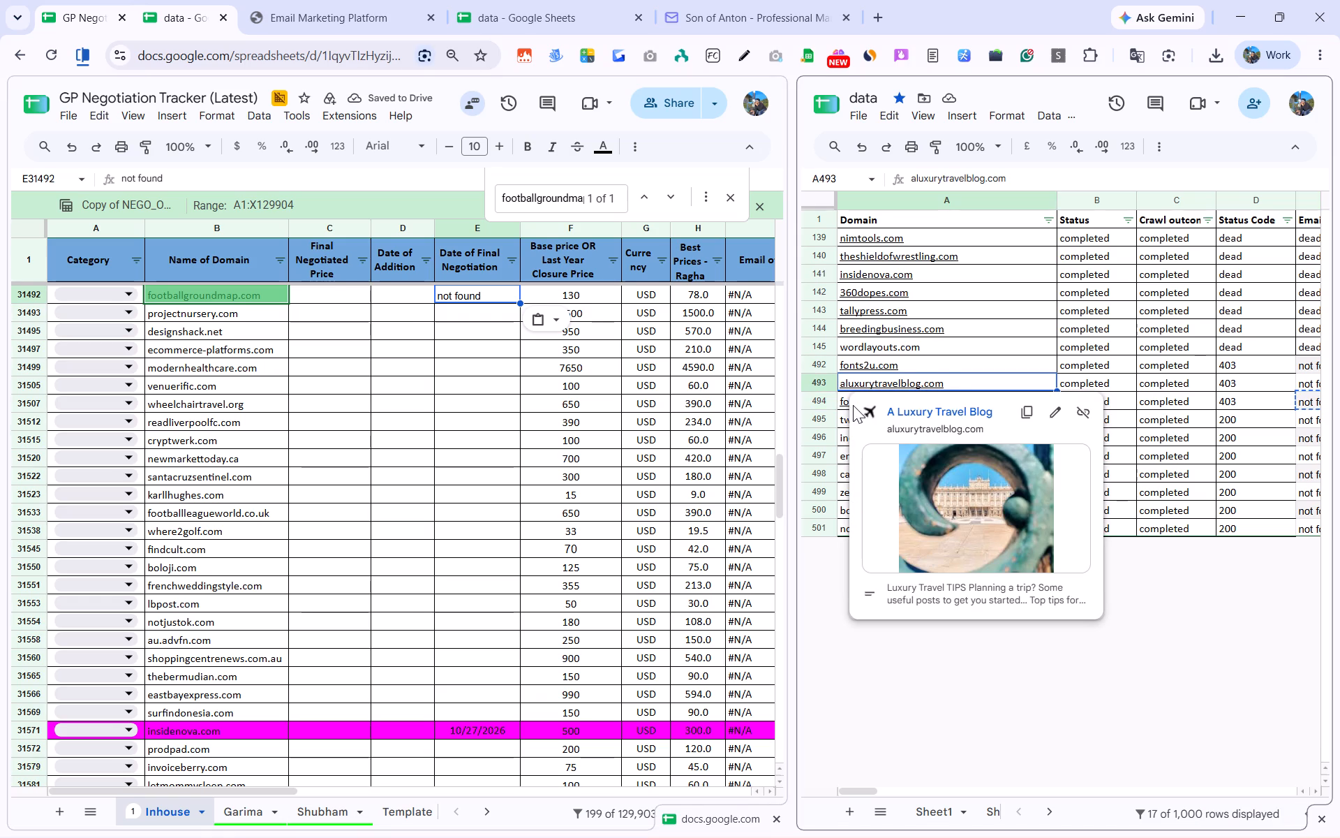
{"action": "left_click", "coordinate": [848, 402]}
{"action": "left_click", "coordinate": [847, 423]}
{"action": "key", "text": "ctrl+c"}
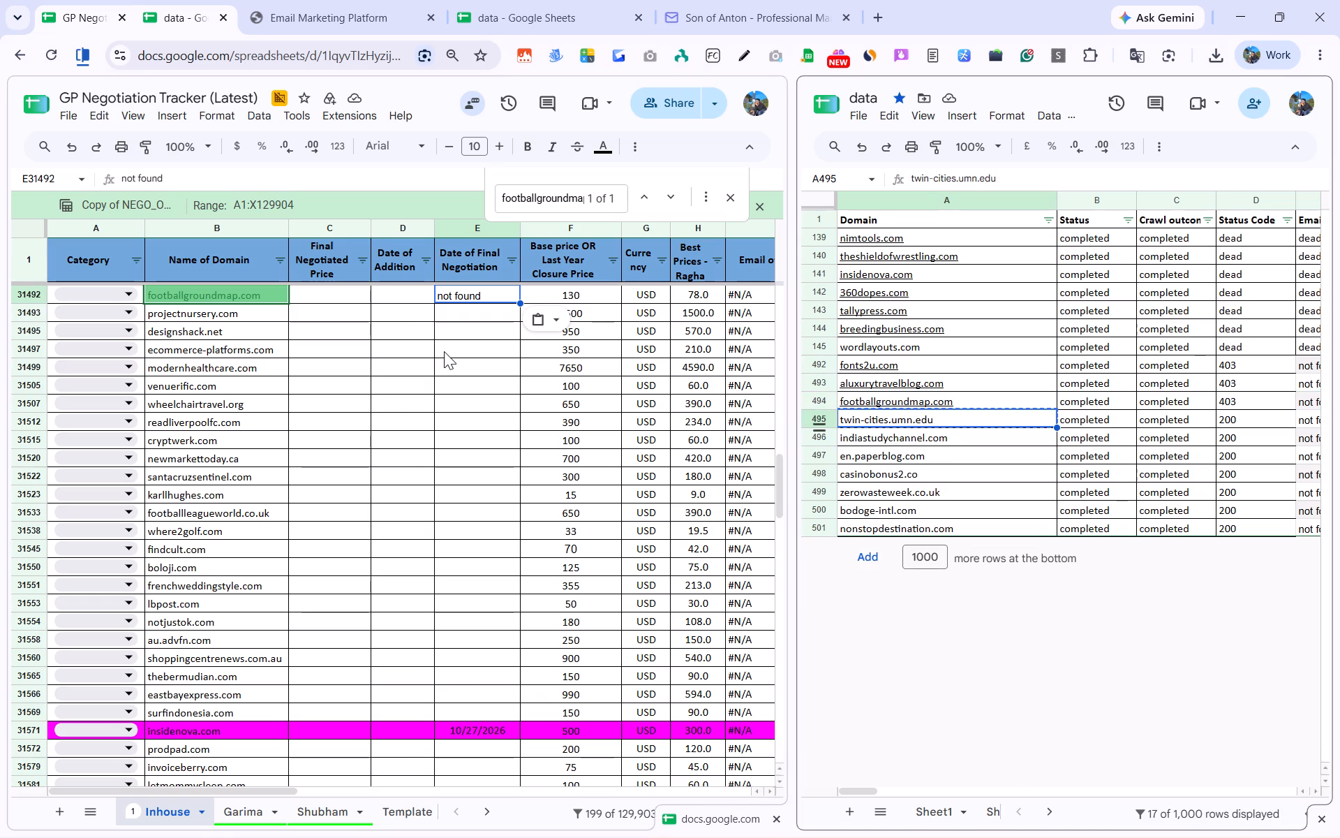
{"action": "left_click", "coordinate": [444, 351]}
{"action": "key", "text": "ctrl+f"}
{"action": "key", "text": "ctrl+v"}
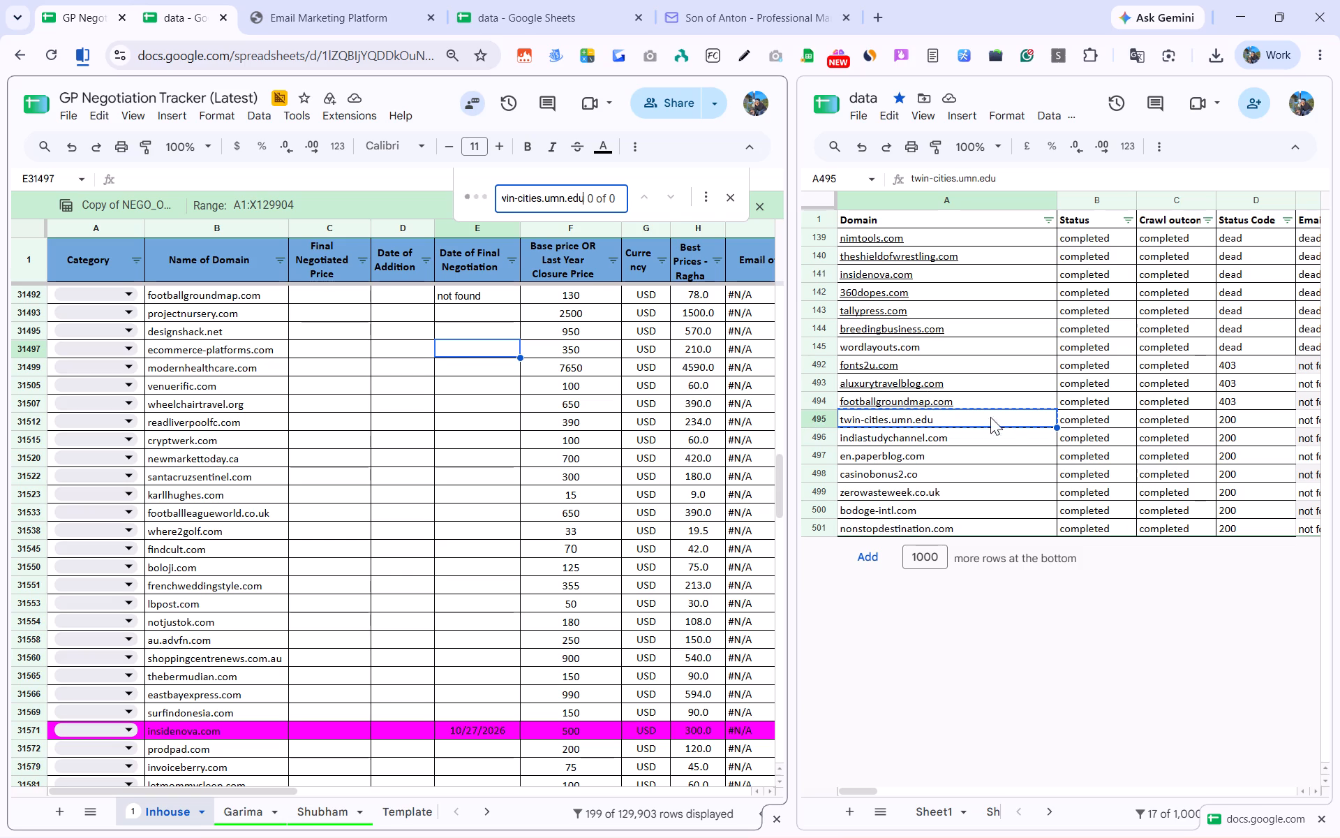
{"action": "left_click", "coordinate": [1299, 420]}
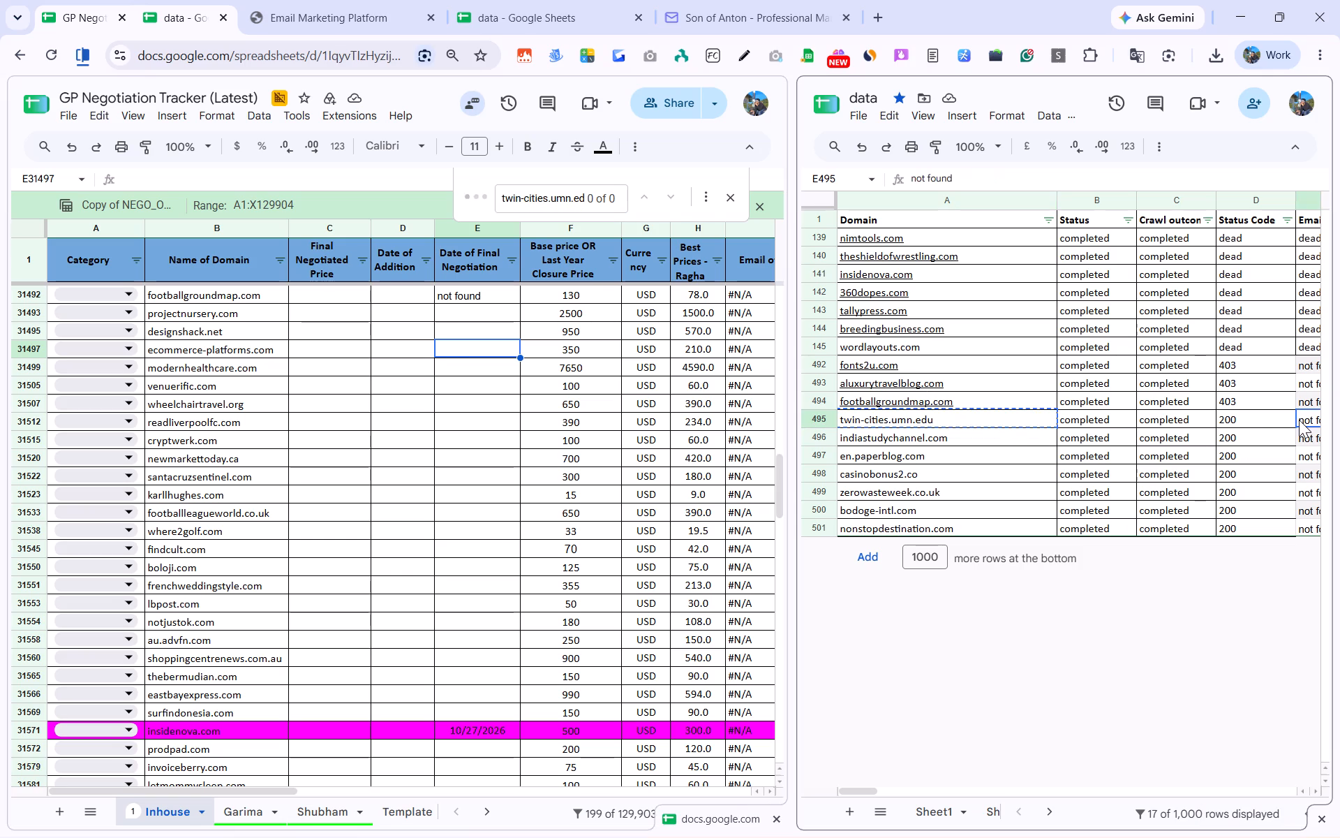
{"action": "key", "text": "ctrl+c"}
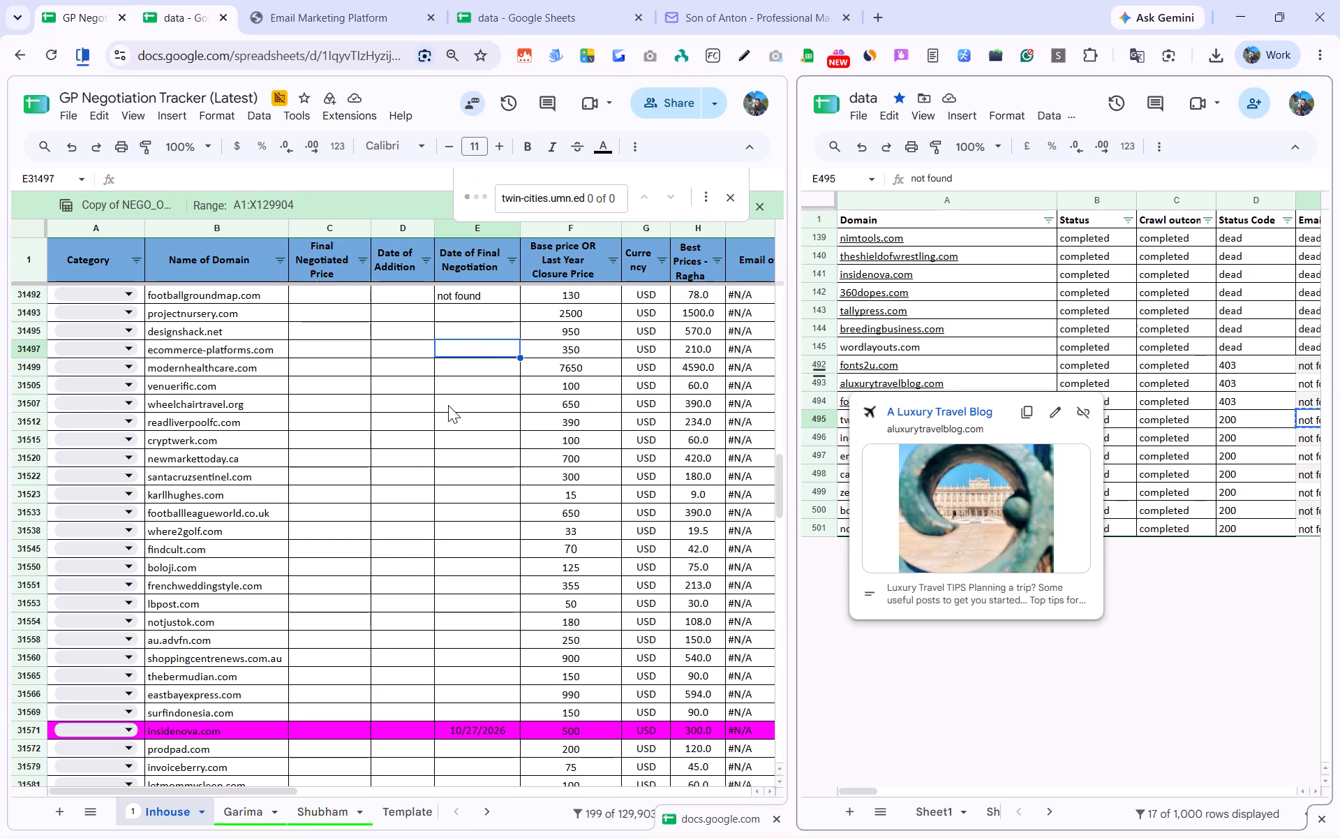
{"action": "scroll", "coordinate": [448, 405], "scroll_direction": "up", "scroll_amount": 5}
{"action": "scroll", "coordinate": [448, 405], "scroll_direction": "down", "scroll_amount": 6}
{"action": "scroll", "coordinate": [448, 405], "scroll_direction": "up", "scroll_amount": 4}
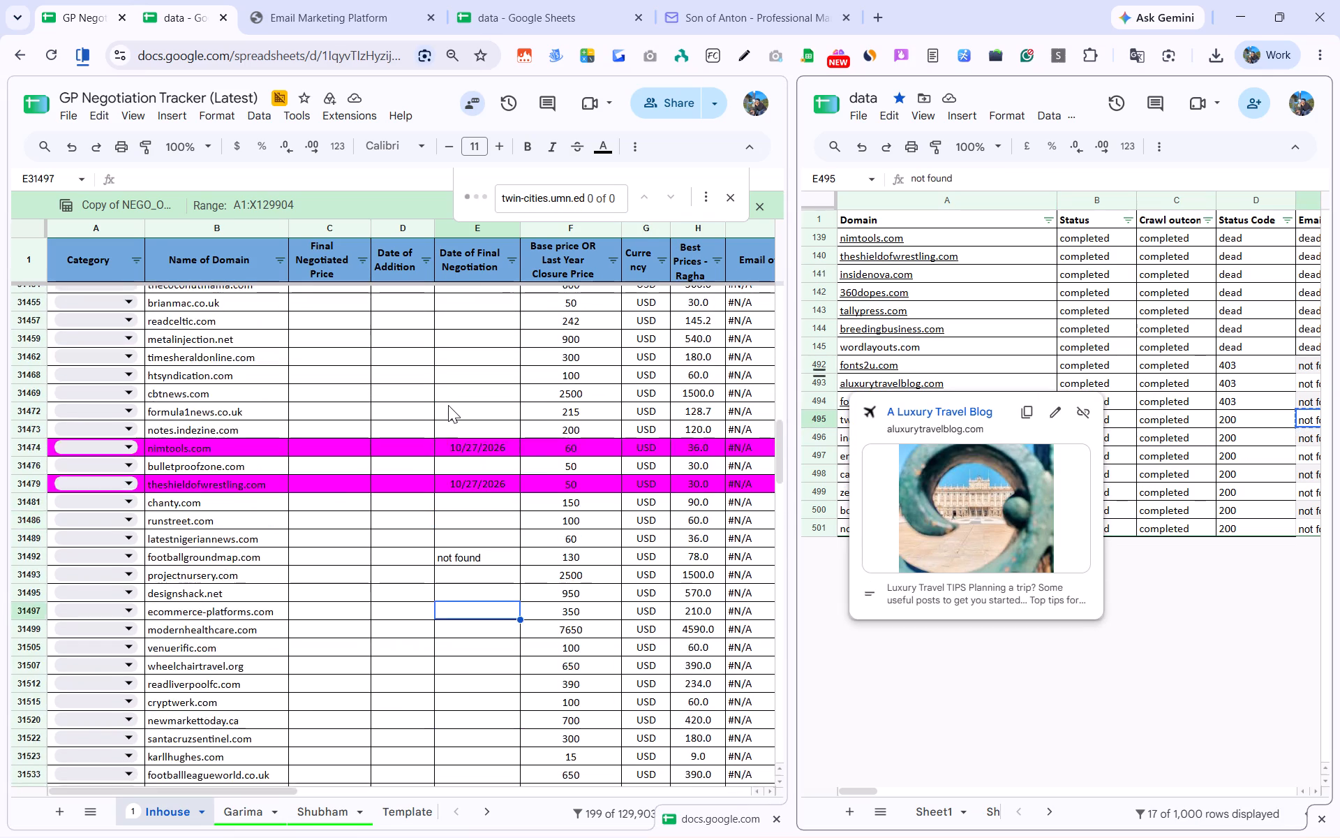
{"action": "scroll", "coordinate": [448, 405], "scroll_direction": "down", "scroll_amount": 20}
{"action": "scroll", "coordinate": [448, 405], "scroll_direction": "down", "scroll_amount": 7}
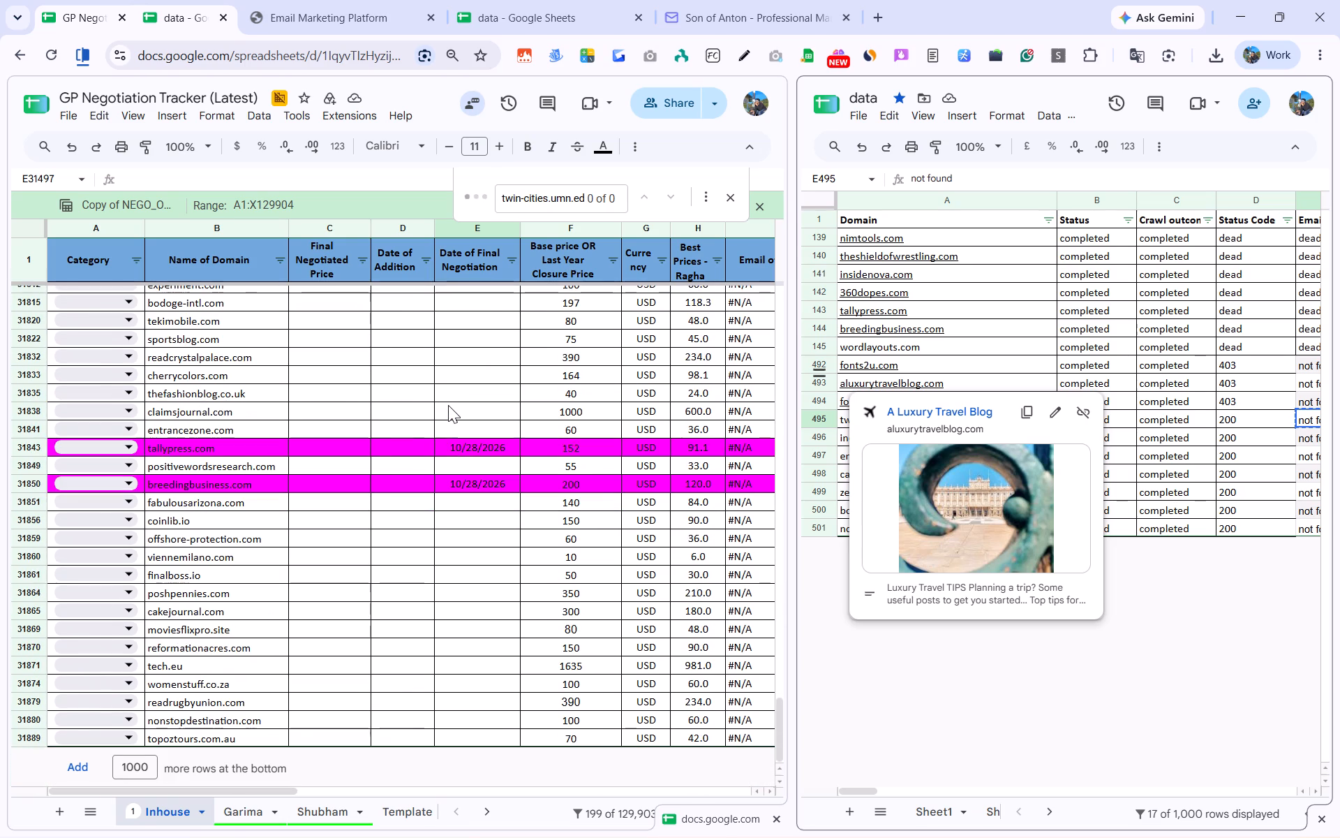
{"action": "scroll", "coordinate": [448, 405], "scroll_direction": "down", "scroll_amount": 5}
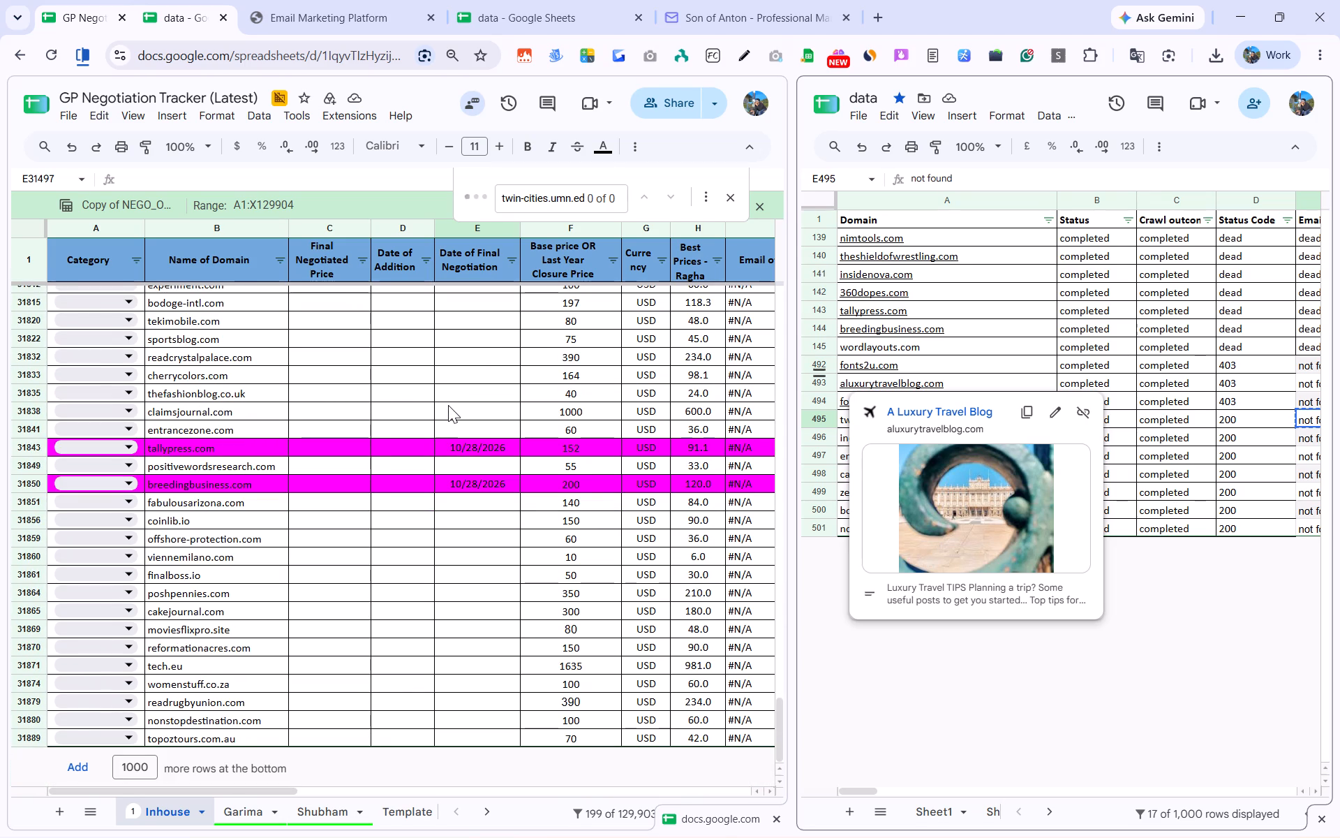
{"action": "left_click", "coordinate": [637, 198]}
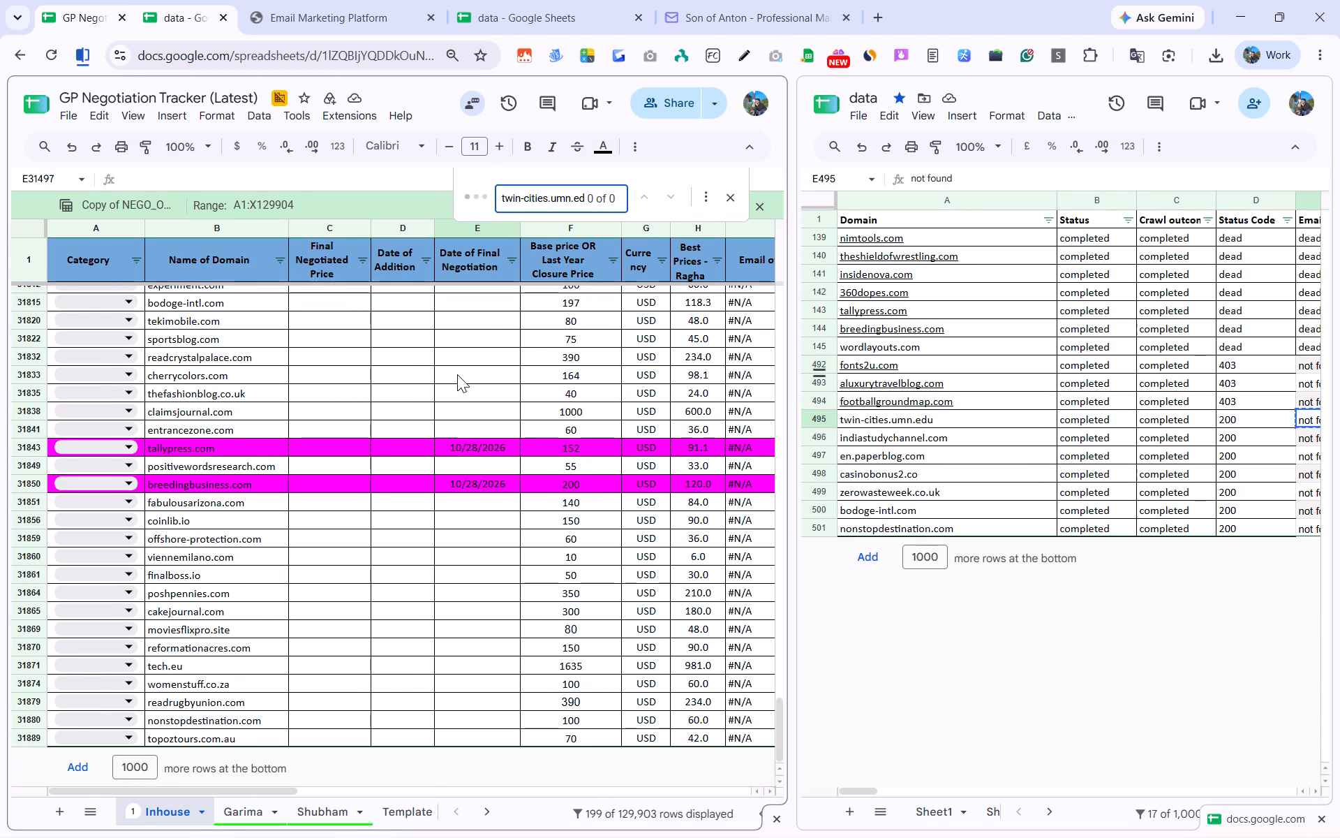
{"action": "left_click", "coordinate": [483, 295]}
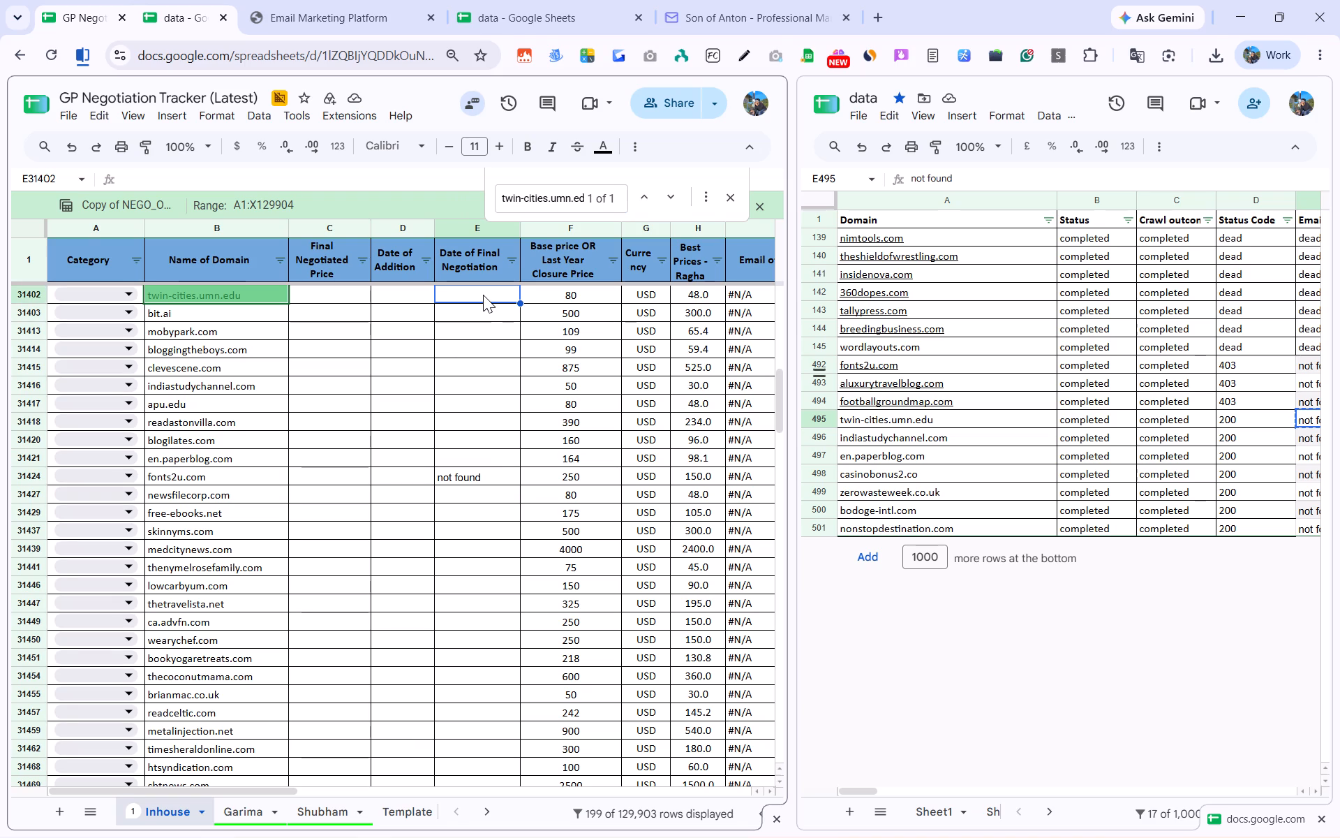
{"action": "key", "text": "ctrl+v"}
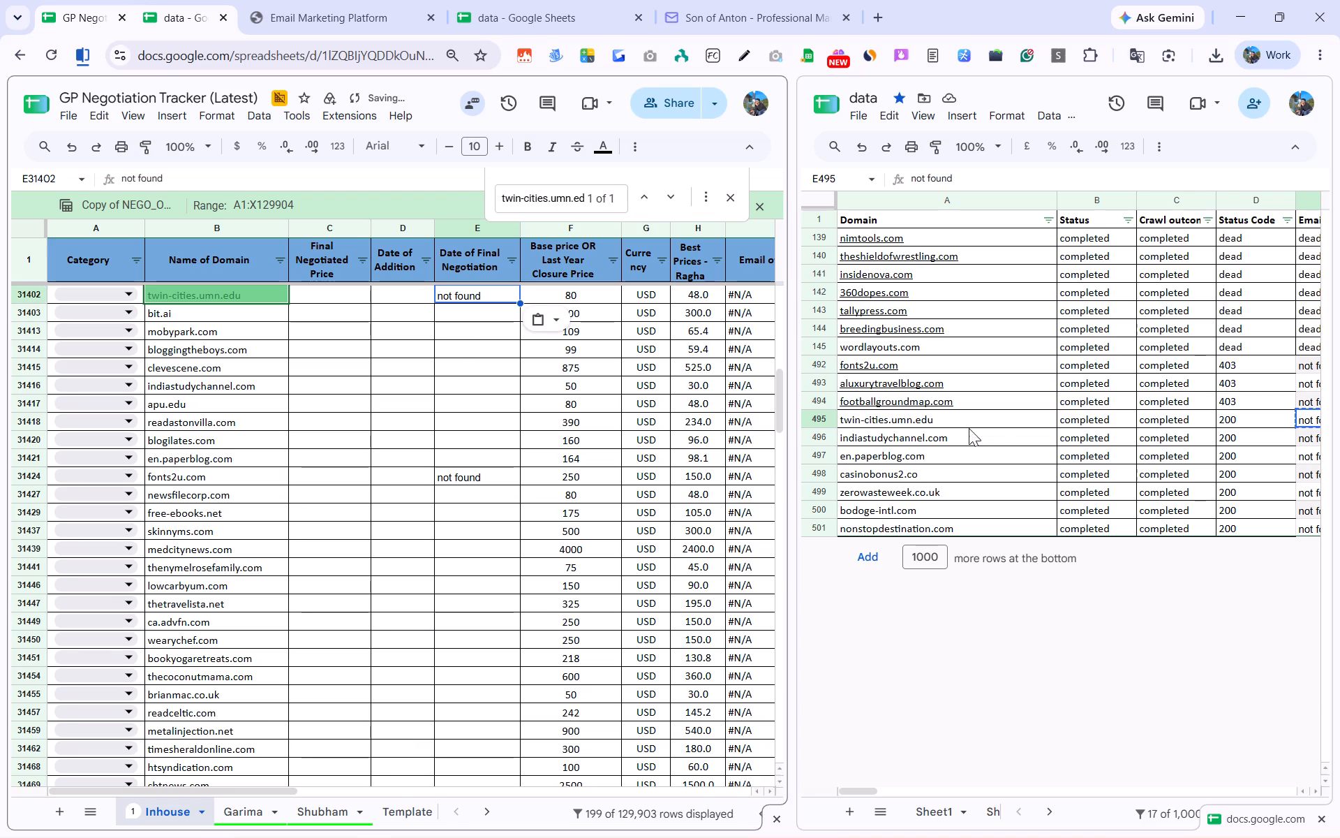
Filter the tracker's Name of Domain column to indiastudychannel.com and copy its "not found" value into Date of Final Negotiation.
{"action": "left_click", "coordinate": [933, 436]}
{"action": "key", "text": "ctrl+c"}
{"action": "left_click", "coordinate": [278, 261]}
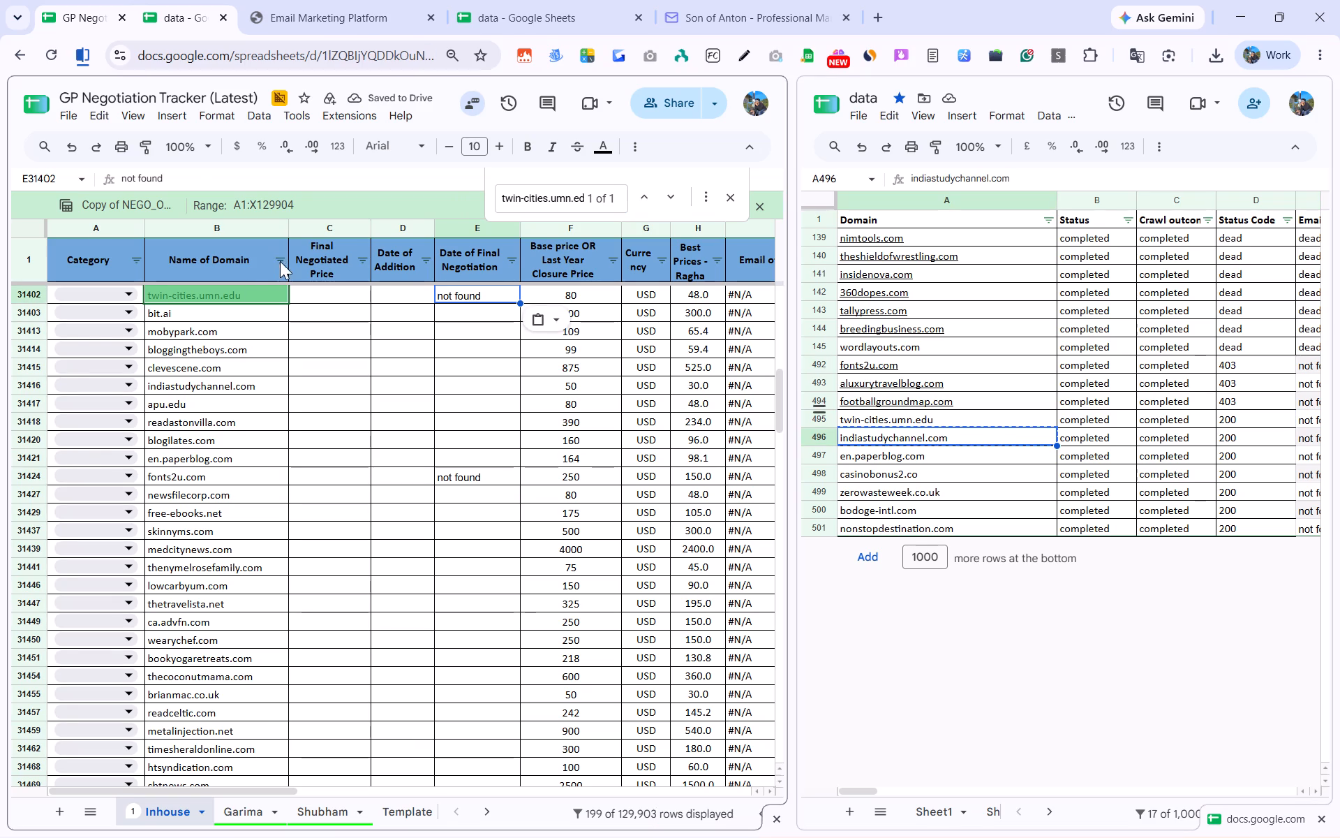
{"action": "left_click", "coordinate": [151, 464]}
{"action": "left_click", "coordinate": [155, 494]}
{"action": "key", "text": "ctrl+v"}
{"action": "left_click", "coordinate": [167, 517]}
{"action": "left_click", "coordinate": [246, 645]}
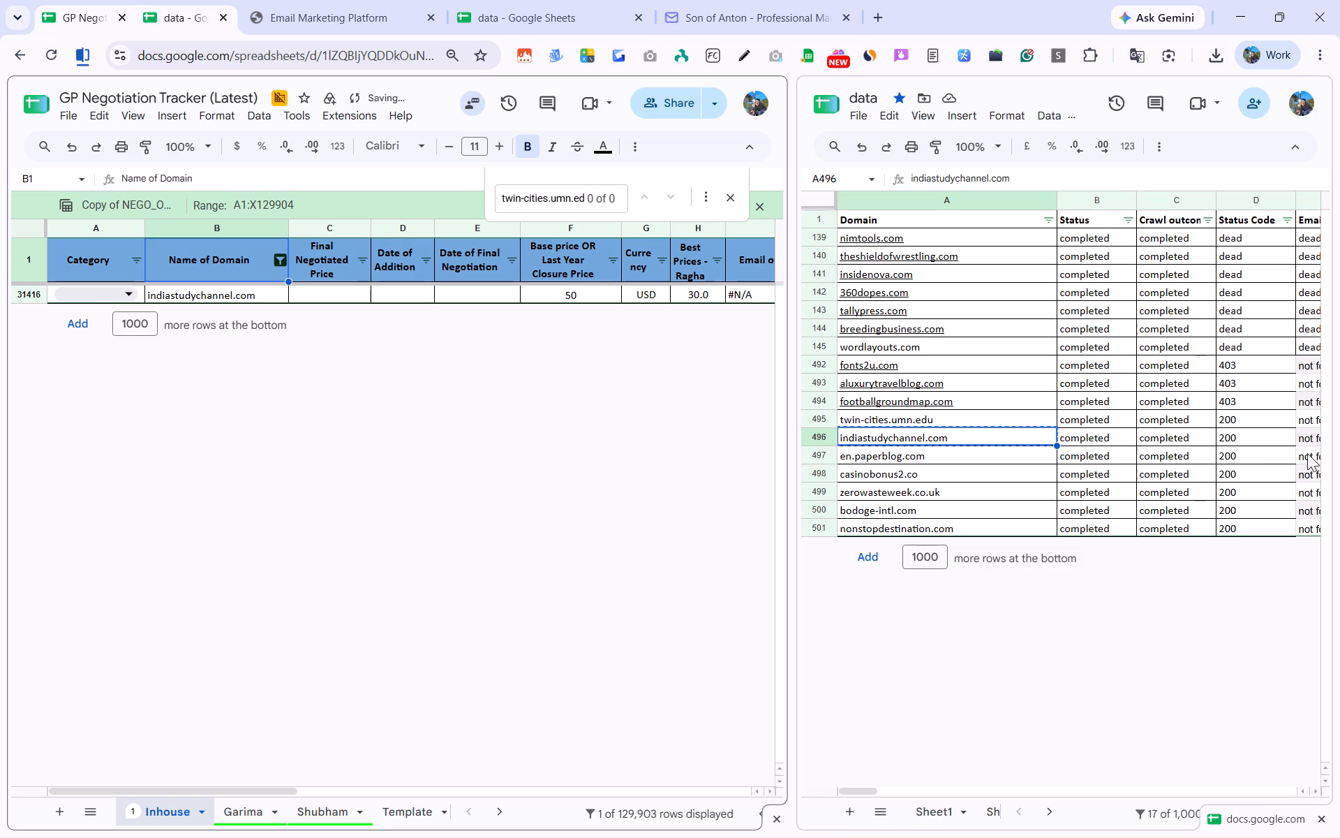
{"action": "left_click", "coordinate": [1309, 442]}
{"action": "key", "text": "ctrl+c"}
{"action": "left_click", "coordinate": [470, 294]}
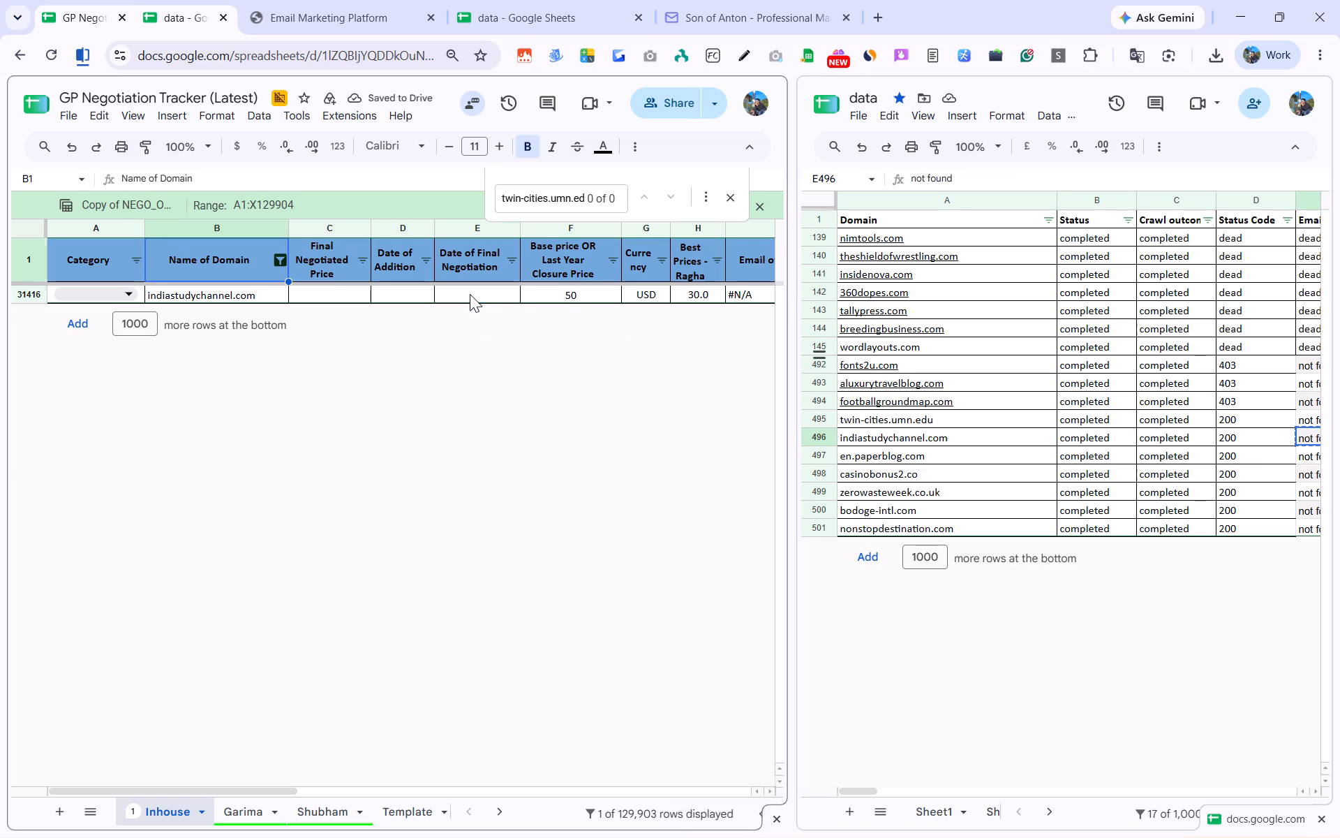
{"action": "key", "text": "ctrl+v"}
Filter the tracker's Name of Domain column to en.paperblog.com and copy its "not found" value into Date of Final Negotiation.
{"action": "left_click", "coordinate": [926, 454]}
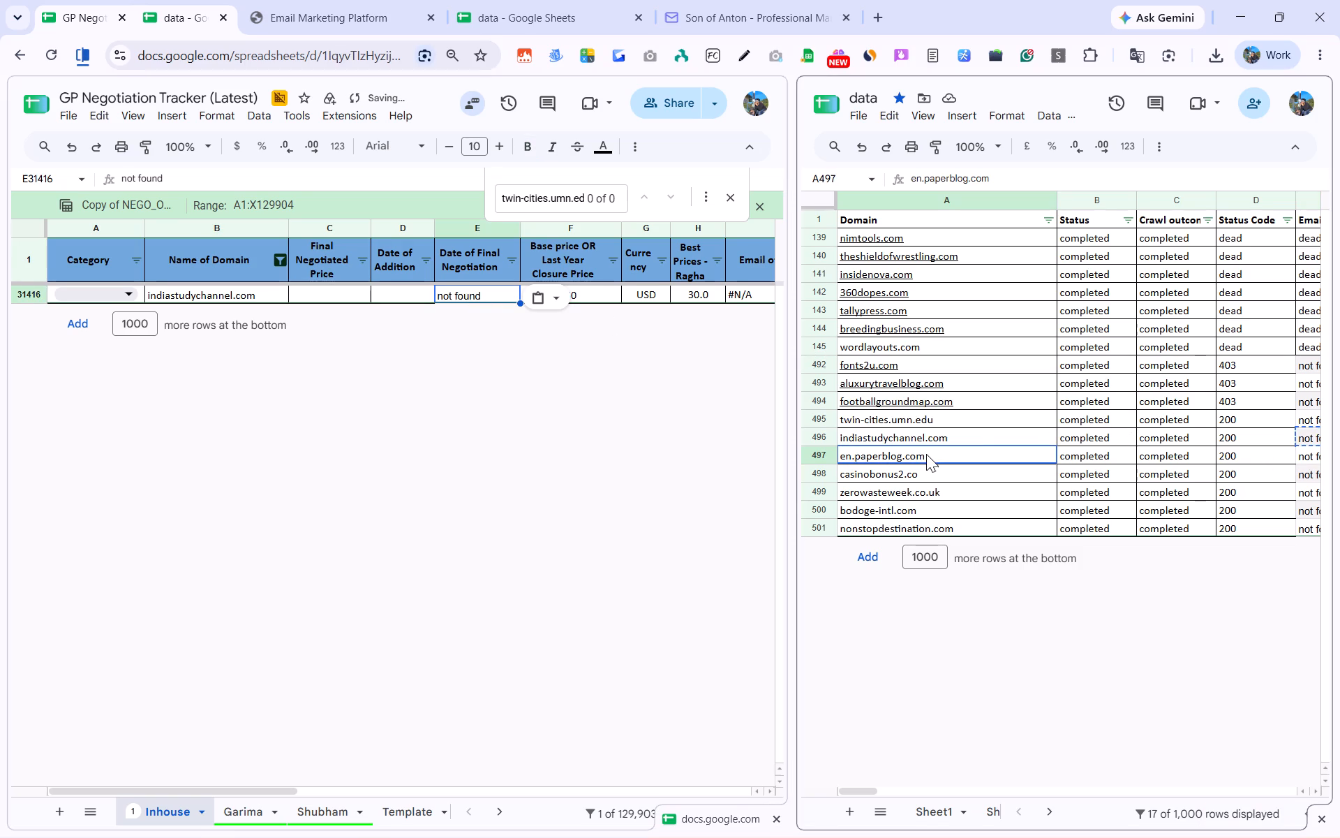
{"action": "key", "text": "ctrl+c"}
{"action": "left_click", "coordinate": [282, 263]}
{"action": "left_click", "coordinate": [146, 458]}
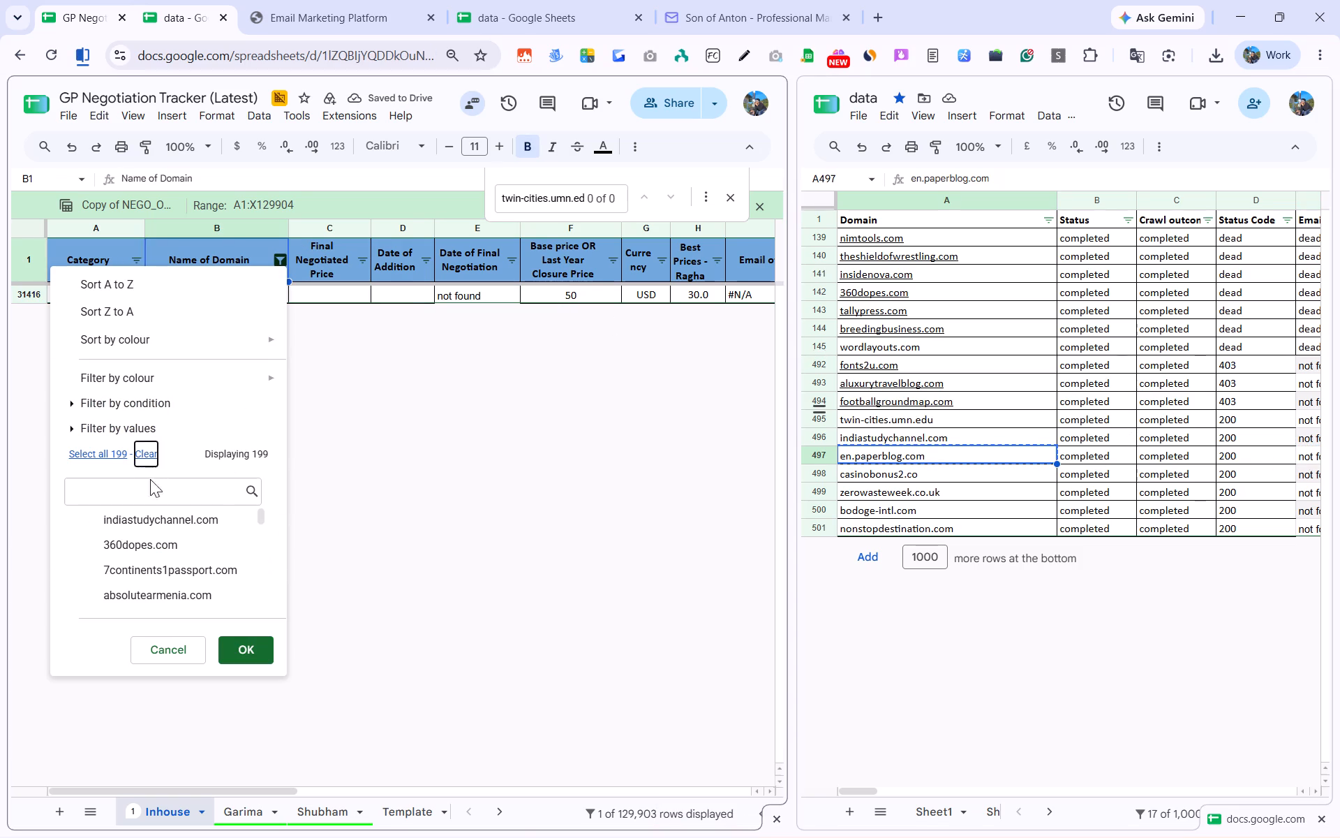
{"action": "left_click", "coordinate": [153, 501]}
{"action": "key", "text": "ctrl+v"}
{"action": "left_click", "coordinate": [165, 517]}
{"action": "left_click", "coordinate": [248, 649]}
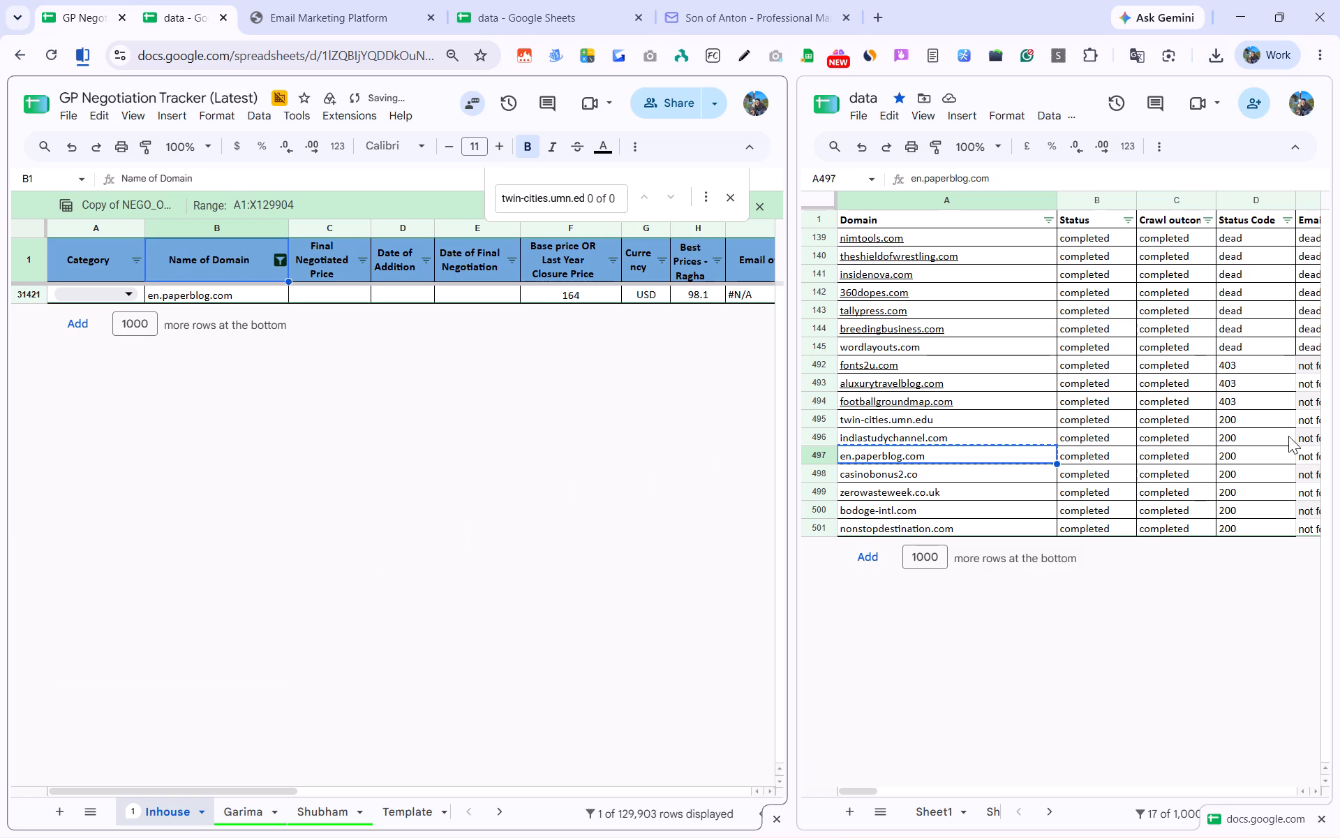
{"action": "left_click", "coordinate": [1308, 450]}
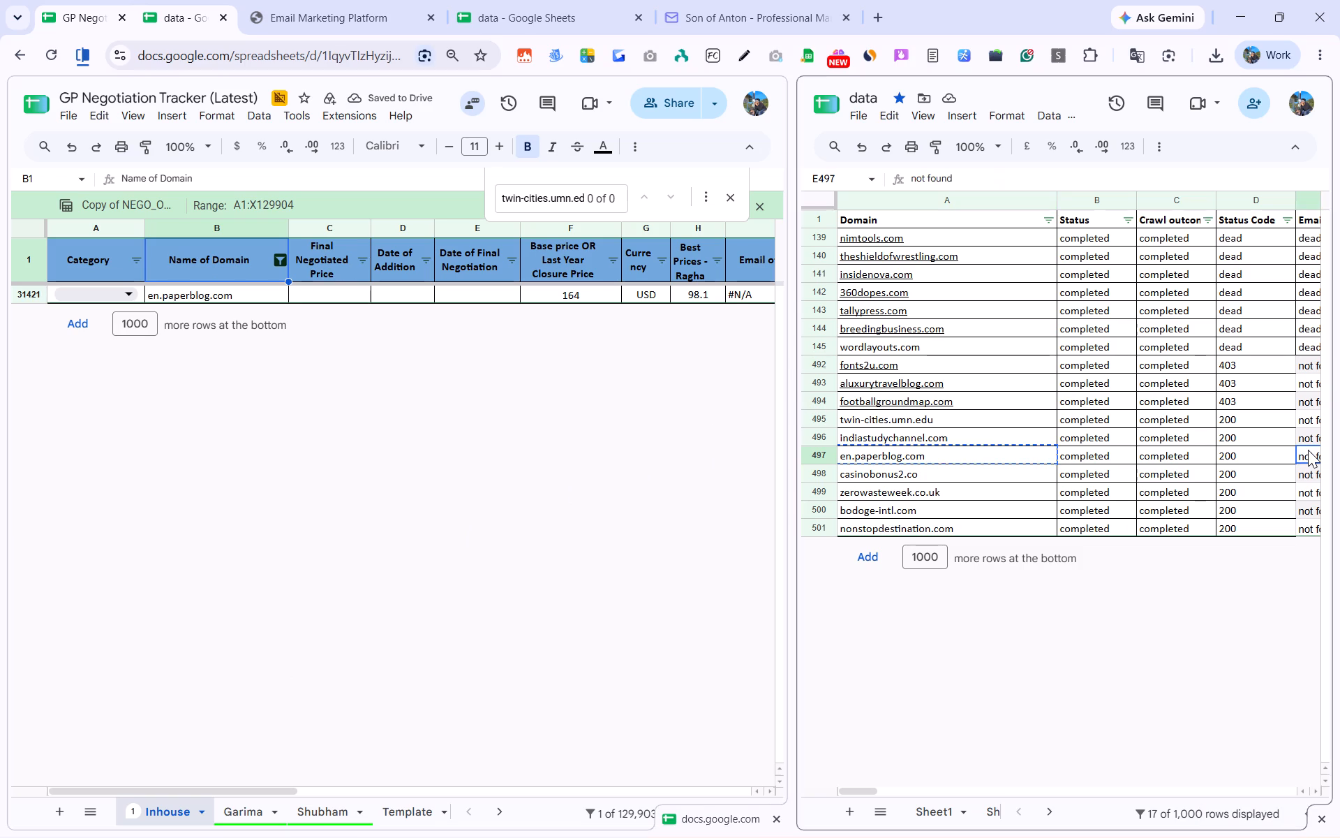
{"action": "key", "text": "ctrl+c"}
{"action": "left_click", "coordinate": [463, 295]}
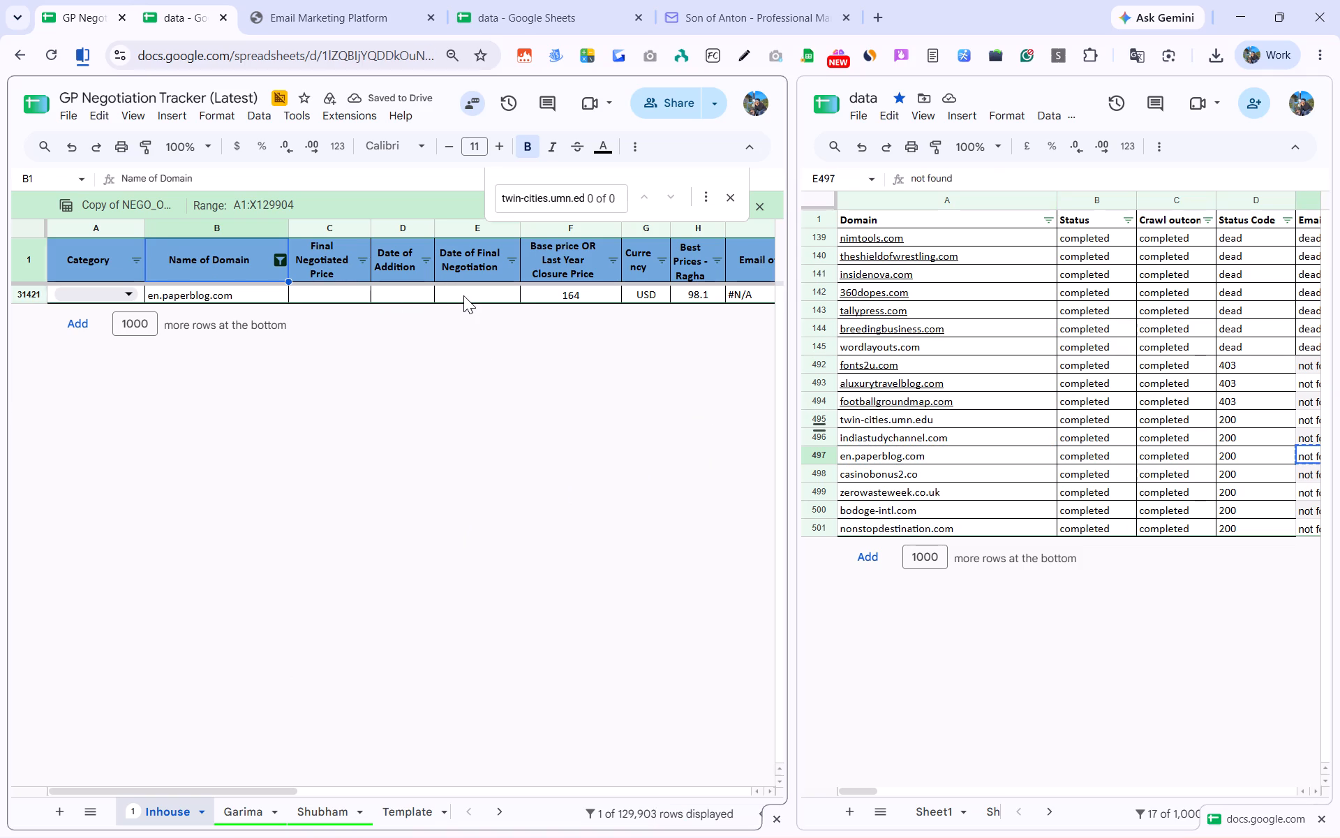
{"action": "key", "text": "ctrl+v"}
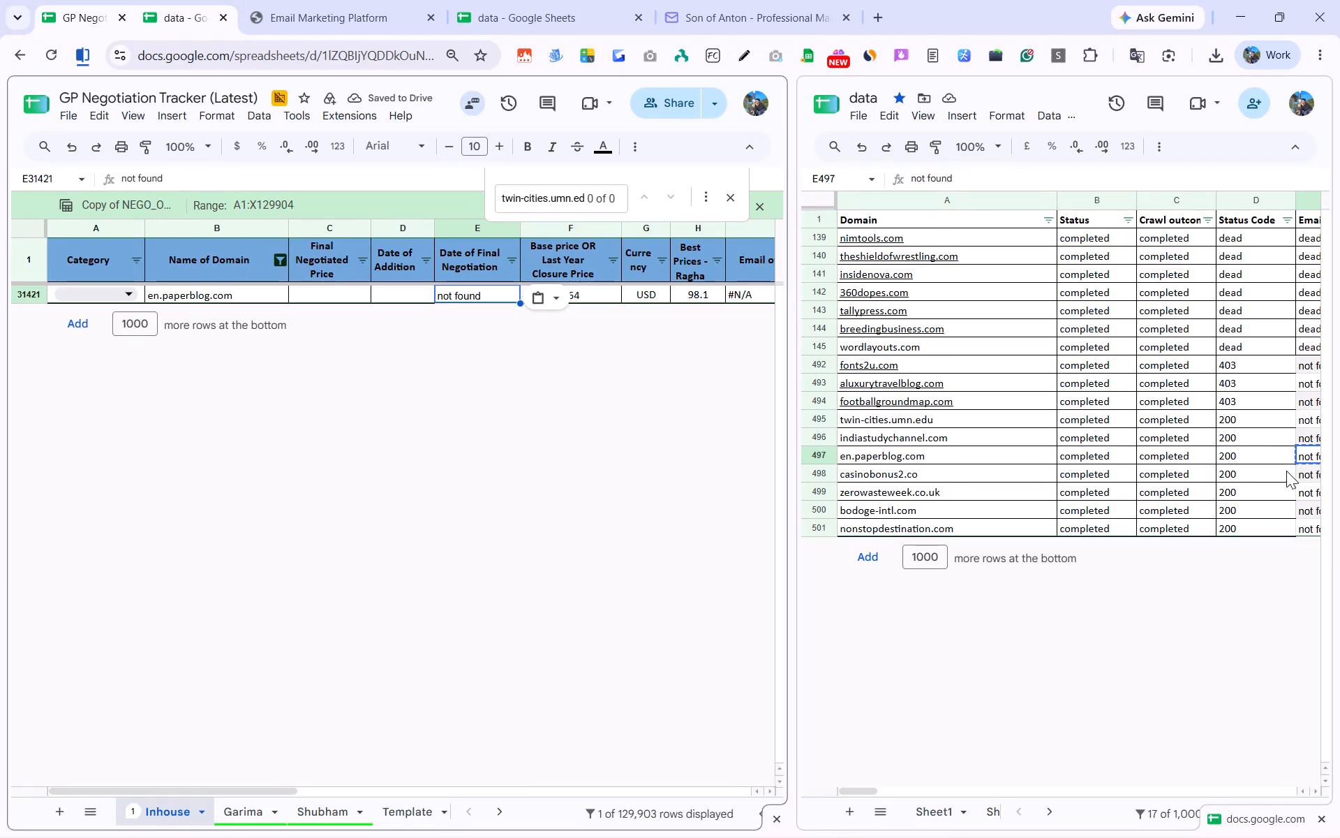
Filter the tracker's Name of Domain column to also show casinobonus2.co and copy en.paperblog.com's "not found" into its Date of Final Negotiation.
{"action": "key", "text": "shift+space"}
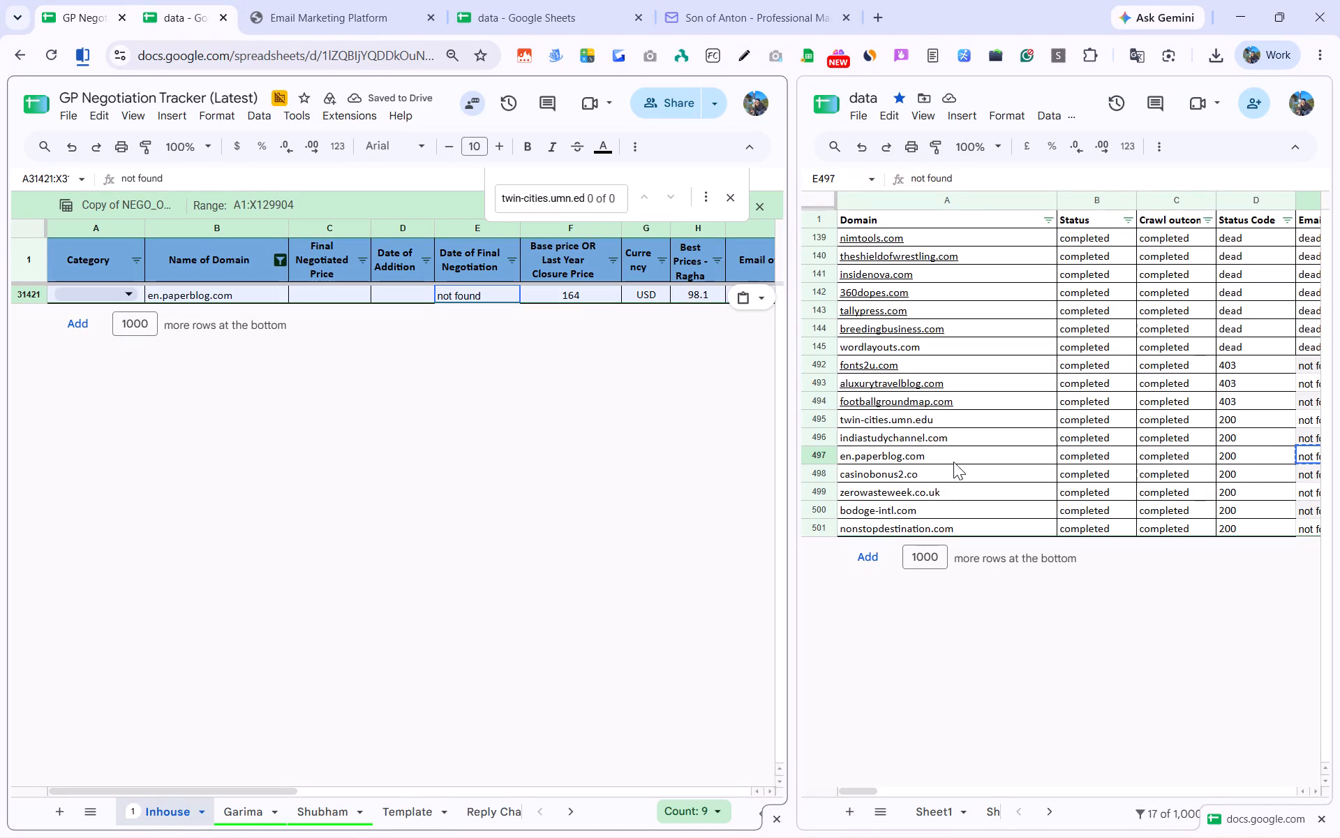
{"action": "left_click", "coordinate": [953, 462]}
{"action": "key", "text": "shift+space"}
{"action": "left_click", "coordinate": [942, 471]}
{"action": "key", "text": "ctrl+c"}
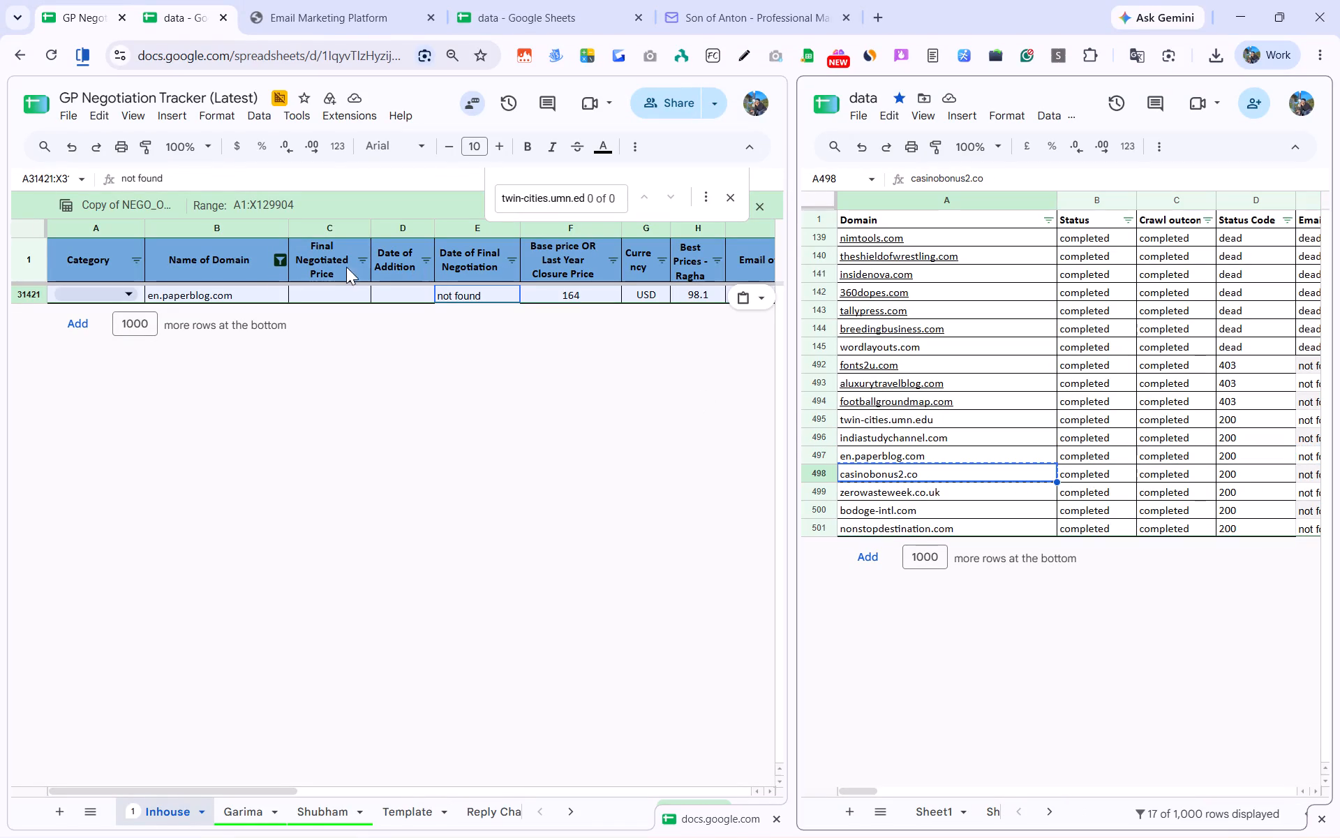
{"action": "left_click", "coordinate": [274, 265]}
{"action": "left_click", "coordinate": [183, 494]}
{"action": "key", "text": "ctrl+v"}
{"action": "left_click", "coordinate": [178, 523]}
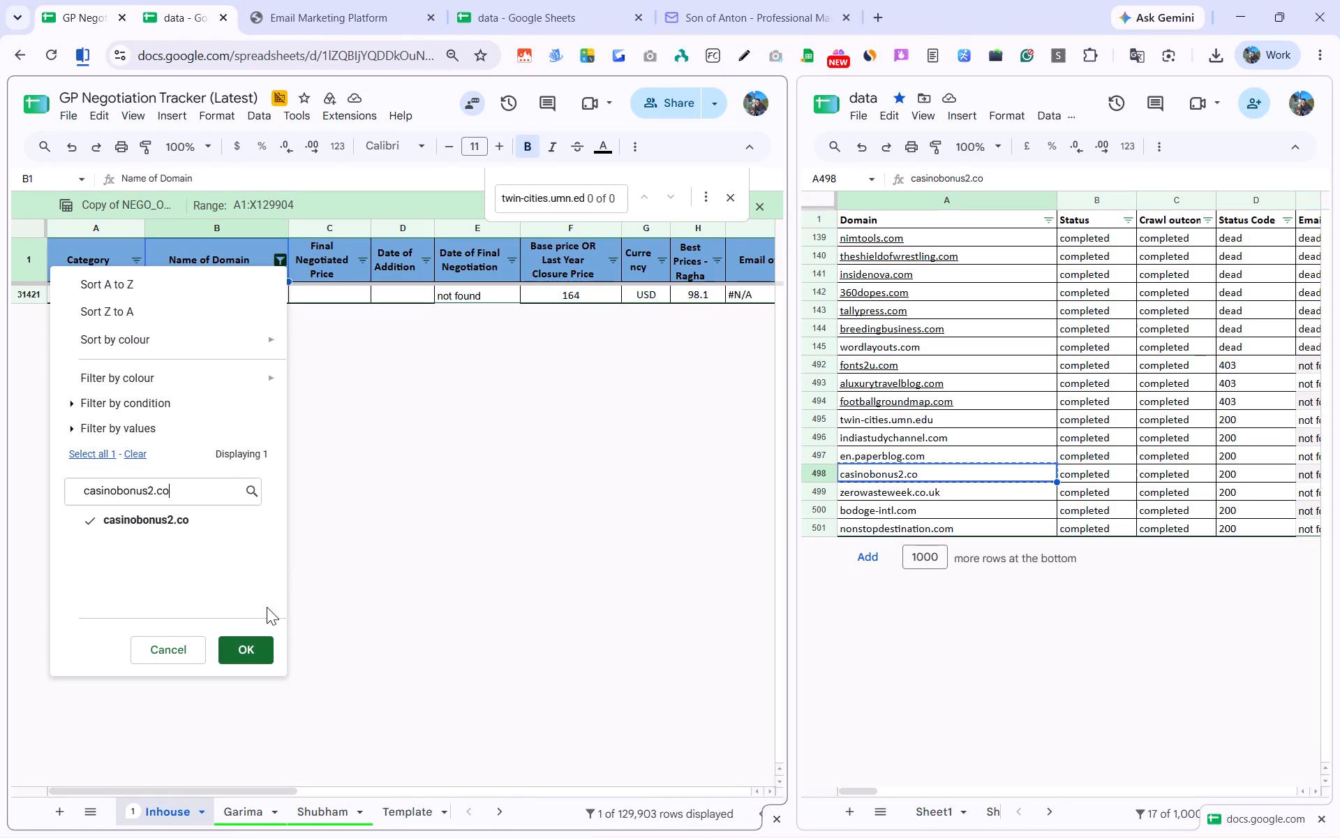
{"action": "left_click", "coordinate": [247, 647]}
{"action": "left_click", "coordinate": [473, 298]}
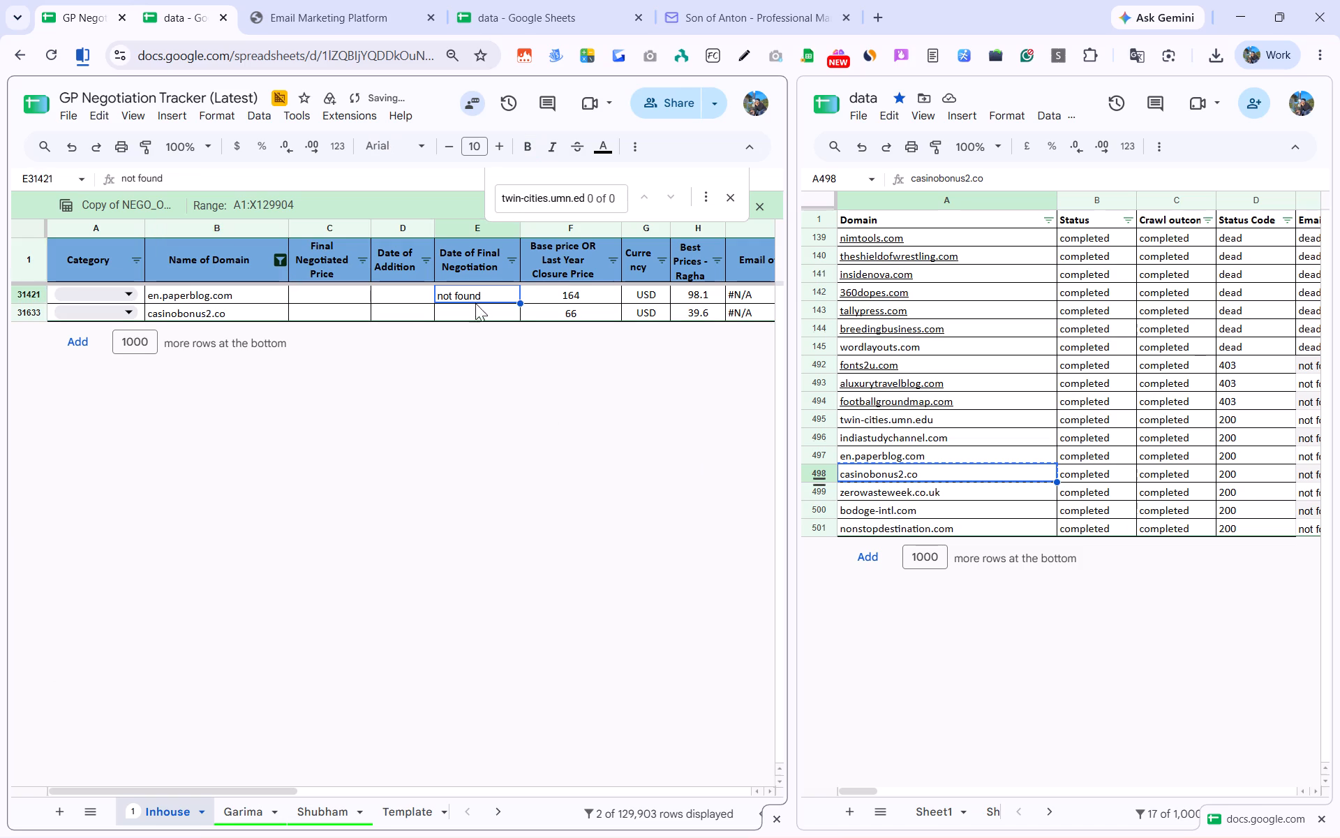
{"action": "key", "text": "ctrl+c"}
{"action": "left_click", "coordinate": [475, 311]}
{"action": "key", "text": "ctrl+v"}
Add zerowasteweek.co.uk to the Name of Domain filter and copy "not found" from the casinobonus2.co row into its Date of Final Negotiation.
{"action": "left_click", "coordinate": [918, 491]}
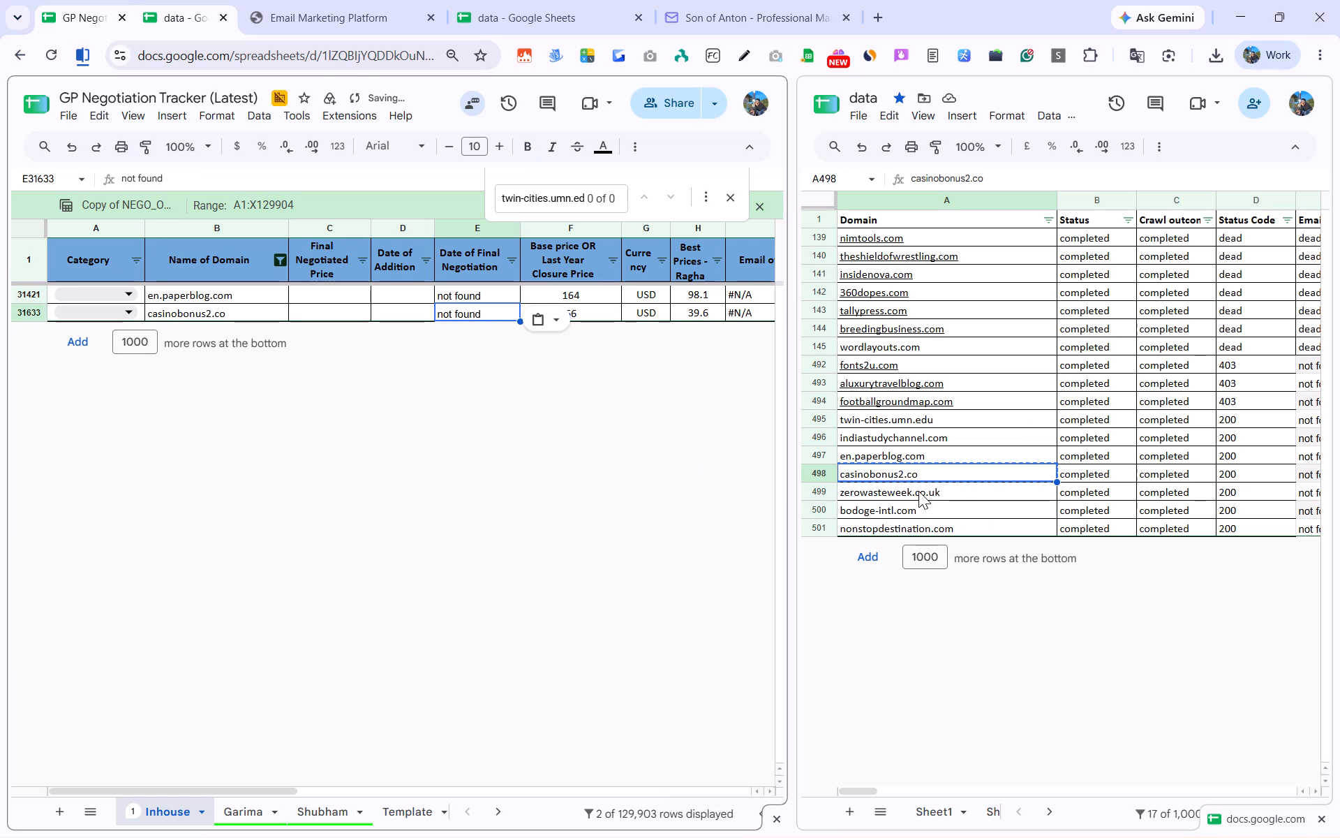
{"action": "key", "text": "ctrl+c"}
{"action": "left_click", "coordinate": [278, 258]}
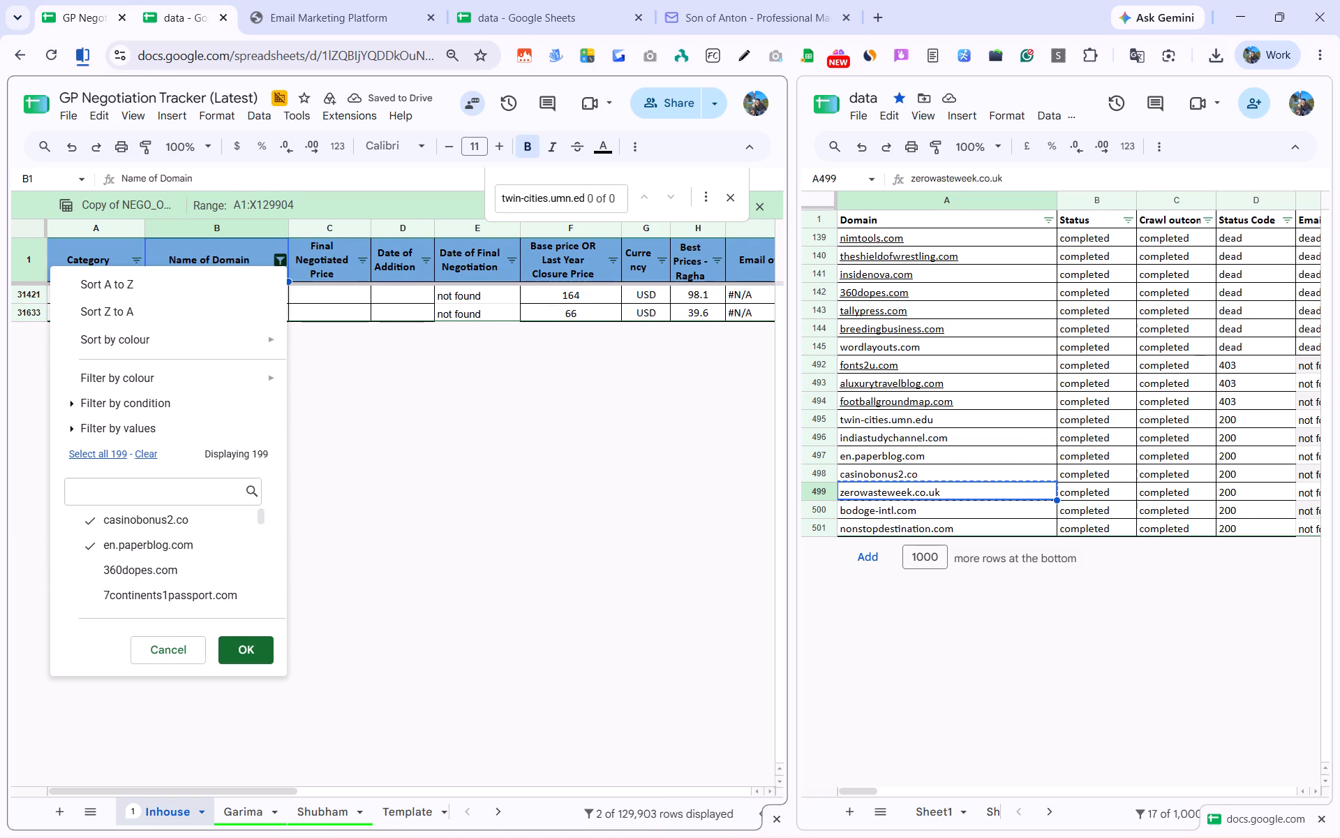
{"action": "left_click", "coordinate": [203, 495]}
{"action": "key", "text": "ctrl+v"}
{"action": "left_click", "coordinate": [196, 515]}
{"action": "left_click", "coordinate": [234, 654]}
{"action": "left_click", "coordinate": [463, 318]}
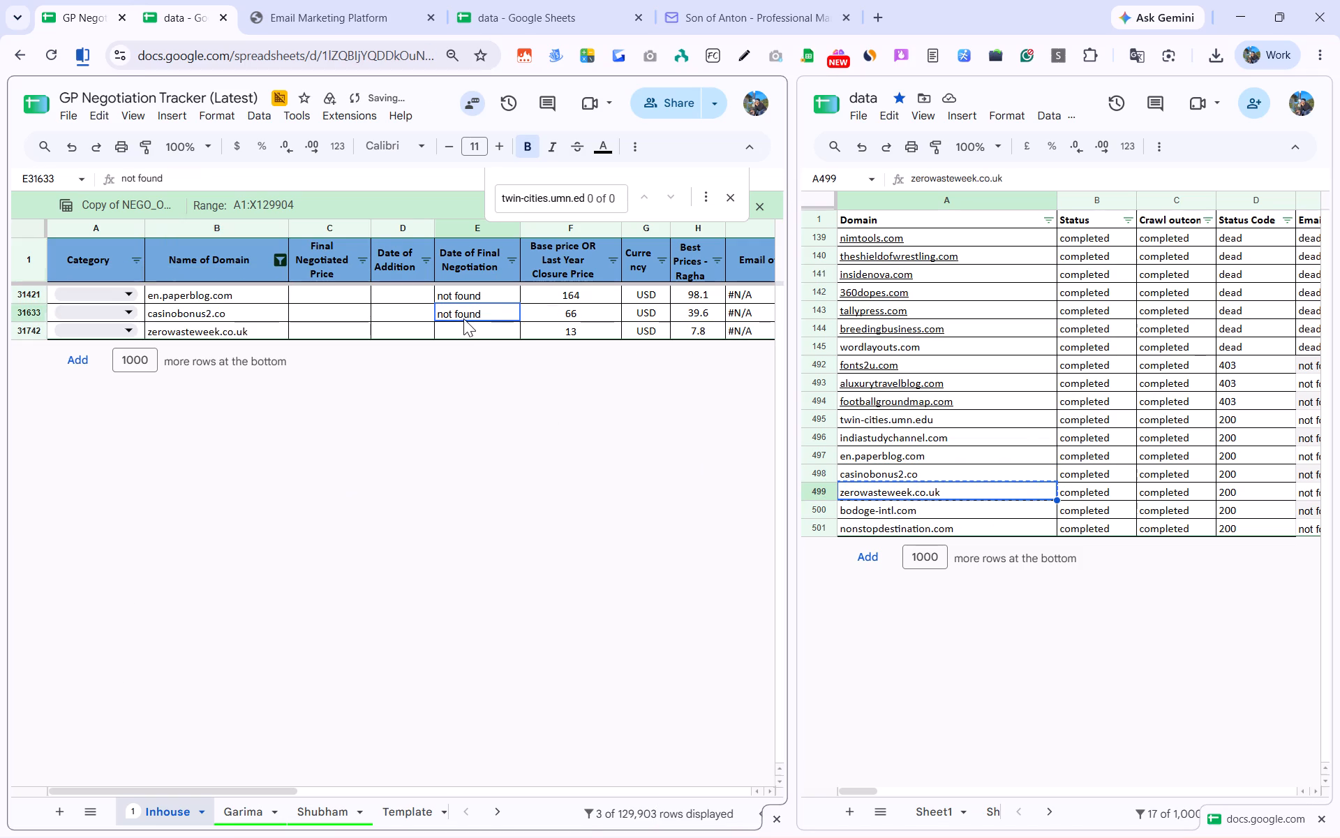
{"action": "key", "text": "ctrl+c"}
{"action": "left_click", "coordinate": [463, 332]}
{"action": "key", "text": "ctrl+v"}
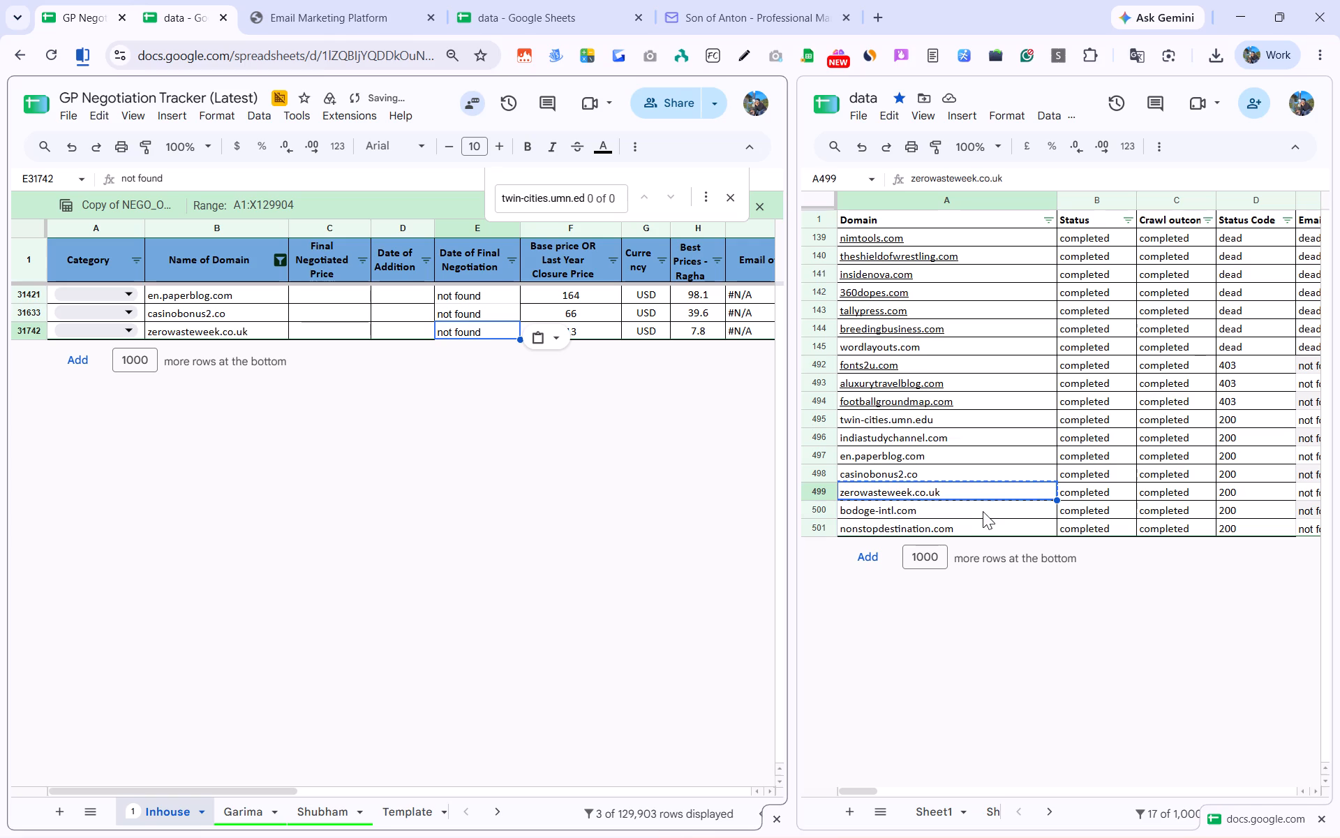
Add bodoge-intl.com to the Name of Domain filter and copy "not found" from the zerowasteweek.co.uk row into its Date of Final Negotiation.
{"action": "left_click", "coordinate": [982, 511]}
{"action": "key", "text": "ctrl+c"}
{"action": "left_click", "coordinate": [278, 262]}
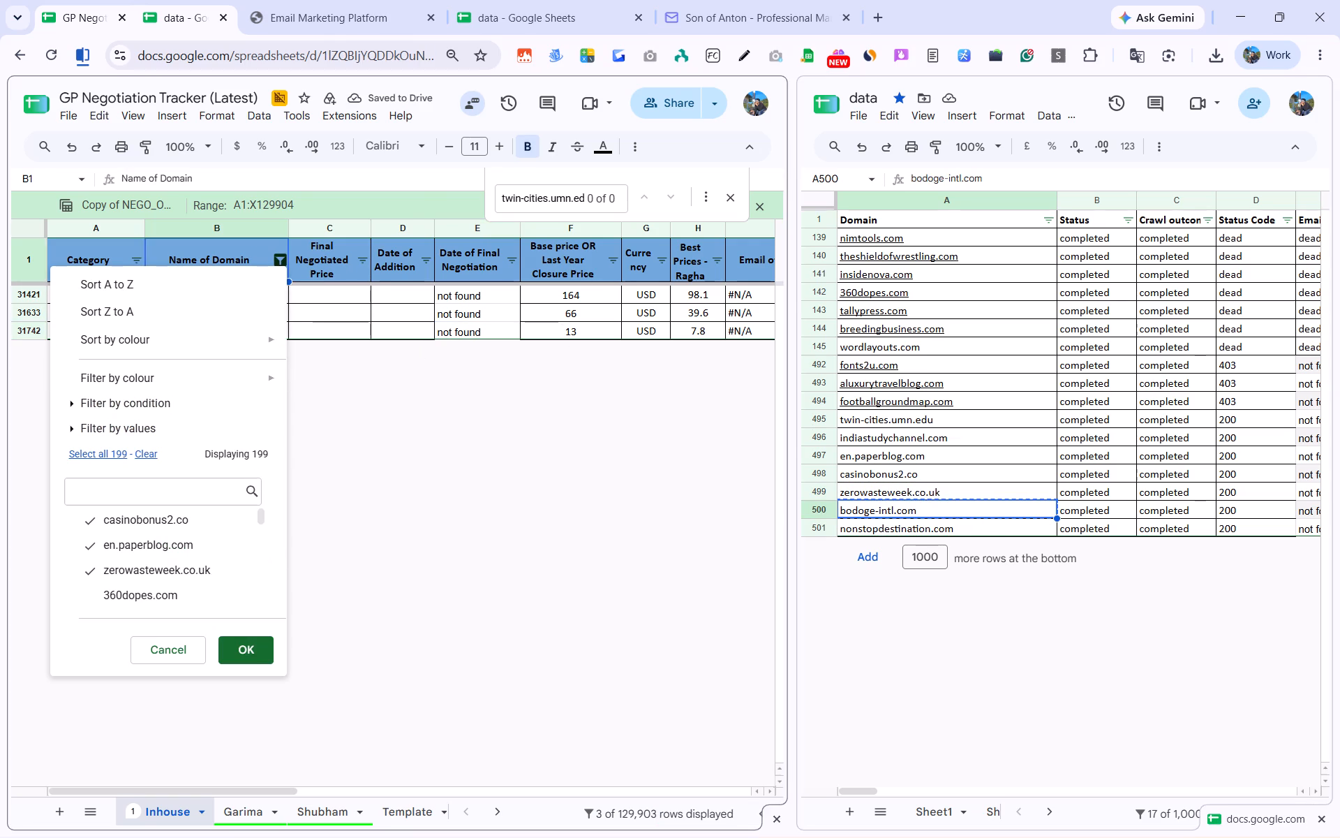
{"action": "left_click", "coordinate": [191, 486]}
{"action": "key", "text": "ctrl+v"}
{"action": "left_click", "coordinate": [179, 517]}
{"action": "left_click", "coordinate": [233, 650]}
{"action": "left_click", "coordinate": [475, 327]}
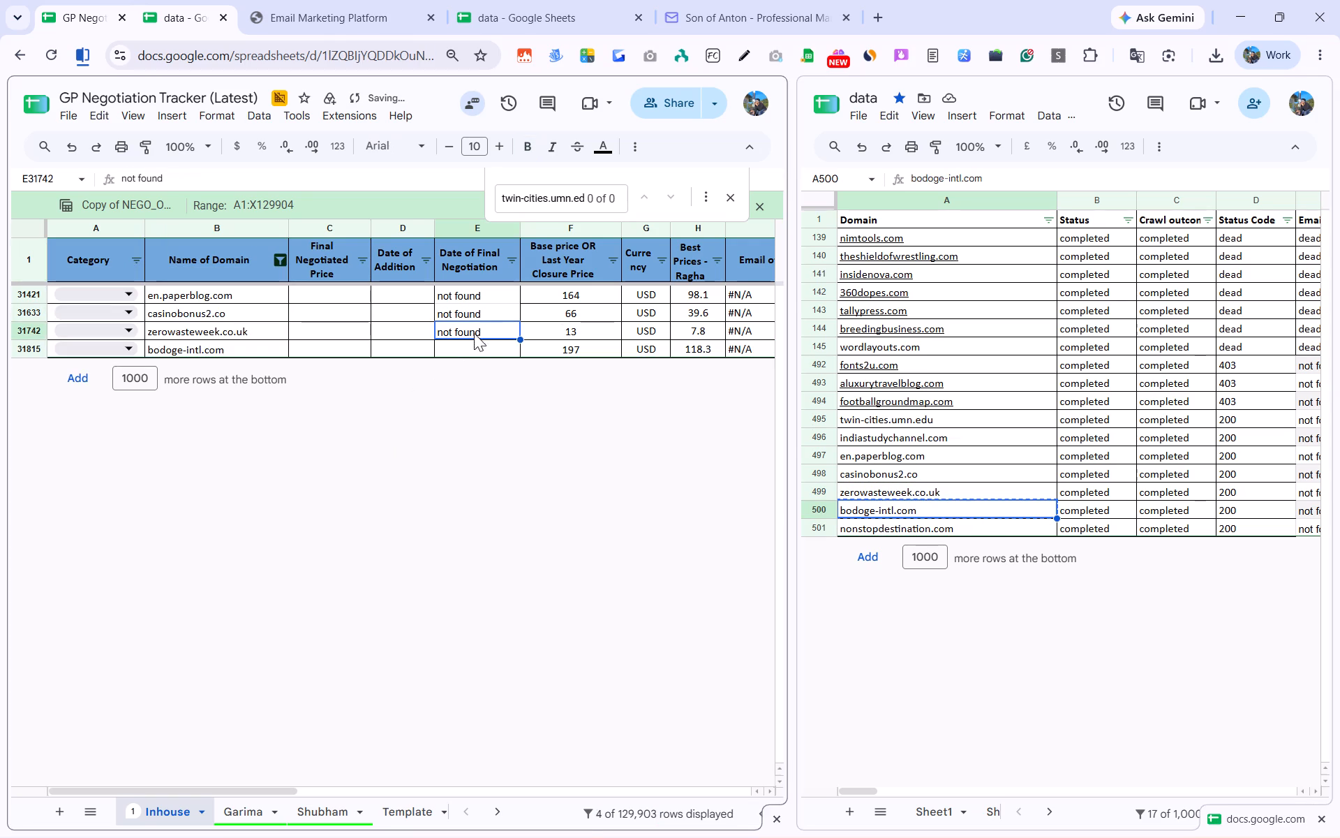
{"action": "key", "text": "ctrl+c"}
{"action": "left_click", "coordinate": [467, 351]}
{"action": "key", "text": "ctrl+v"}
Add nonstopdestination.com to the Name of Domain filter and copy "not found" from the bodoge-intl.com row into its Date of Final Negotiation.
{"action": "left_click", "coordinate": [941, 526]}
{"action": "key", "text": "ctrl+c"}
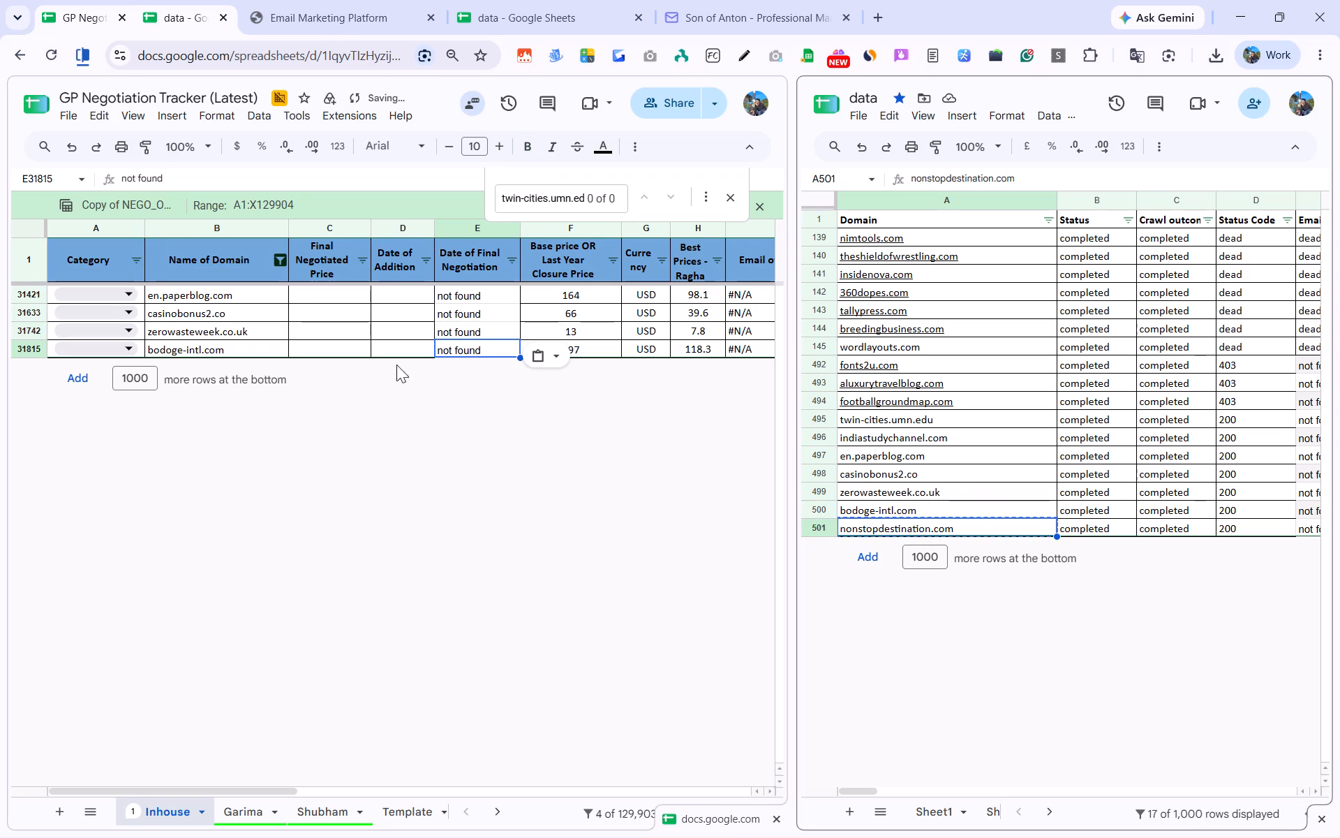
{"action": "left_click", "coordinate": [274, 261]}
{"action": "left_click", "coordinate": [172, 493]}
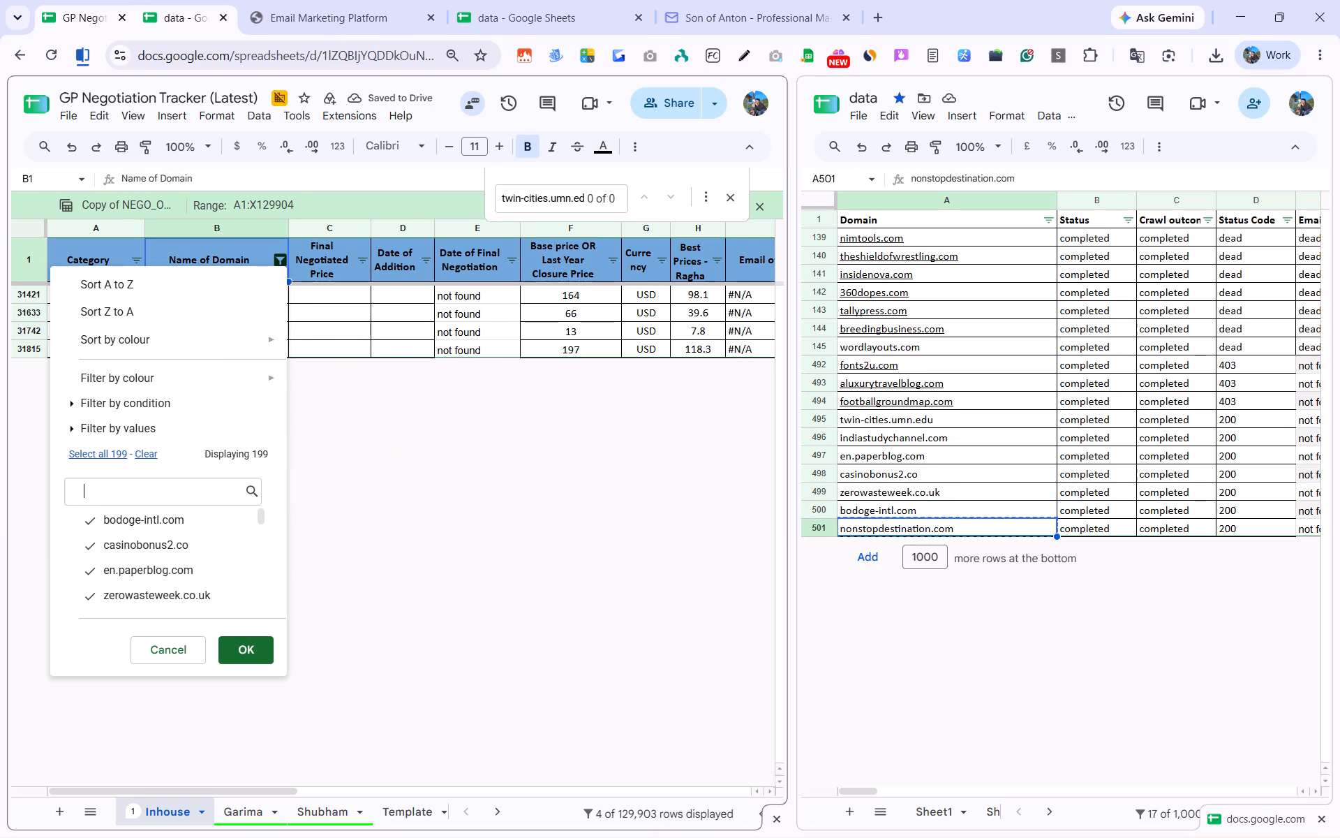
{"action": "key", "text": "ctrl+v"}
{"action": "left_click", "coordinate": [170, 510]}
{"action": "left_click", "coordinate": [245, 659]}
{"action": "left_click", "coordinate": [470, 356]}
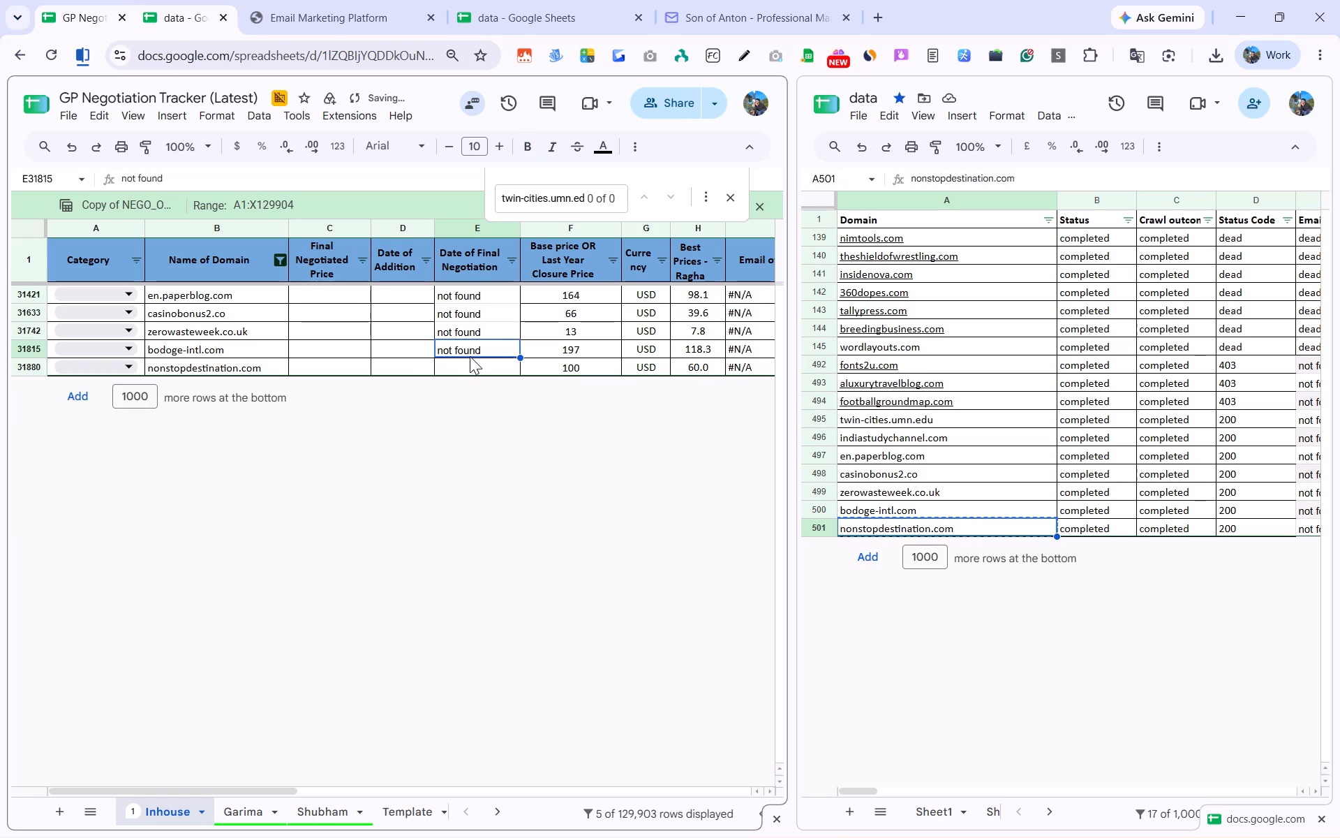
{"action": "key", "text": "ctrl+c"}
{"action": "left_click", "coordinate": [467, 368]}
{"action": "key", "text": "ctrl+v"}
{"action": "left_click", "coordinate": [606, 436]}
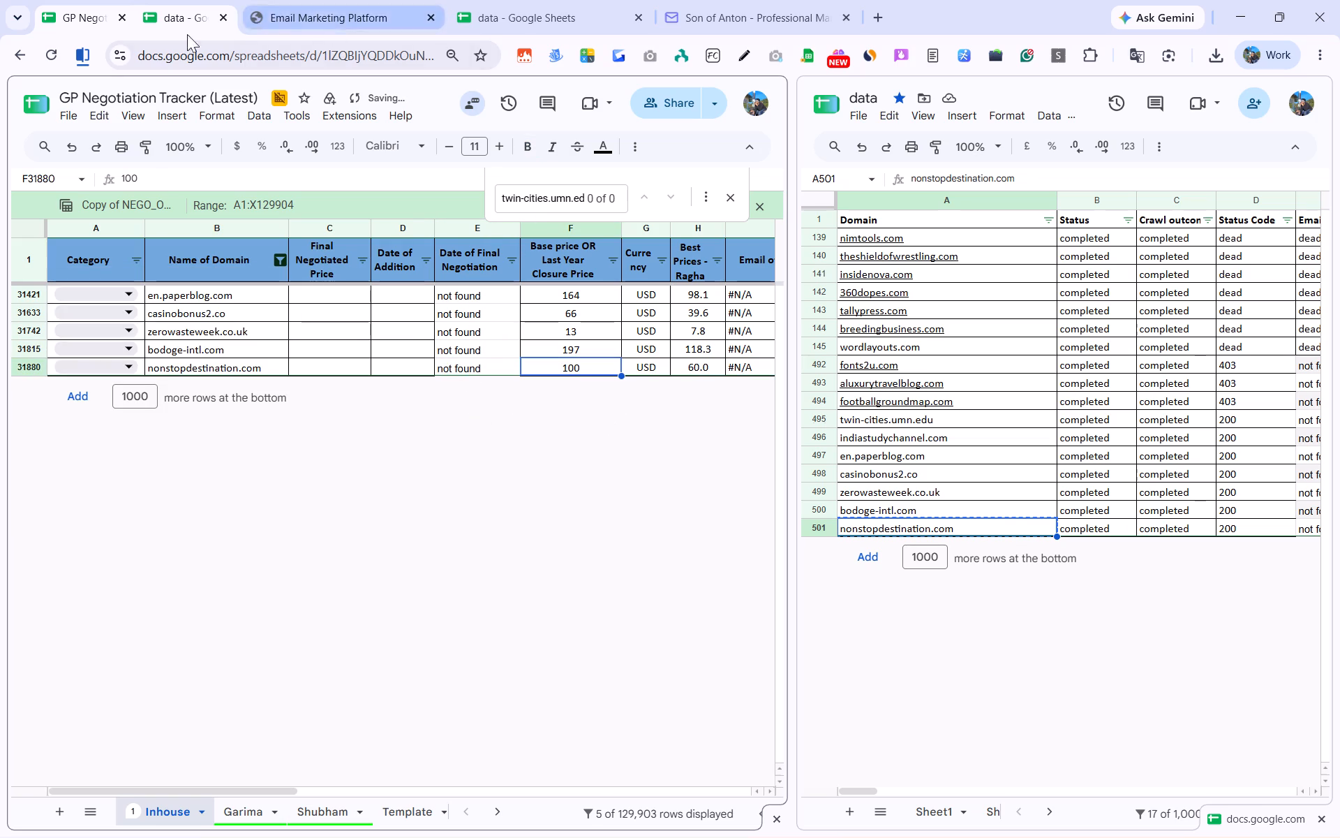
Separate the split view so the GP Negotiation Tracker fills the window on its own.
{"action": "left_click", "coordinate": [94, 39]}
{"action": "left_click", "coordinate": [89, 50]}
{"action": "left_click", "coordinate": [128, 89]}
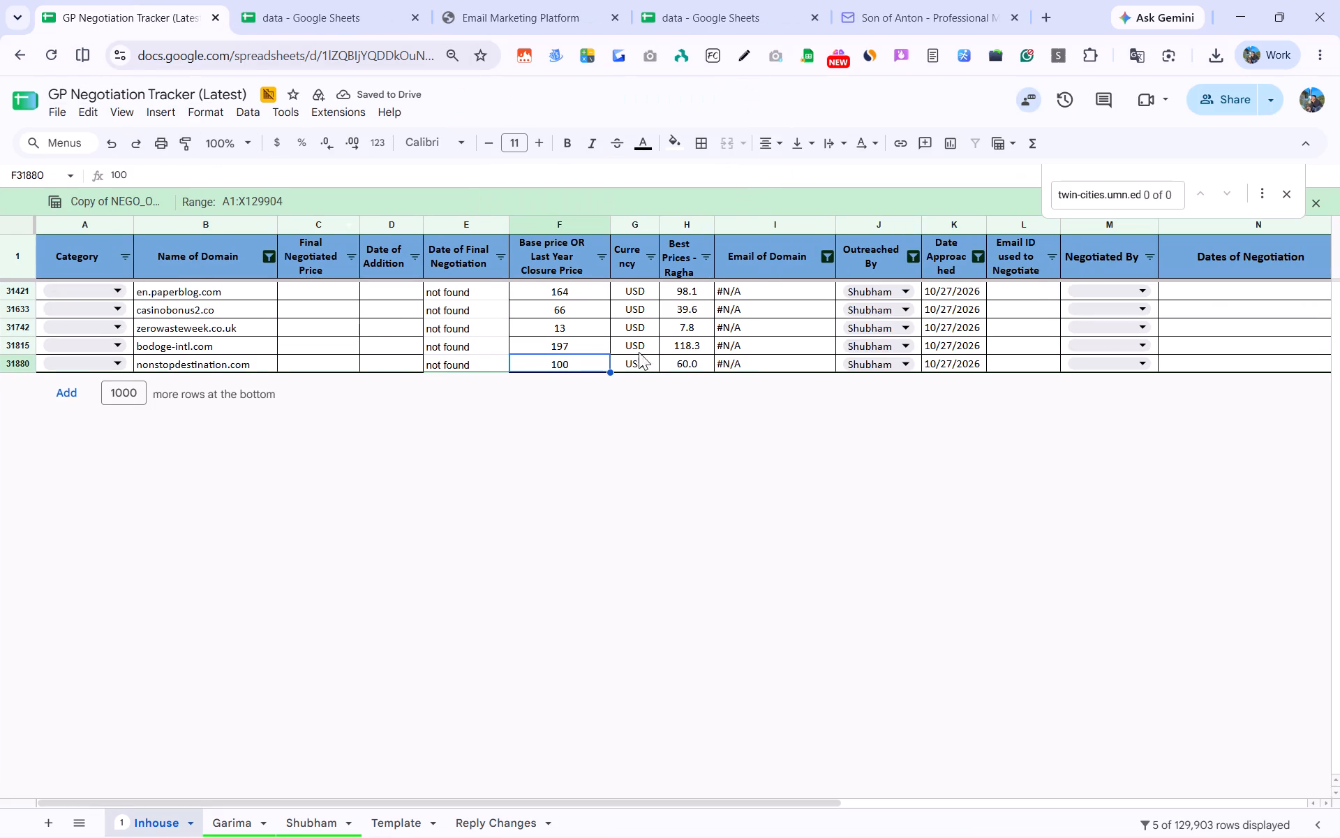
Reset the tracker's Name of Domain filter to include all domains.
{"action": "left_click", "coordinate": [264, 256]}
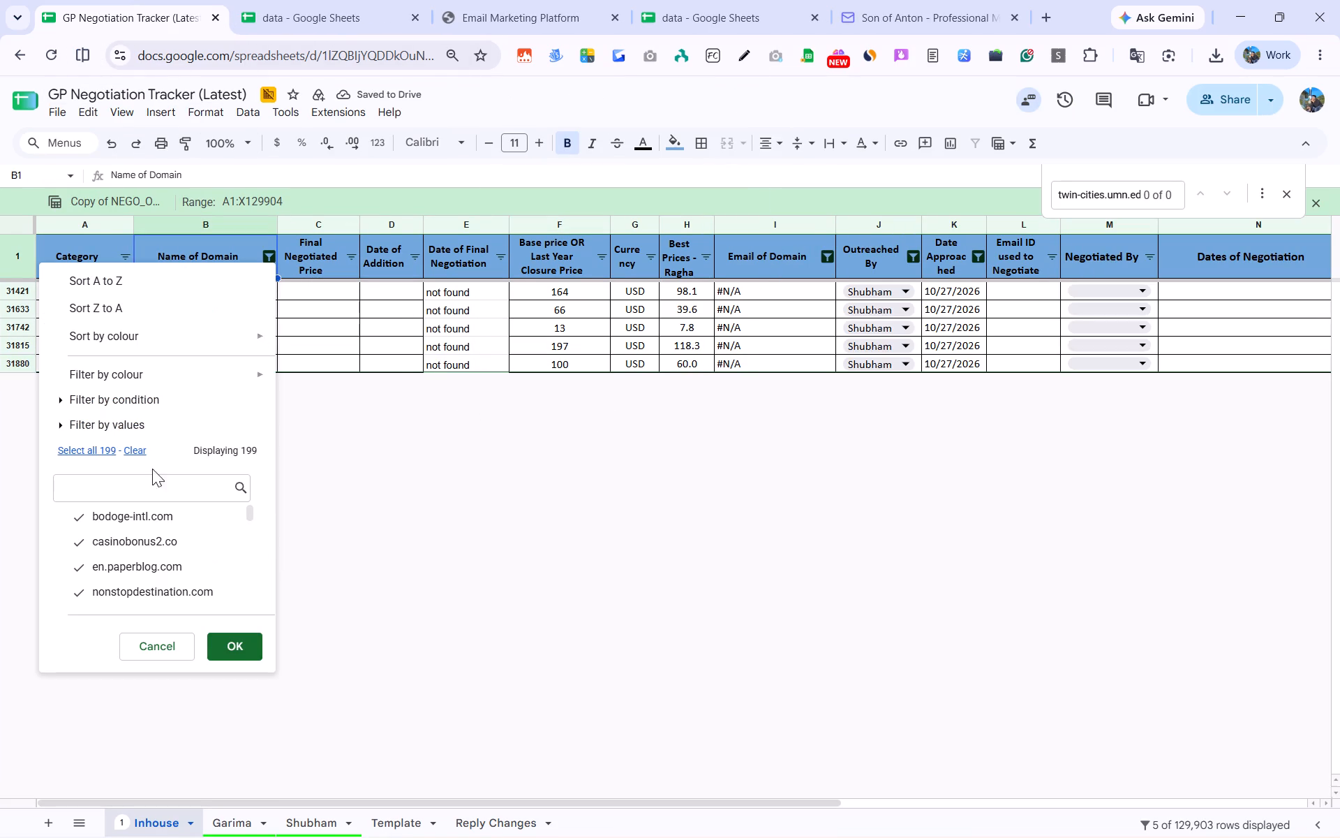
{"action": "left_click", "coordinate": [94, 443]}
{"action": "left_click", "coordinate": [229, 642]}
Filter the Date of Final Negotiation column to 10/27/2026, 10/28/2026 and "not found", excluding blanks.
{"action": "scroll", "coordinate": [536, 446], "scroll_direction": "up", "scroll_amount": 17}
{"action": "scroll", "coordinate": [526, 428], "scroll_direction": "down", "scroll_amount": 13}
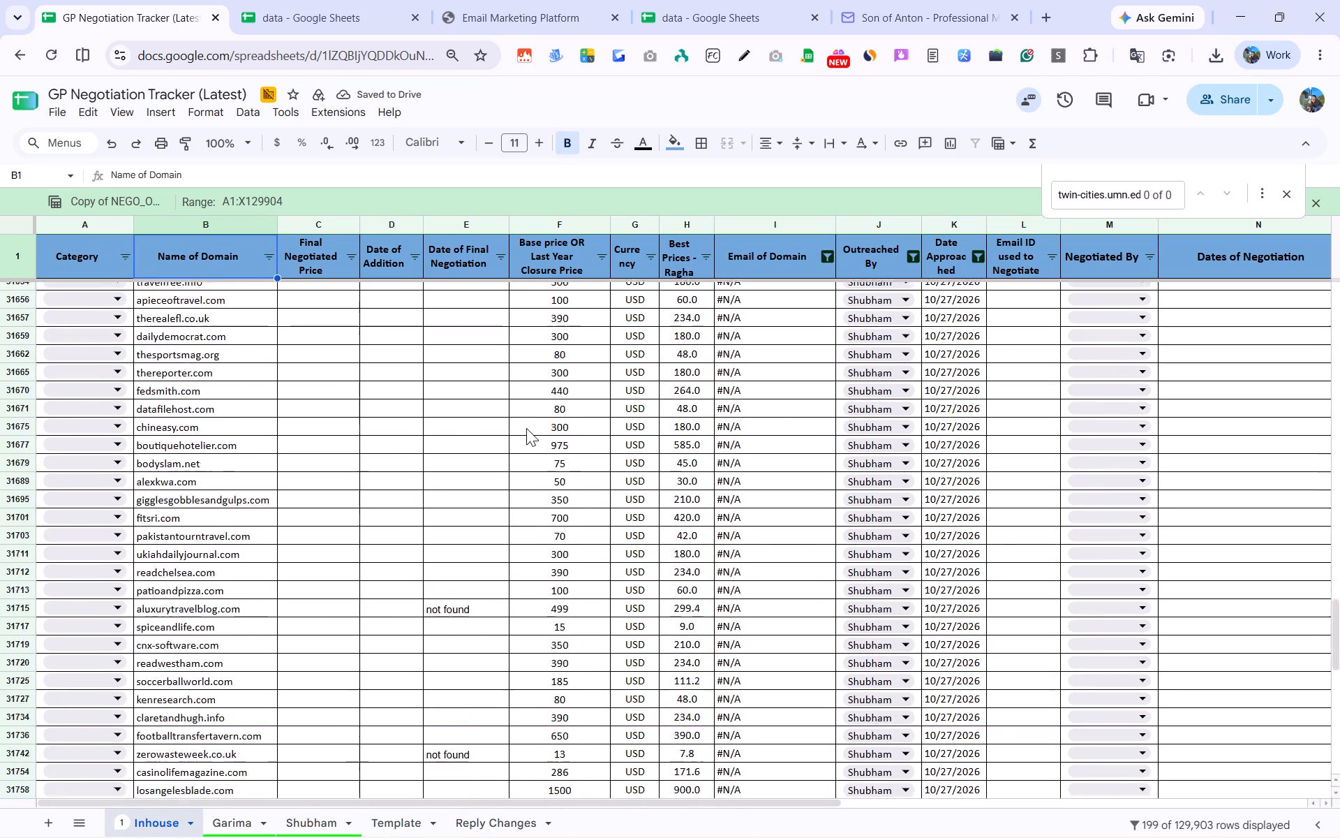
{"action": "scroll", "coordinate": [526, 428], "scroll_direction": "down", "scroll_amount": 4}
{"action": "scroll", "coordinate": [526, 428], "scroll_direction": "up", "scroll_amount": 5}
{"action": "left_click", "coordinate": [501, 261]}
{"action": "left_click", "coordinate": [500, 258]}
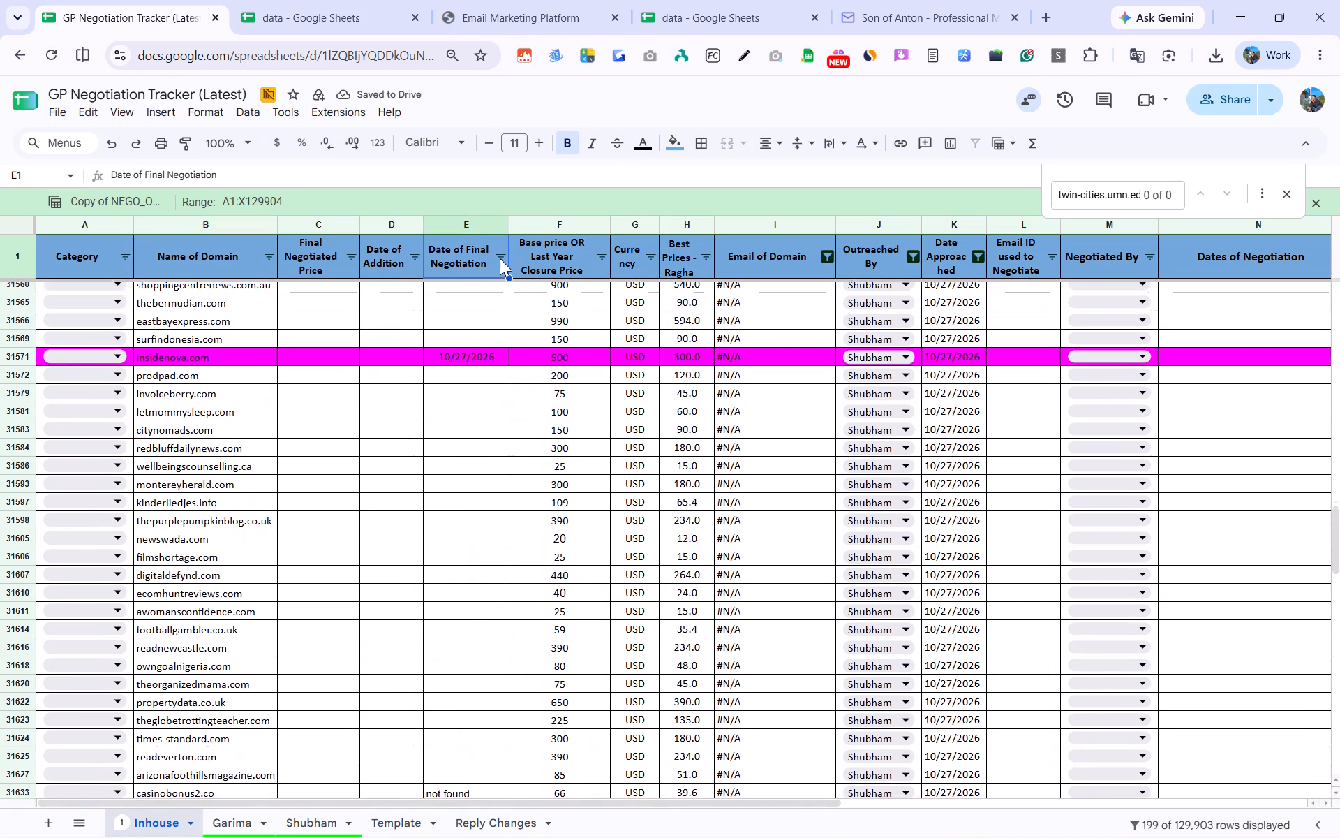
{"action": "left_click", "coordinate": [500, 256]}
{"action": "left_click", "coordinate": [377, 510]}
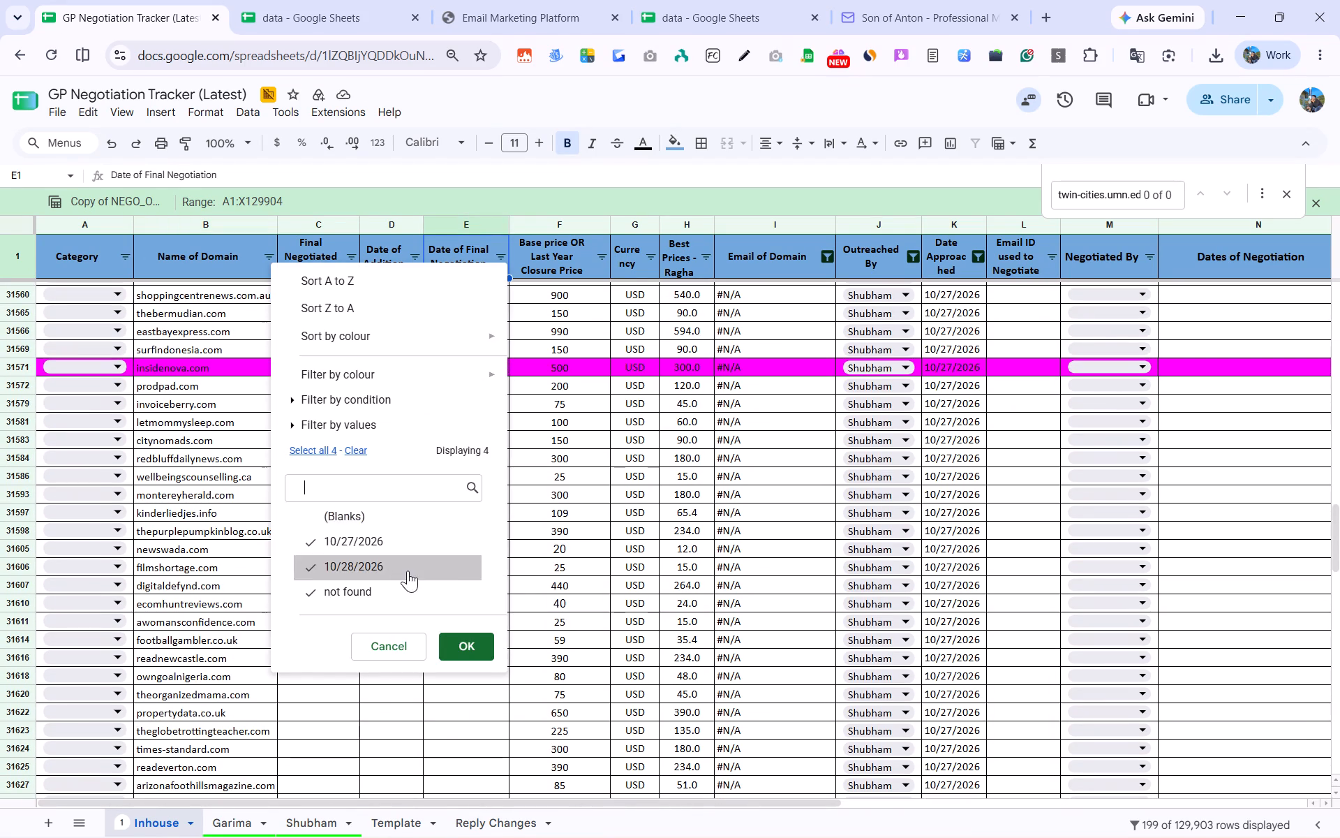
{"action": "left_click", "coordinate": [357, 446]}
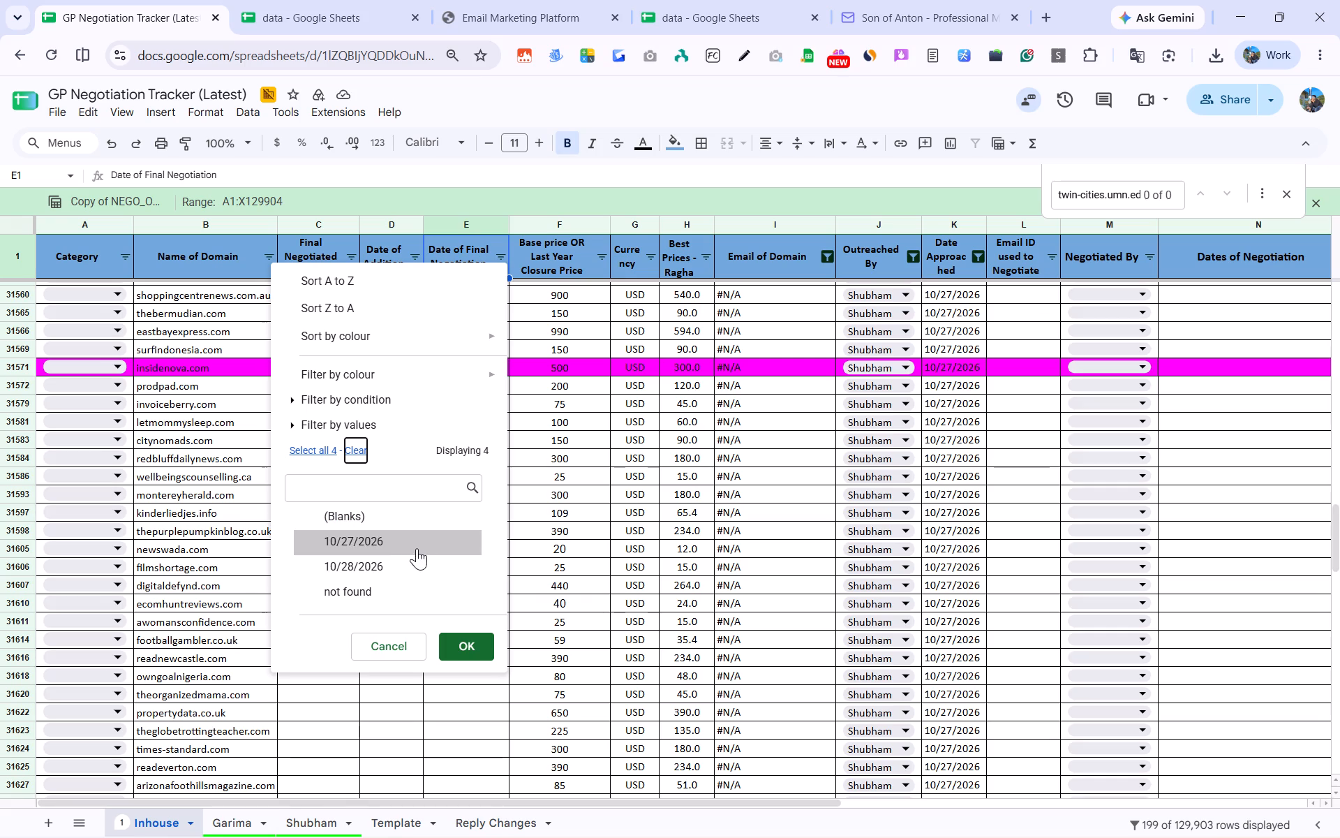
{"action": "left_click", "coordinate": [417, 548]}
{"action": "left_click", "coordinate": [421, 566]}
{"action": "left_click", "coordinate": [426, 592]}
{"action": "left_click", "coordinate": [474, 640]}
{"action": "scroll", "coordinate": [522, 408], "scroll_direction": "up", "scroll_amount": 2}
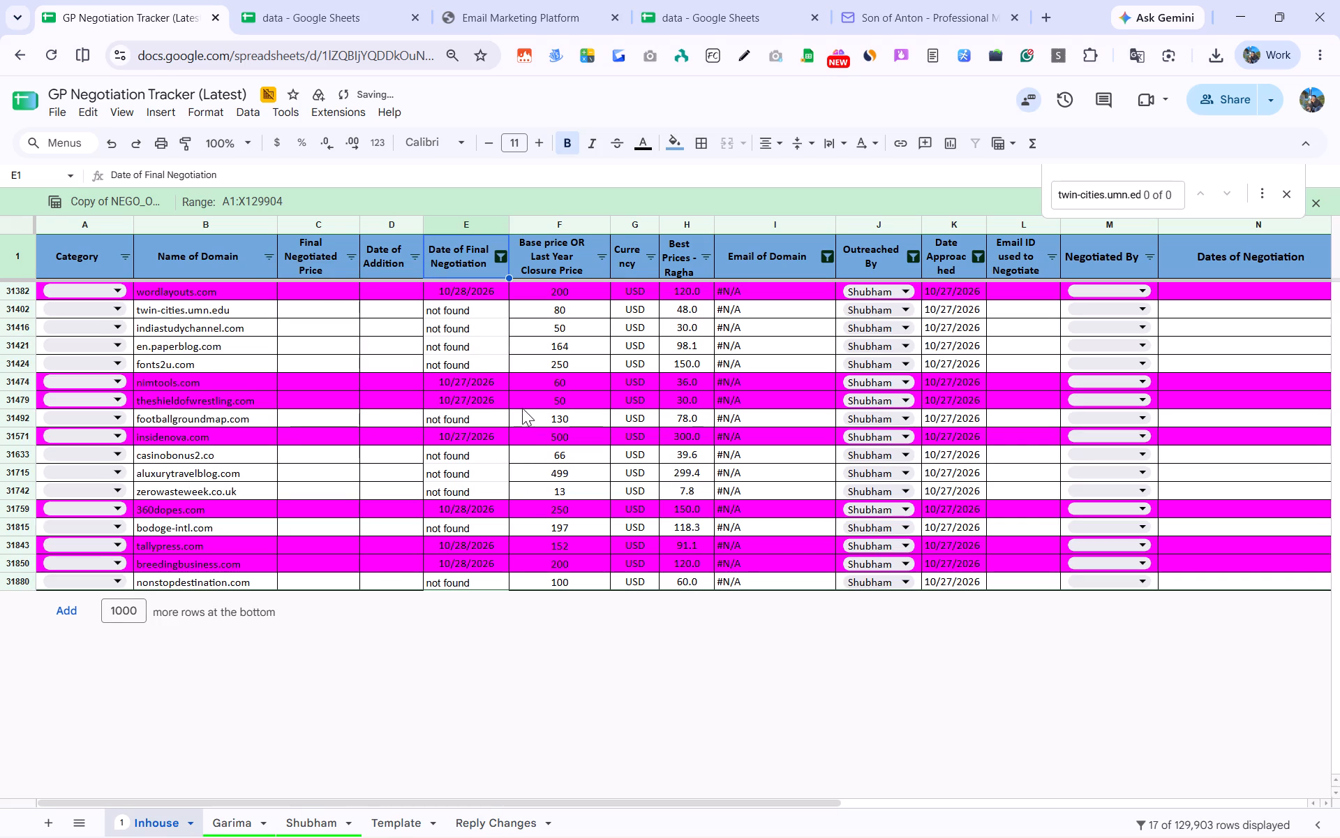
{"action": "scroll", "coordinate": [522, 408], "scroll_direction": "up", "scroll_amount": 2}
Set the Date of Final Negotiation for wordlayouts.com to 10/27/2026.
{"action": "left_click", "coordinate": [470, 289]}
{"action": "double_click", "coordinate": [470, 289]}
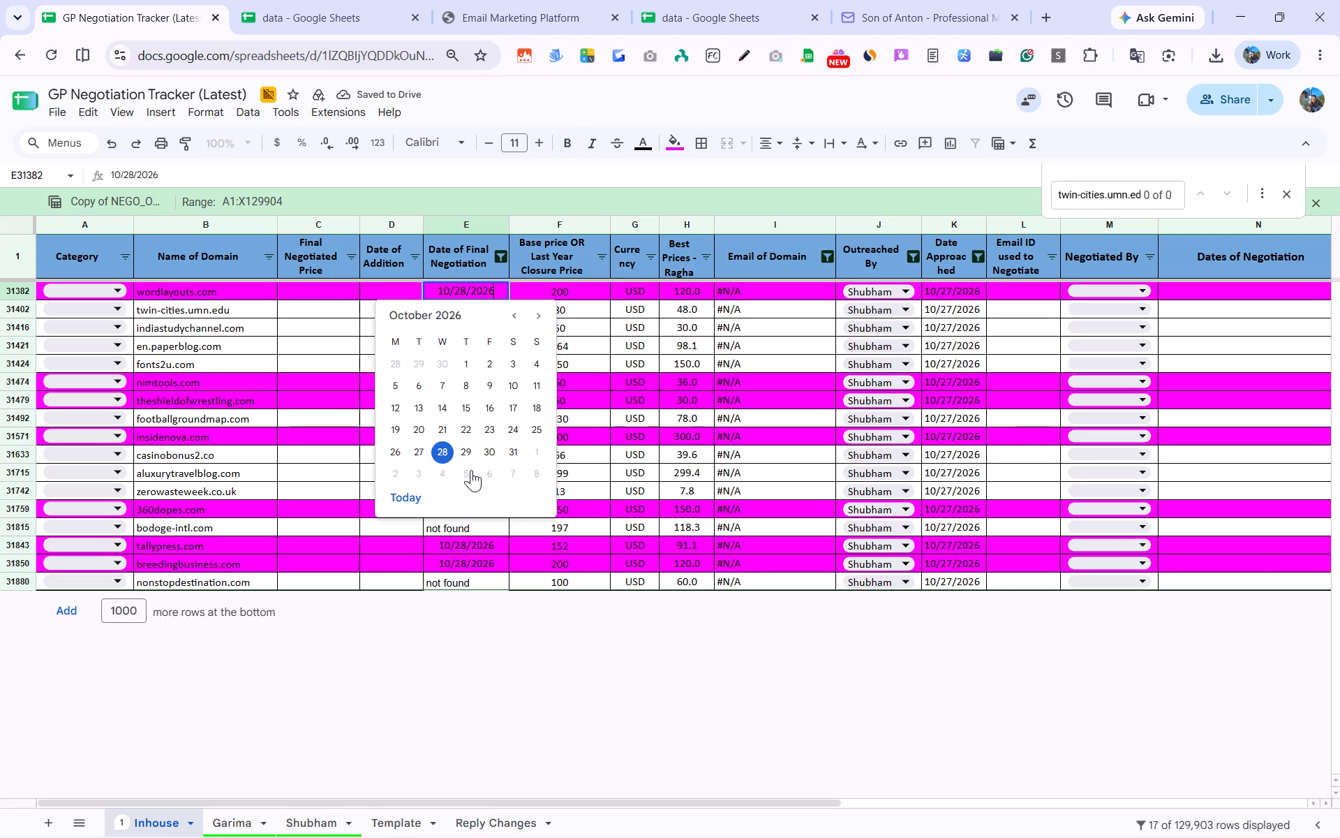
{"action": "left_click", "coordinate": [425, 448]}
{"action": "left_click", "coordinate": [586, 393]}
{"action": "left_click", "coordinate": [505, 251]}
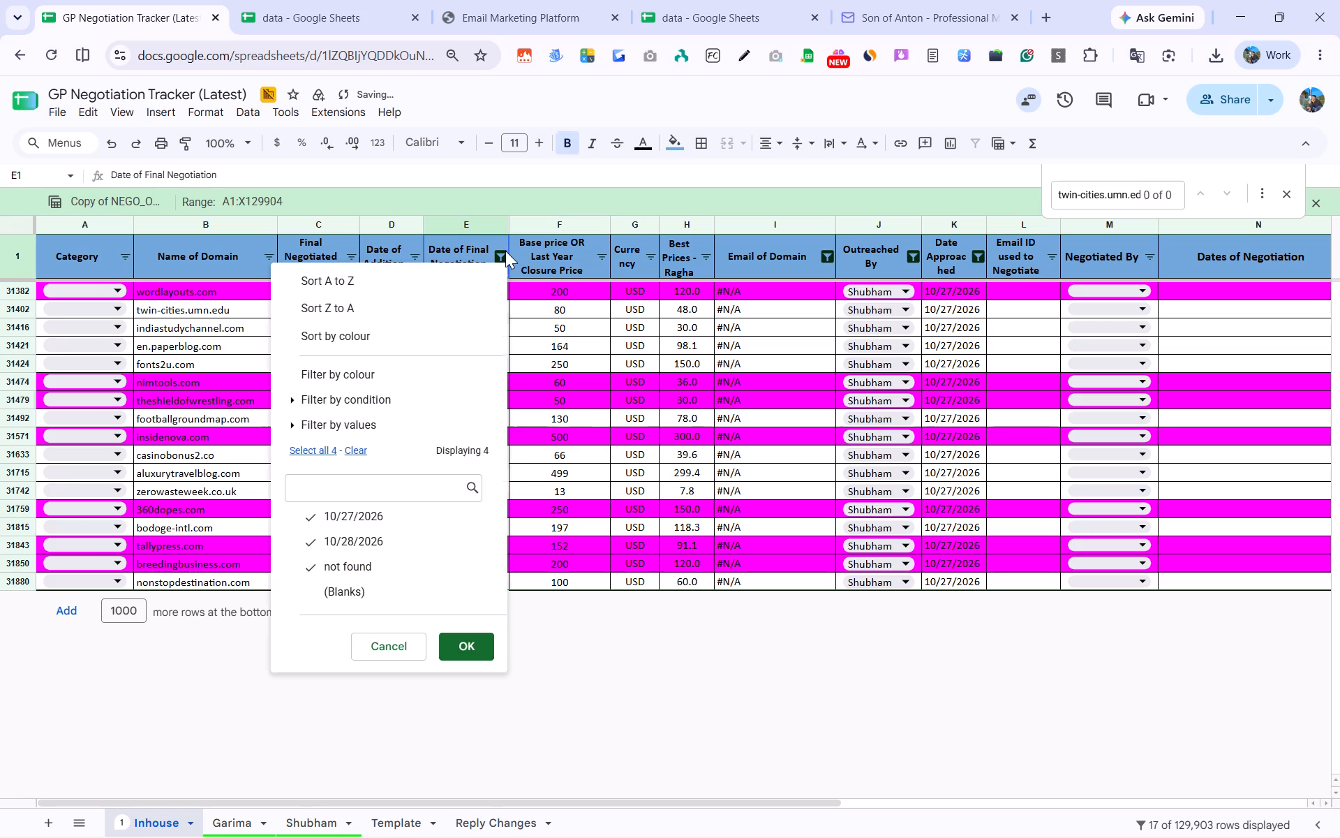
{"action": "left_click", "coordinate": [581, 460]}
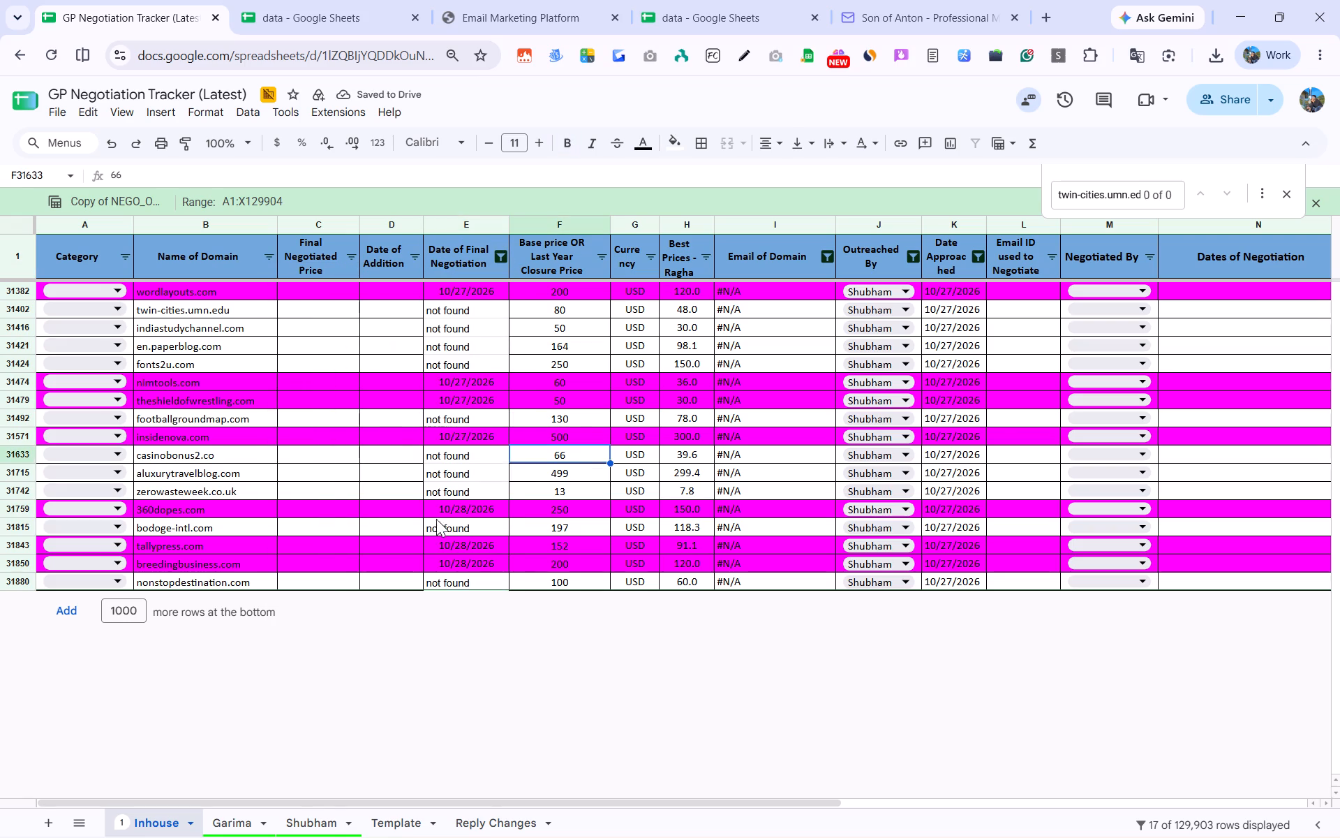
Set the Date of Final Negotiation to 10/27/2026 for 360dopes.com, tallypress.com and breedingbusiness.com.
{"action": "double_click", "coordinate": [466, 505]}
{"action": "left_click", "coordinate": [426, 666]}
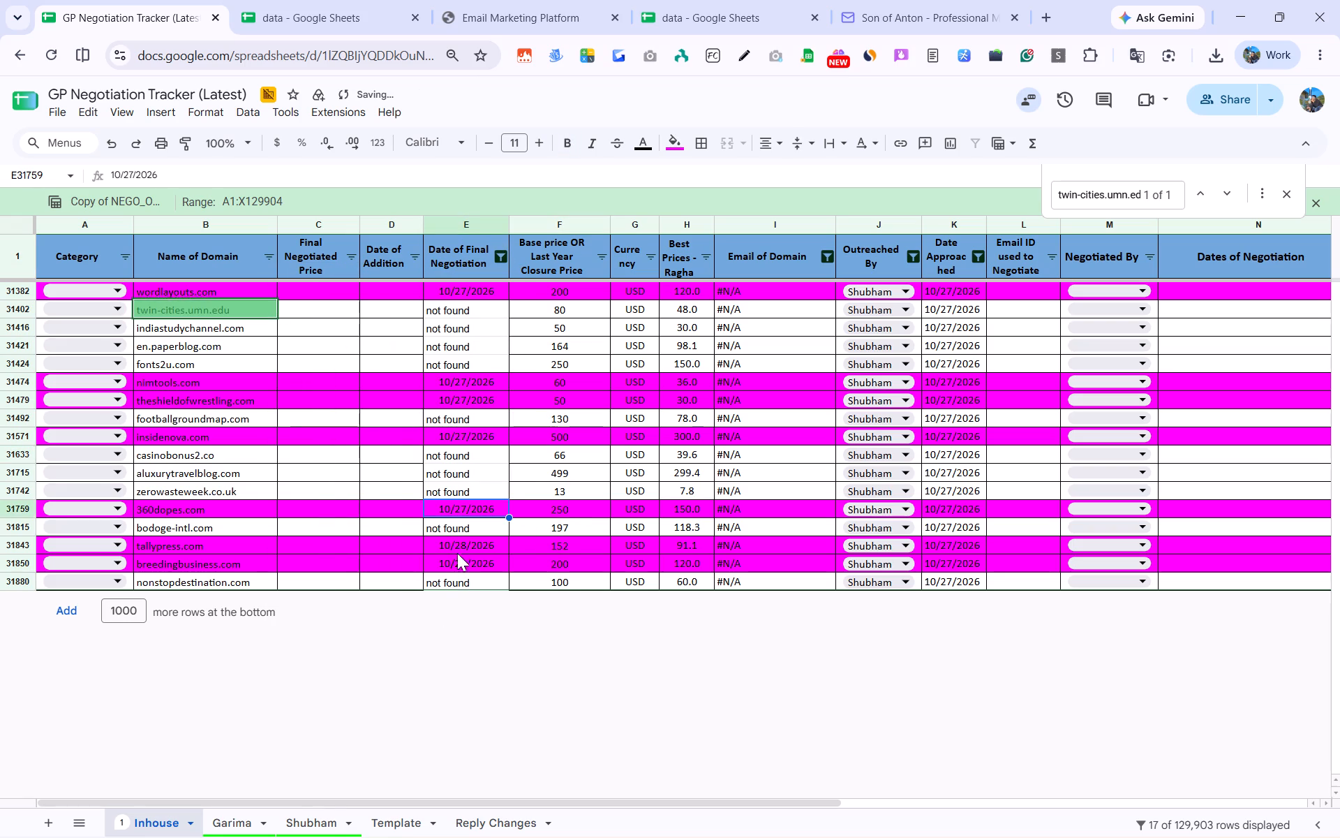
{"action": "double_click", "coordinate": [457, 545]}
{"action": "left_click", "coordinate": [420, 692]}
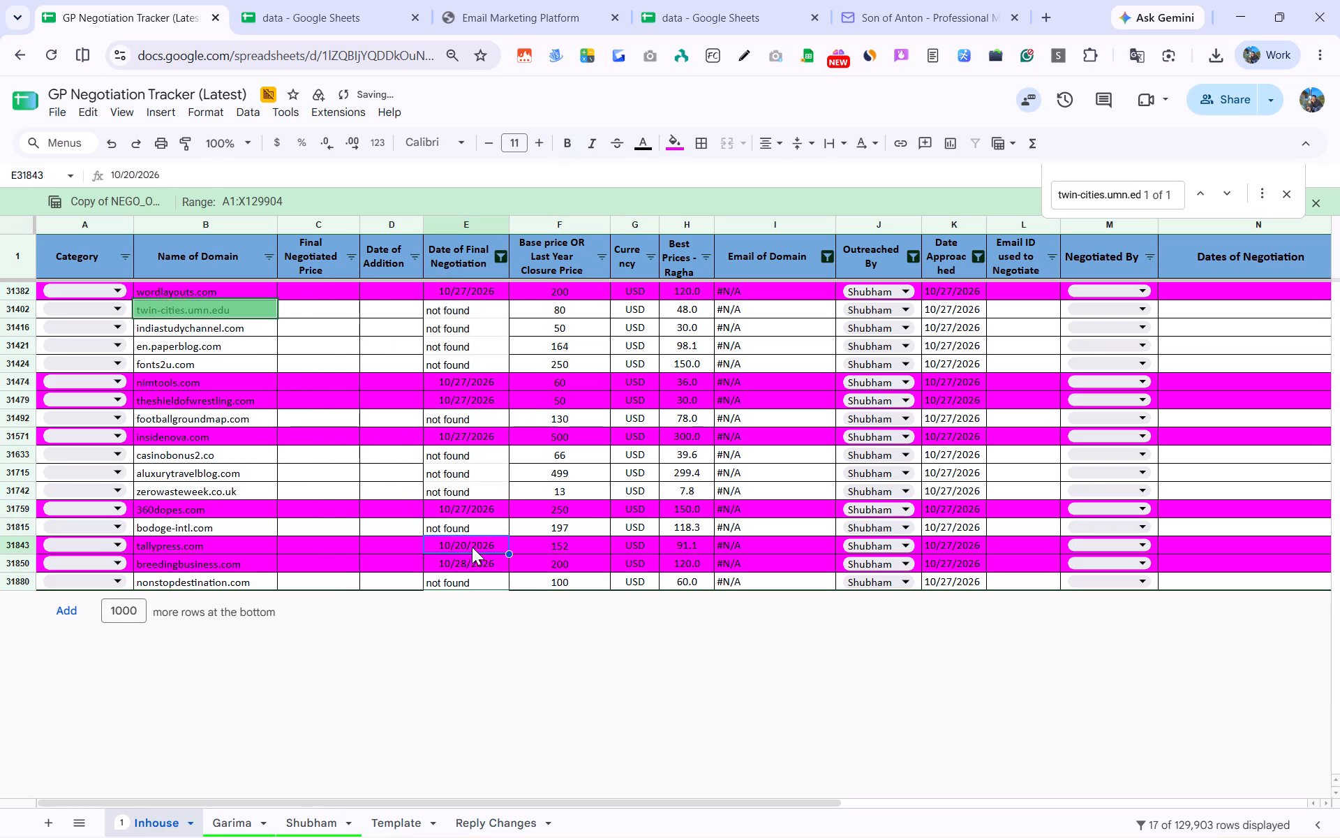
{"action": "double_click", "coordinate": [472, 547]}
{"action": "left_click", "coordinate": [420, 707]}
{"action": "double_click", "coordinate": [472, 559]}
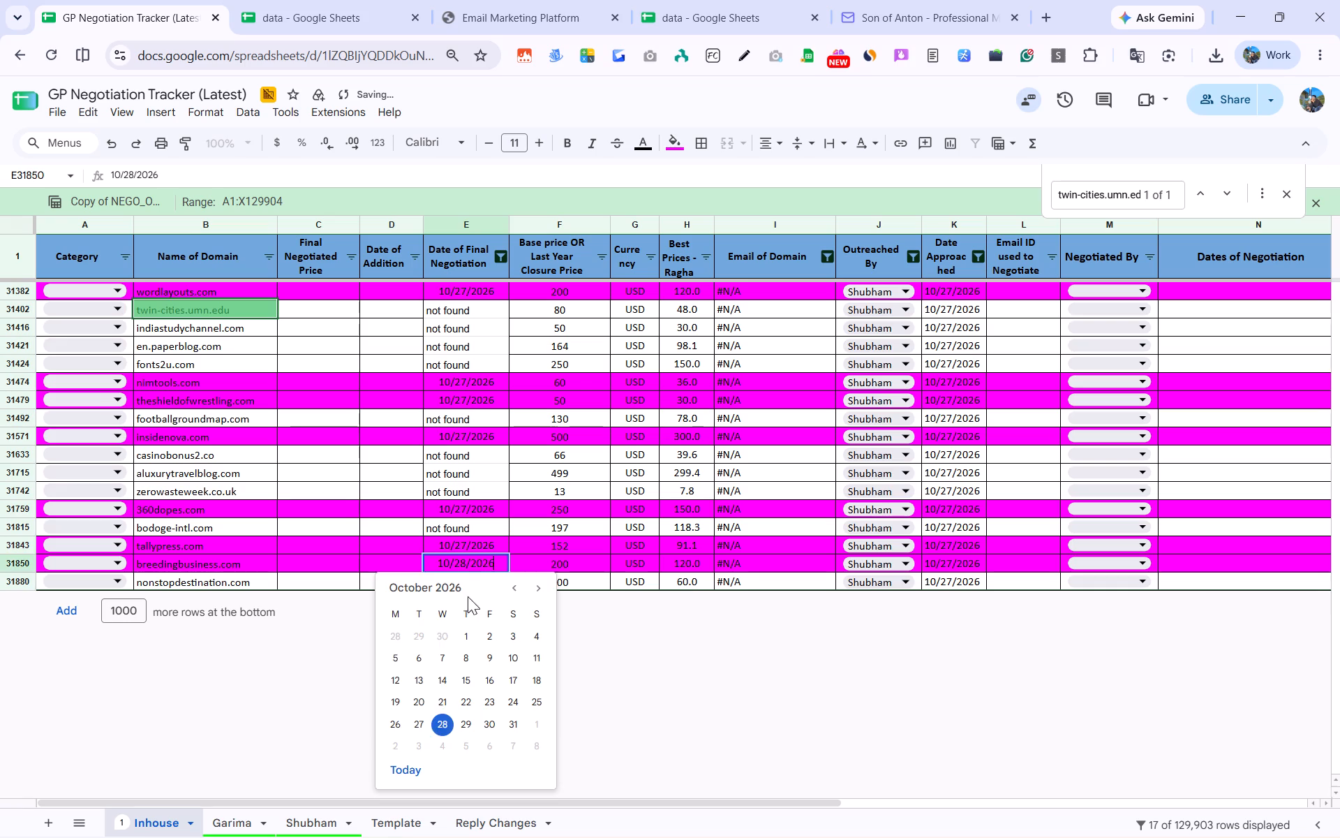
{"action": "left_click", "coordinate": [425, 724]}
{"action": "left_click", "coordinate": [588, 561]}
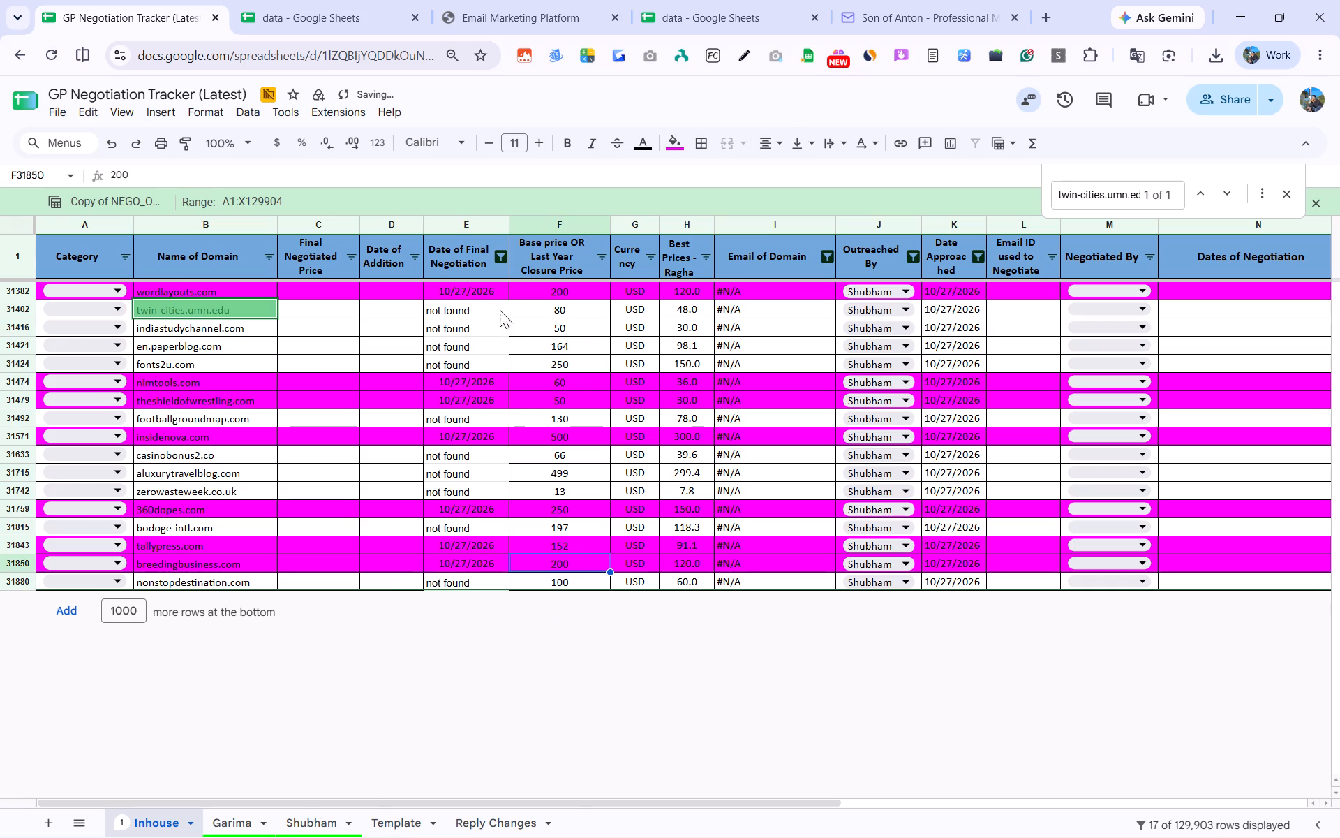
Narrow the Date of Final Negotiation filter to 10/27/2026 only by excluding "not found".
{"action": "left_click", "coordinate": [504, 260]}
{"action": "left_click", "coordinate": [432, 549]}
{"action": "left_click", "coordinate": [458, 652]}
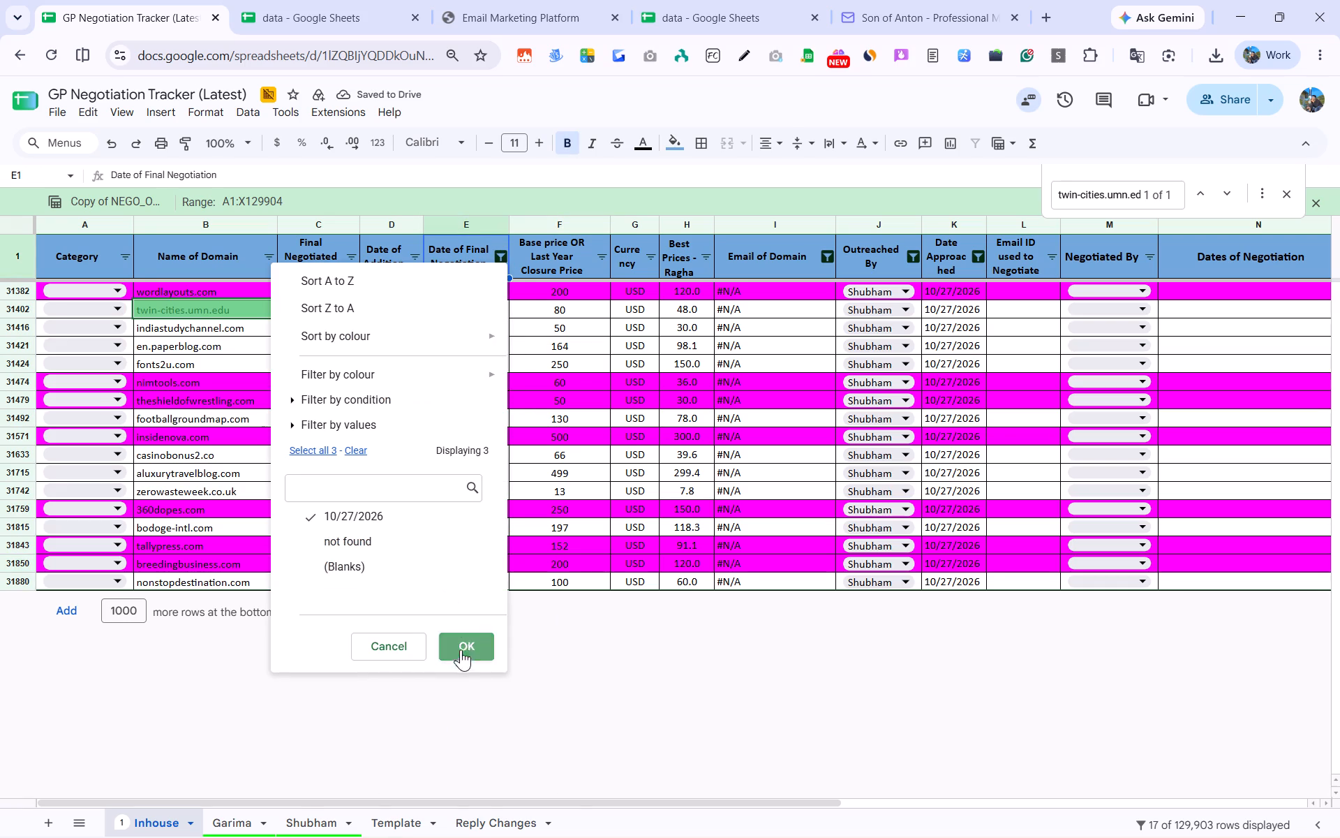
Re-enter each filtered Name of Domain cell from wordlayouts.com to breedingbusiness.com so the domains become clickable links.
{"action": "left_click", "coordinate": [230, 295]}
{"action": "key", "text": "Return"}
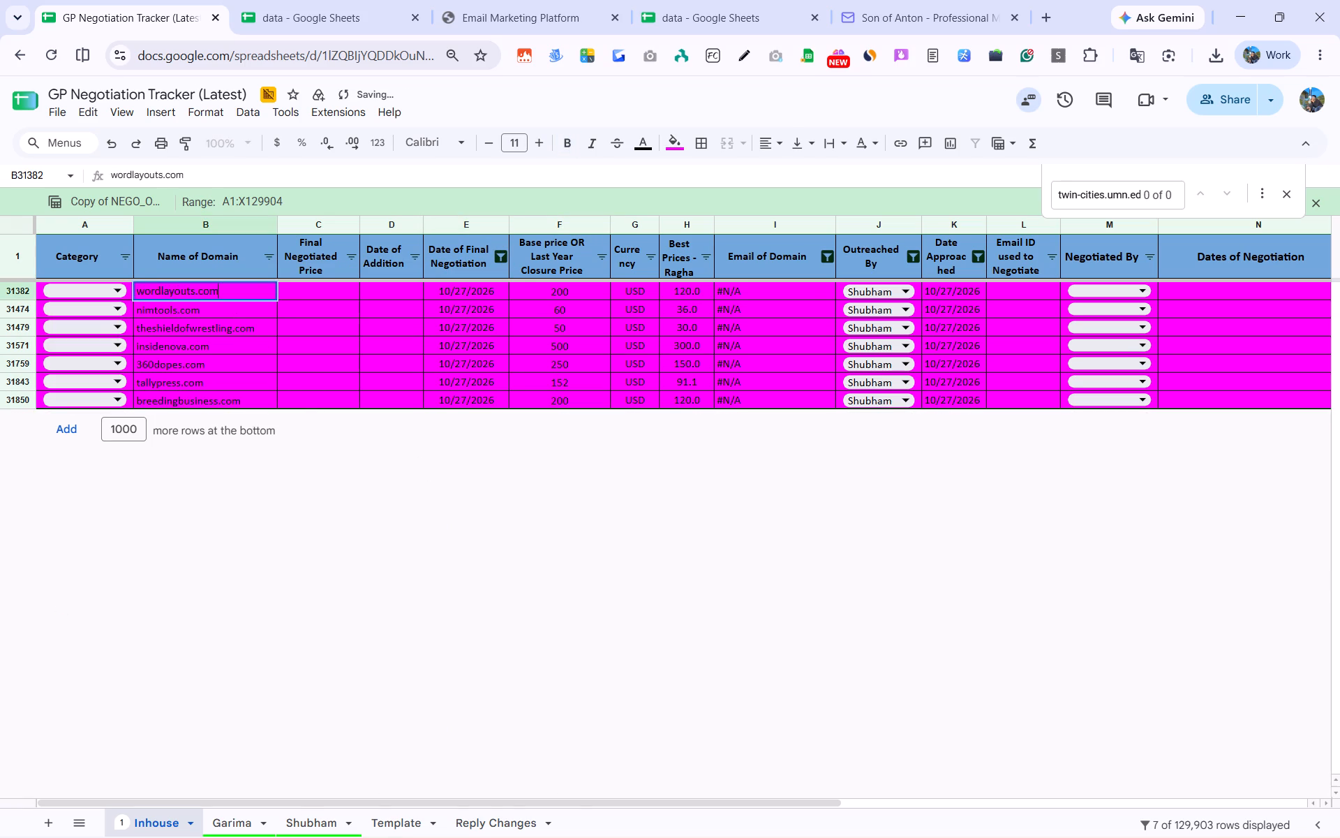
{"action": "key", "text": "Return"}
{"action": "key", "text": "Return"}
{"action": "key", "text": "Return"}
{"action": "key", "text": "Return"}
{"action": "key", "text": "Return"}
{"action": "key", "text": "Return"}
{"action": "key", "text": "Return"}
{"action": "key", "text": "Return"}
{"action": "key", "text": "Return"}
{"action": "key", "text": "Return"}
{"action": "key", "text": "Return"}
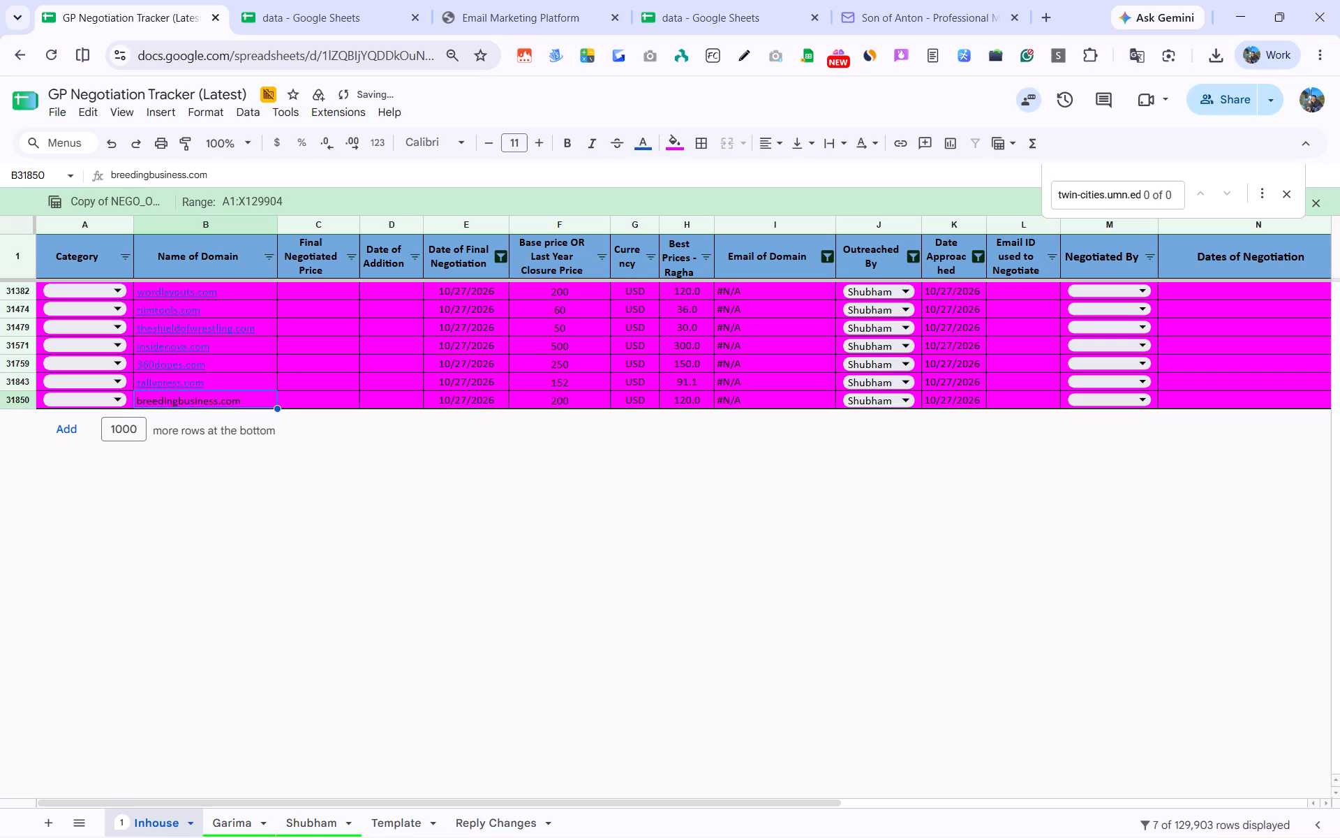
{"action": "key", "text": "Return"}
{"action": "key", "text": "Return"}
Open the wordlayouts.com and nimtools.com sites from their domain links and check whether each one loads.
{"action": "left_click", "coordinate": [230, 295]}
{"action": "left_click", "coordinate": [230, 320]}
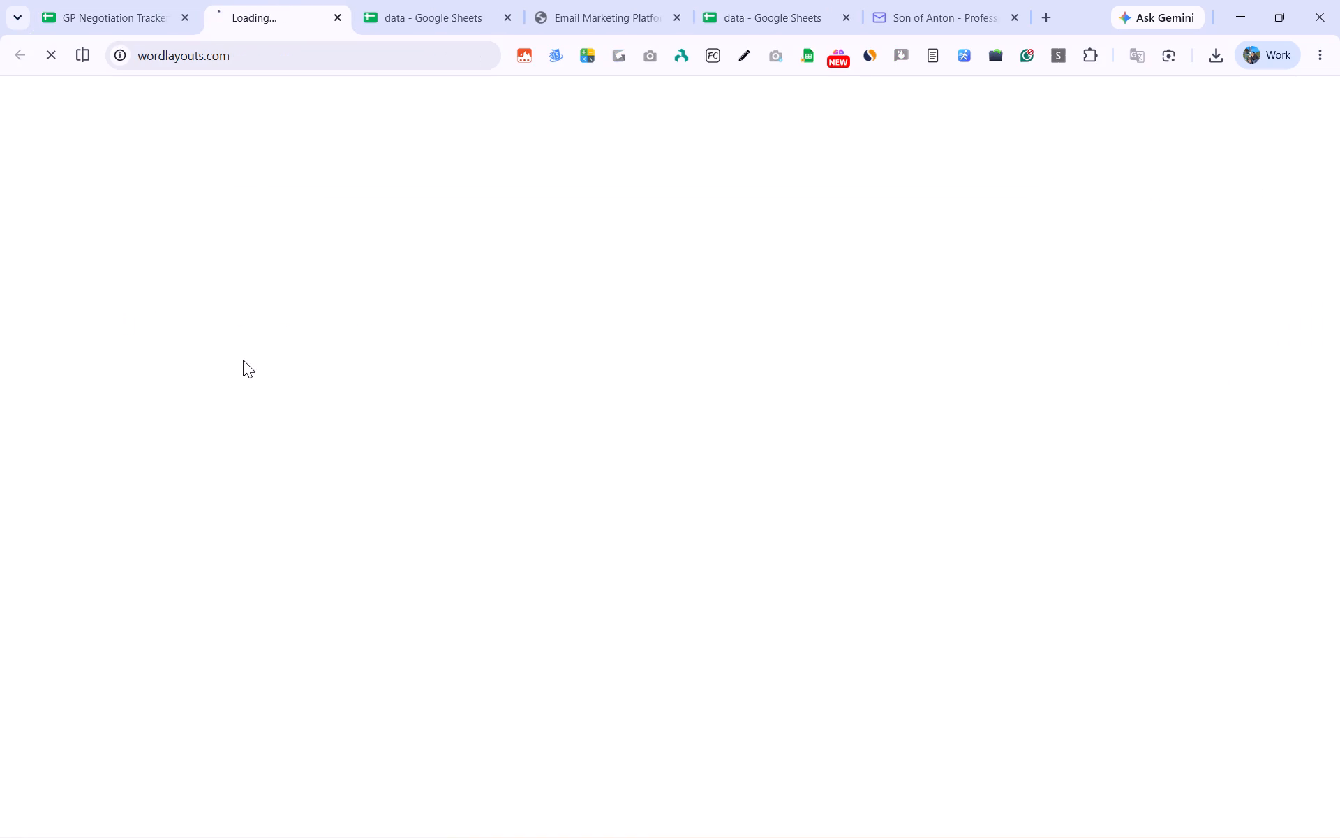
{"action": "left_click", "coordinate": [131, 0]}
{"action": "left_click", "coordinate": [172, 312]}
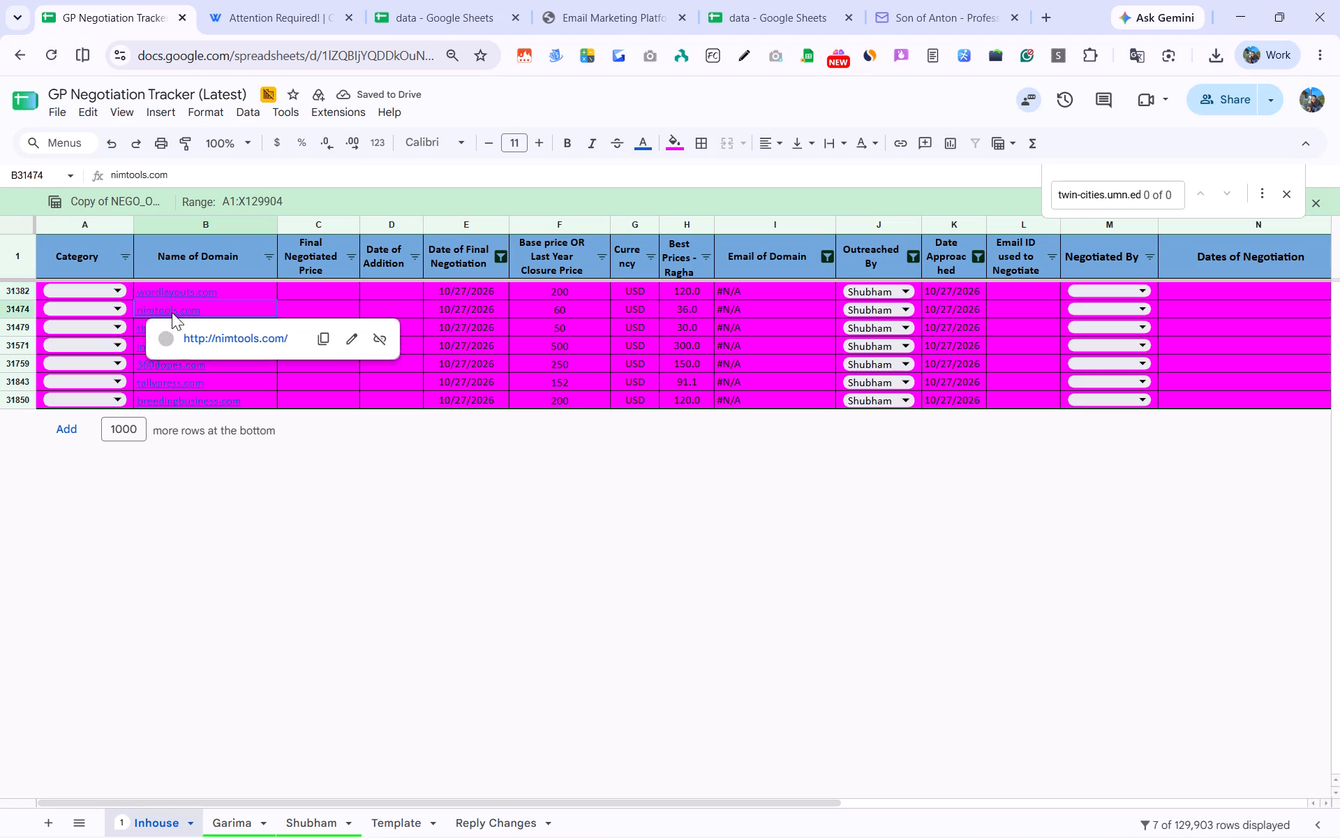
{"action": "left_click", "coordinate": [185, 346]}
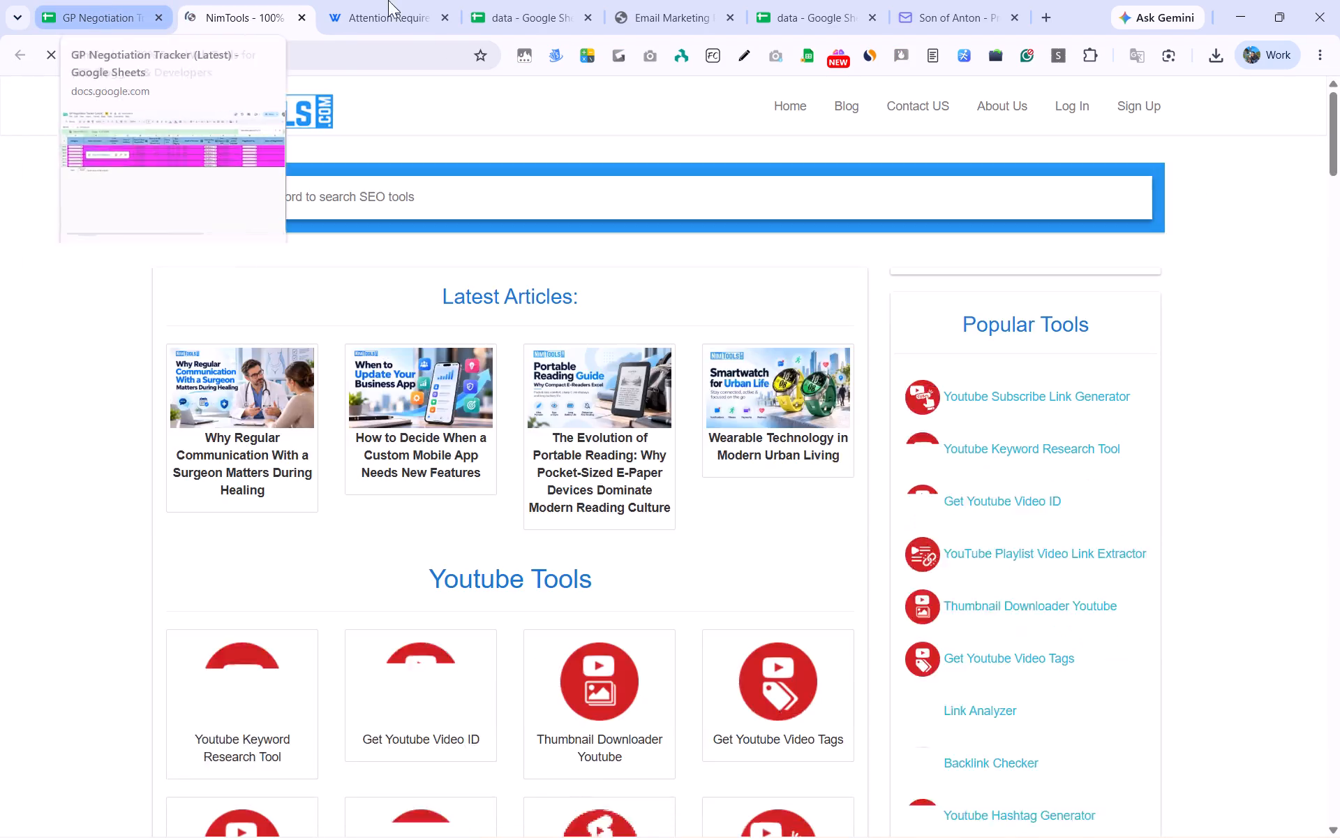
{"action": "left_click", "coordinate": [394, 0]}
{"action": "left_click", "coordinate": [295, 0]}
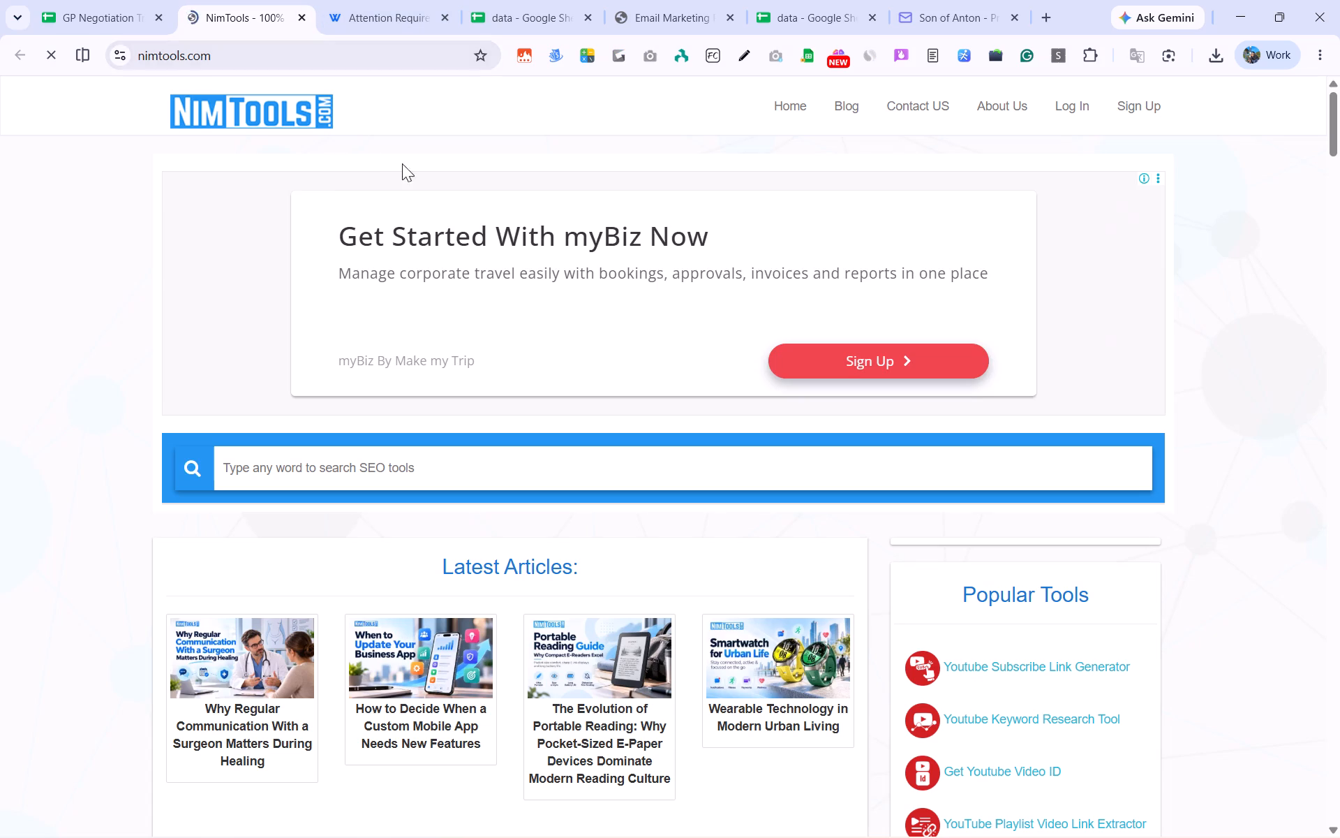
Open the nimtools.com contact page, dismissing the ad, and copy the site's support email address.
{"action": "left_click", "coordinate": [904, 106]}
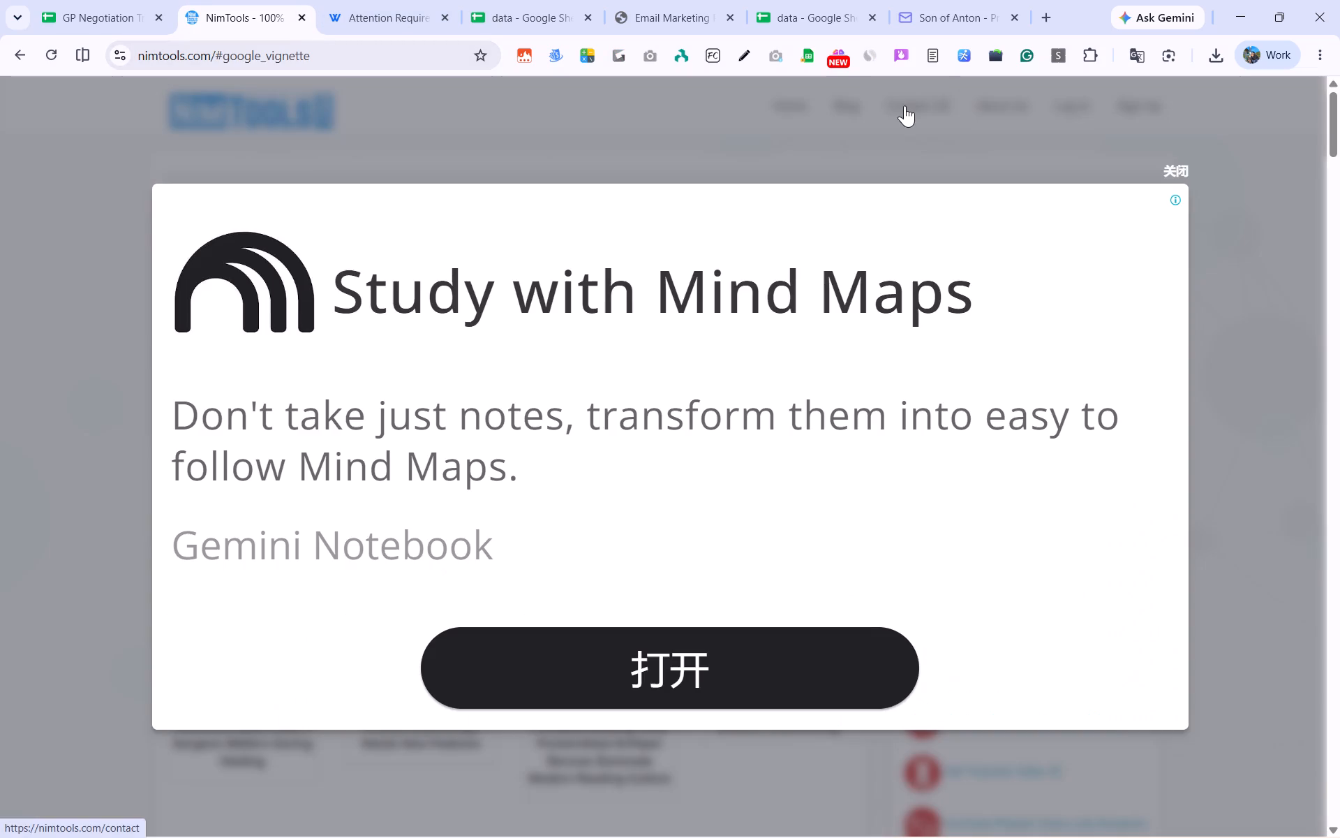
{"action": "left_click", "coordinate": [1186, 174]}
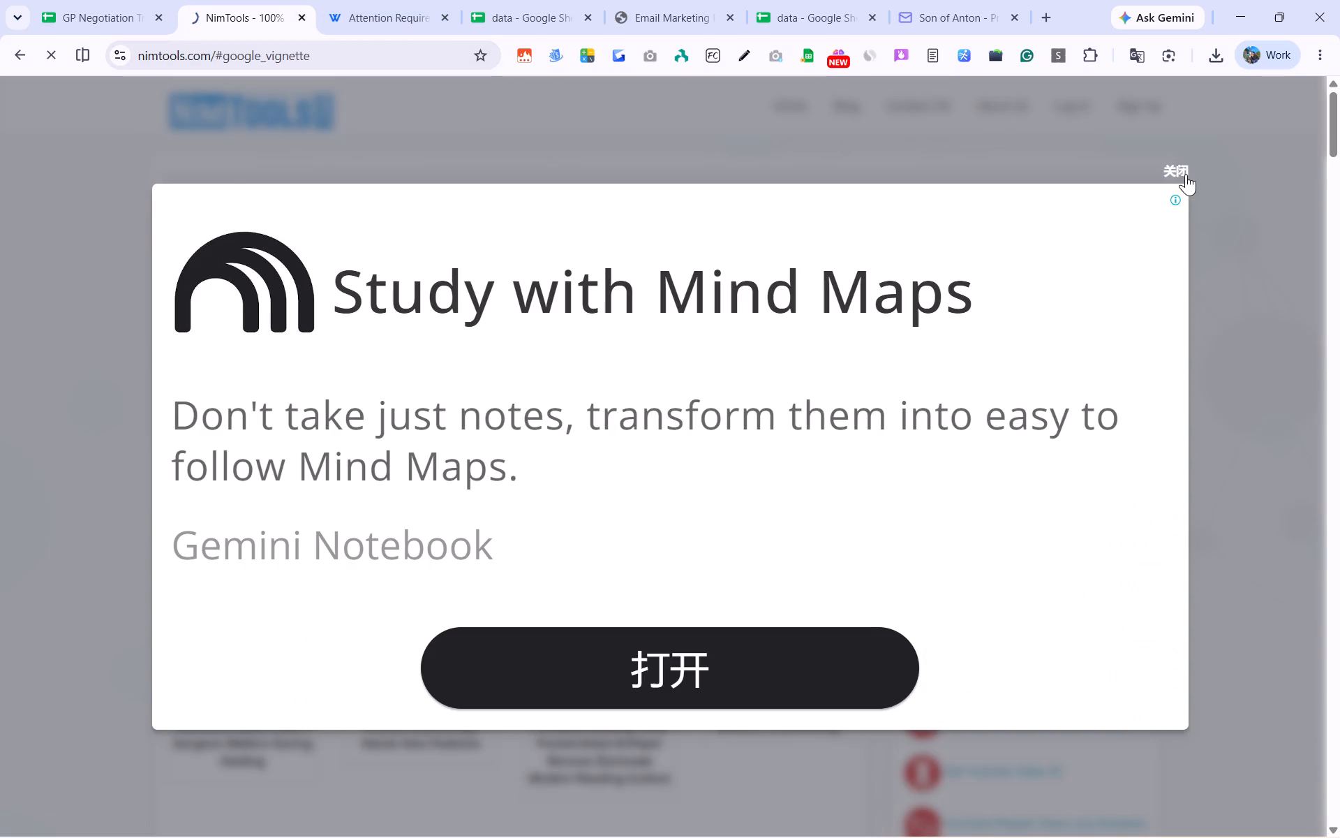
{"action": "scroll", "coordinate": [697, 463], "scroll_direction": "down", "scroll_amount": 4}
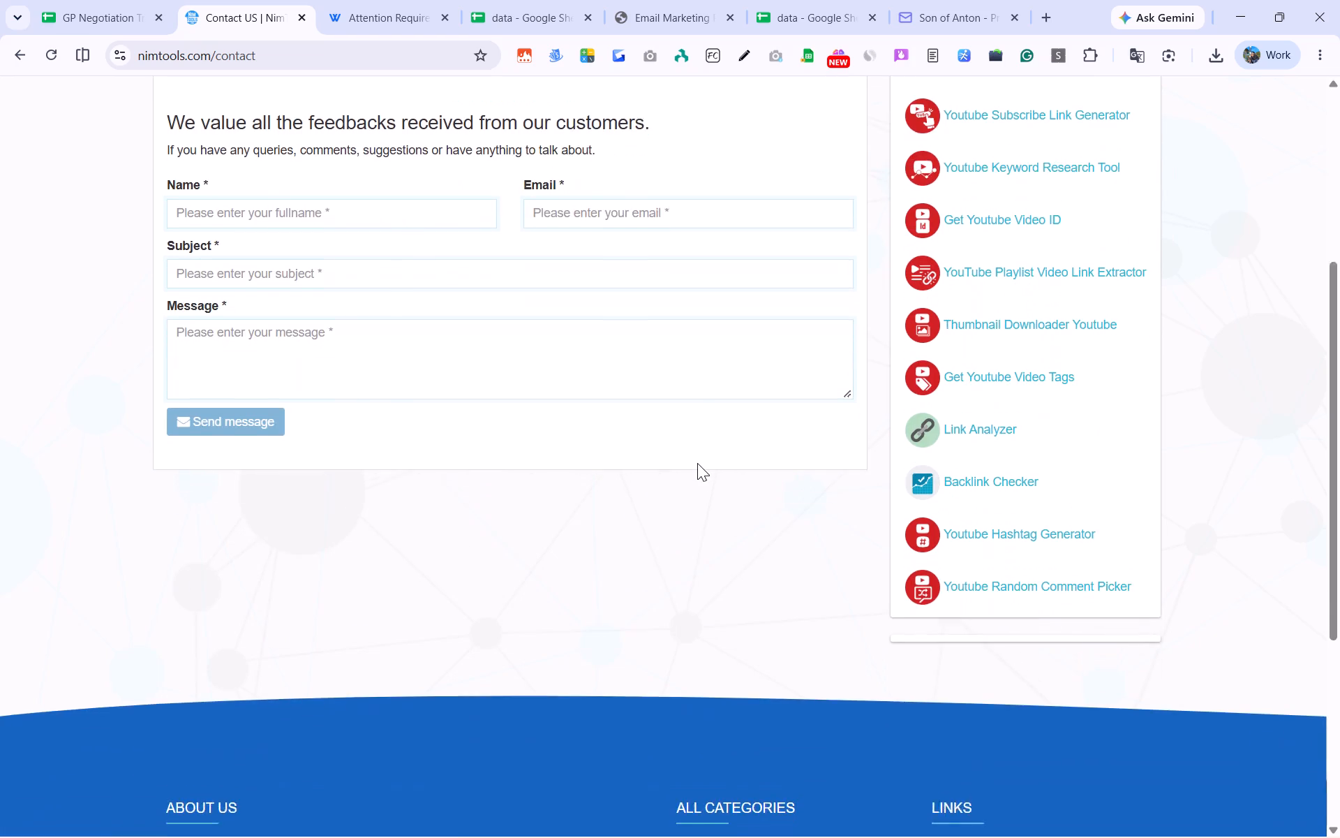
{"action": "scroll", "coordinate": [697, 463], "scroll_direction": "up", "scroll_amount": 2}
{"action": "scroll", "coordinate": [697, 463], "scroll_direction": "down", "scroll_amount": 1}
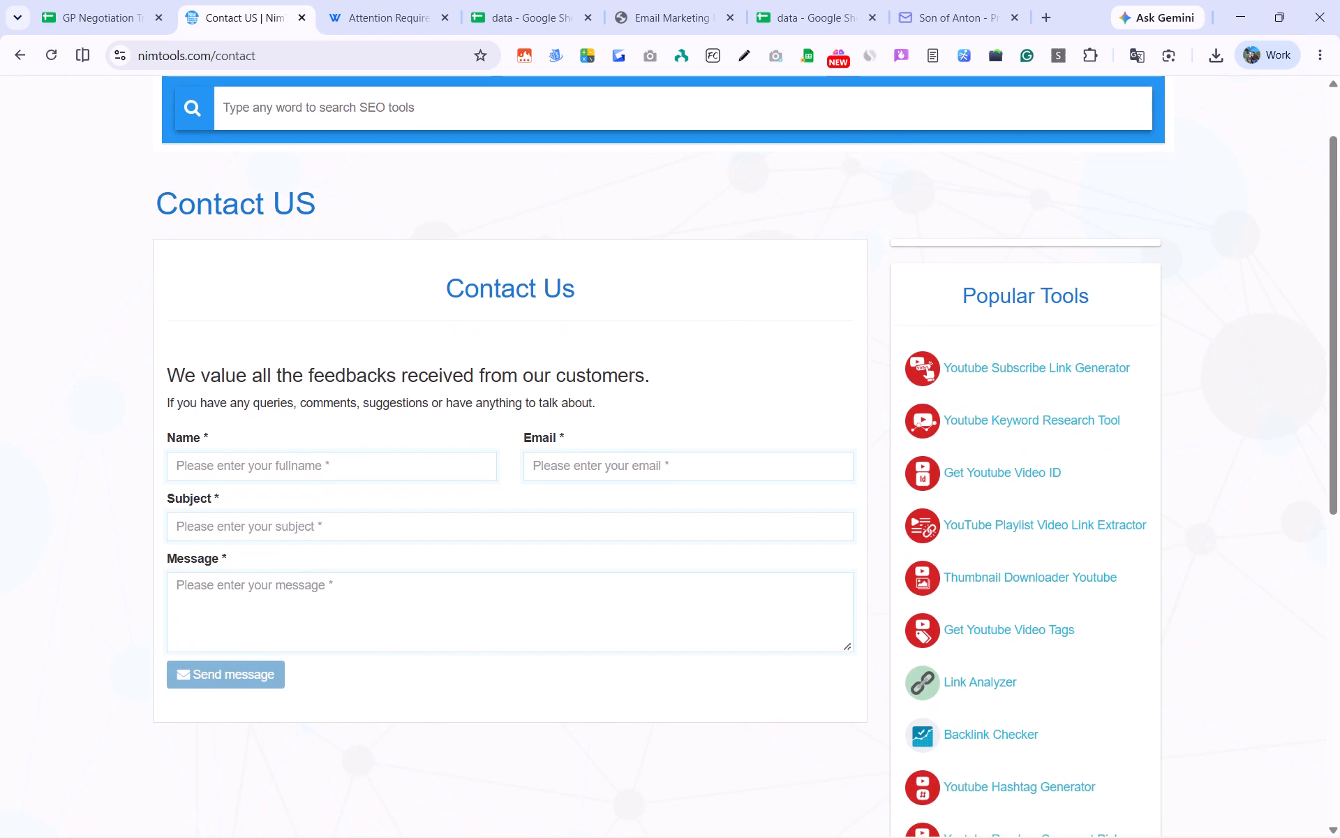
{"action": "scroll", "coordinate": [697, 463], "scroll_direction": "down", "scroll_amount": 5}
{"action": "left_click_drag", "start_coordinate": [405, 514], "coordinate": [270, 515]}
{"action": "key", "text": "ctrl+c"}
Fill the whole nimtools.com row in the GP Negotiation Tracker with white.
{"action": "left_click", "coordinate": [146, 0]}
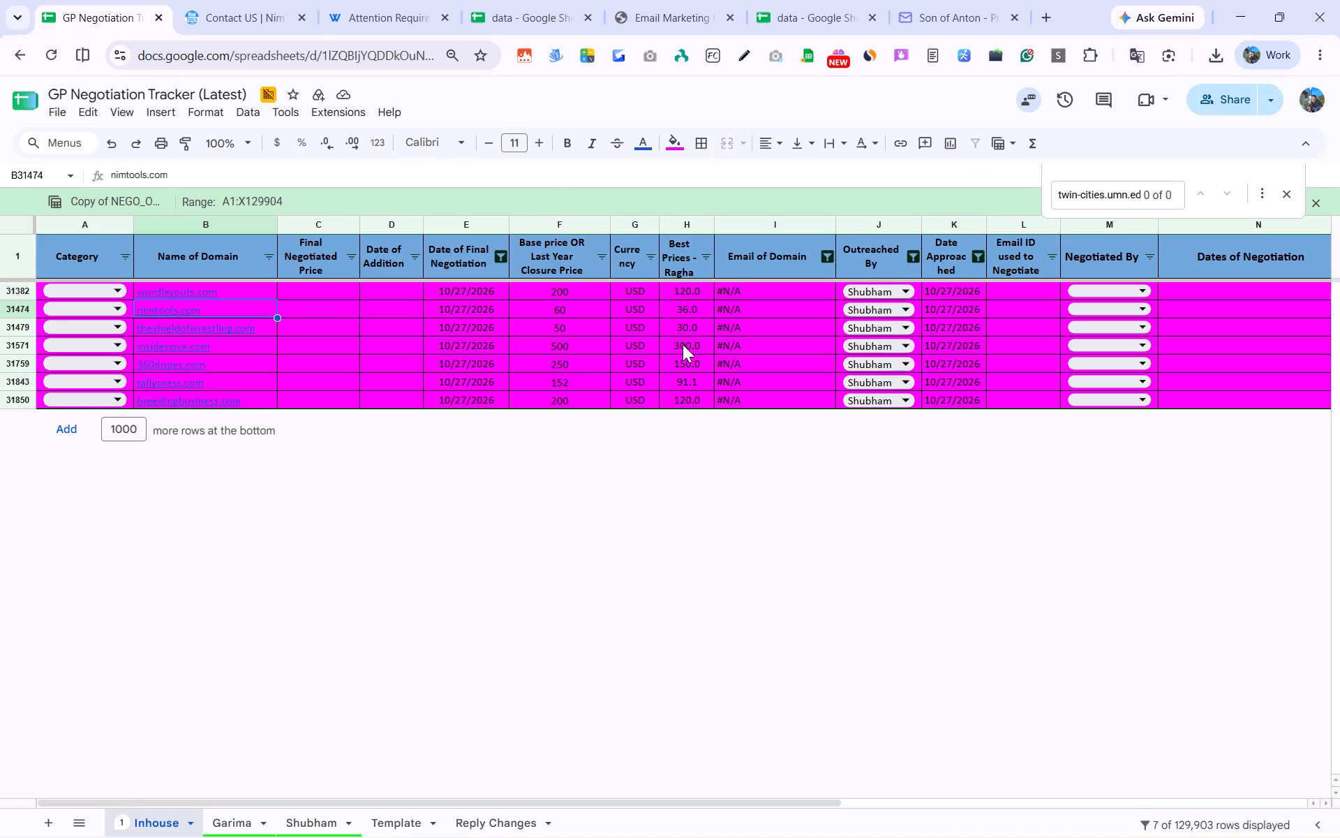
{"action": "key", "text": "shift+space"}
{"action": "left_click", "coordinate": [682, 141]}
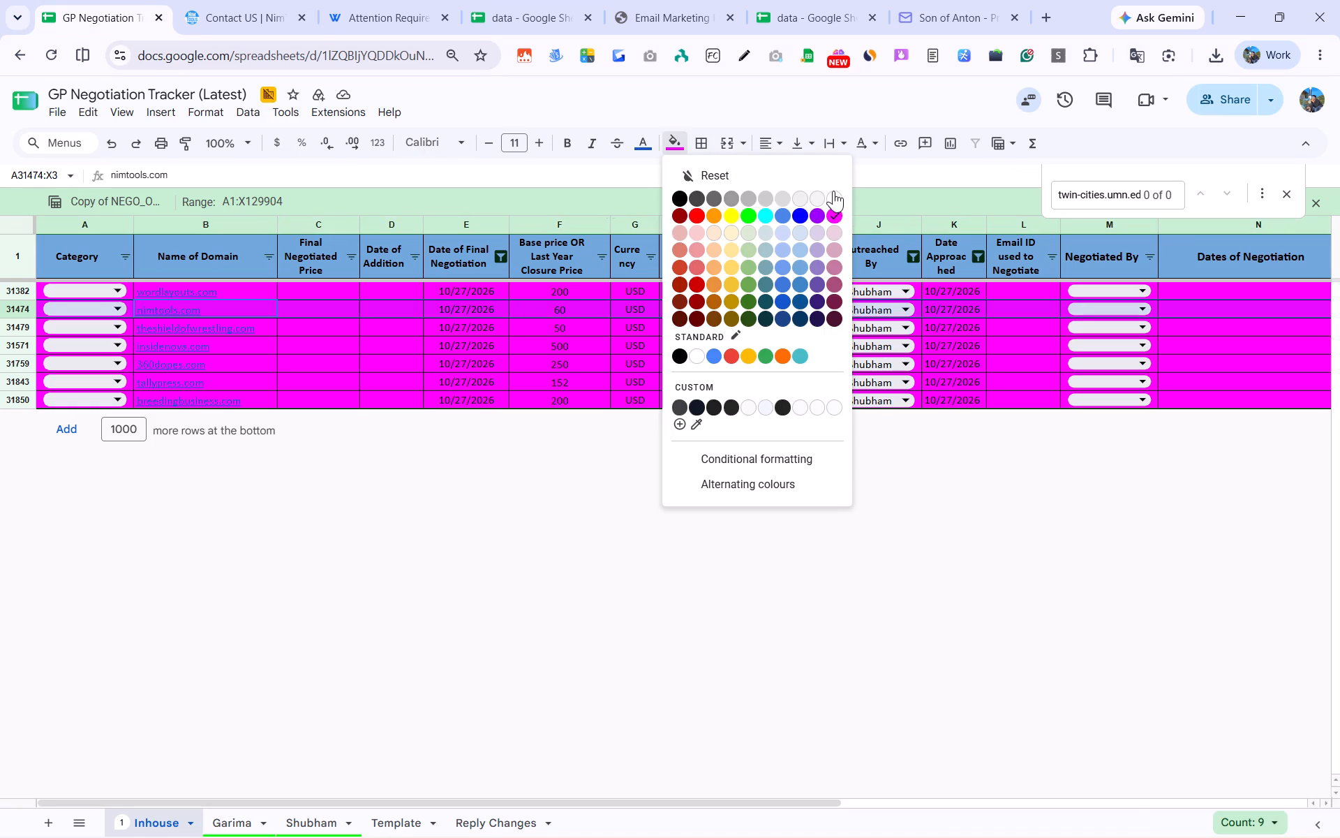
{"action": "left_click", "coordinate": [833, 191]}
Replace #N/A in the Email of Domain cell for nimtools.com with the copied support email.
{"action": "left_click", "coordinate": [776, 317]}
{"action": "double_click", "coordinate": [768, 313]}
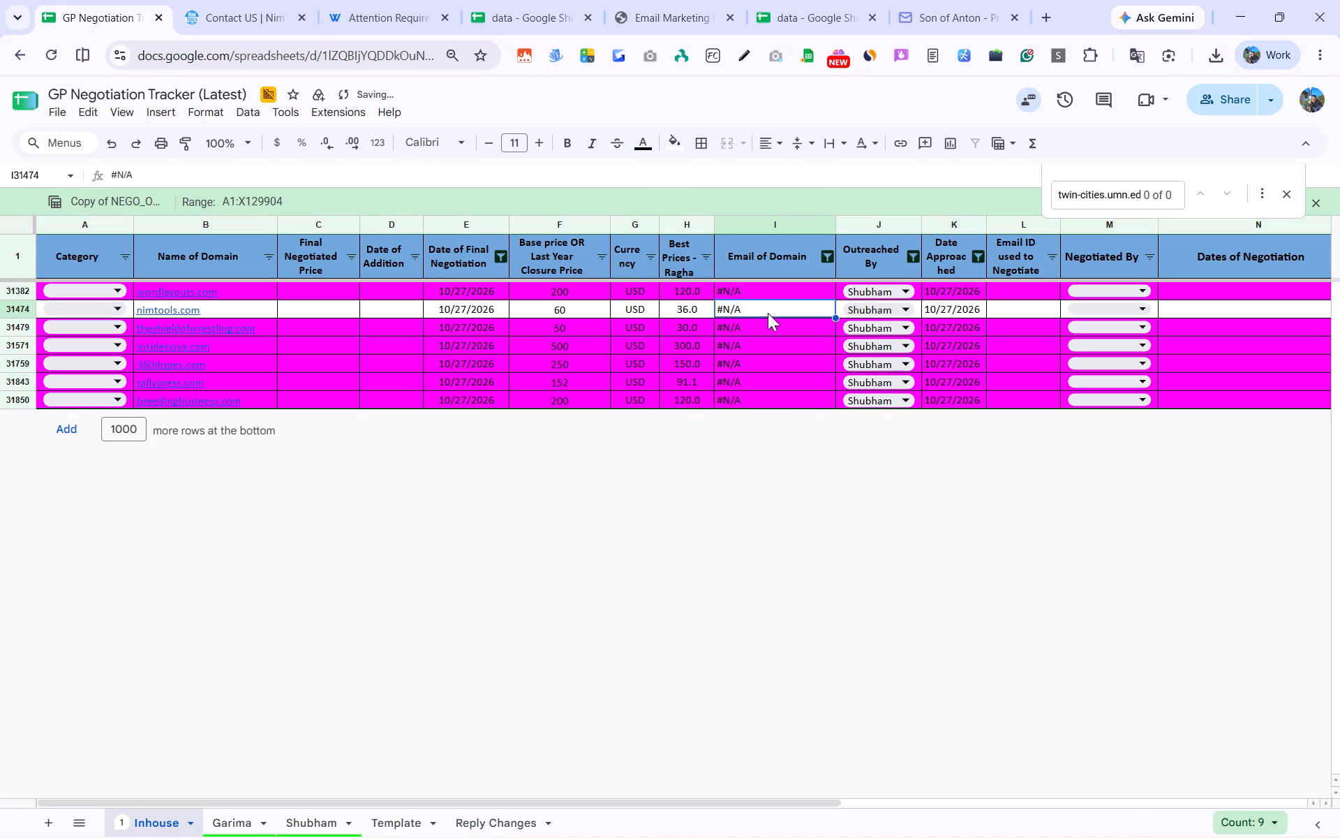
{"action": "key", "text": "ctrl+a"}
{"action": "key", "text": "ctrl+v"}
{"action": "left_click", "coordinate": [774, 328]}
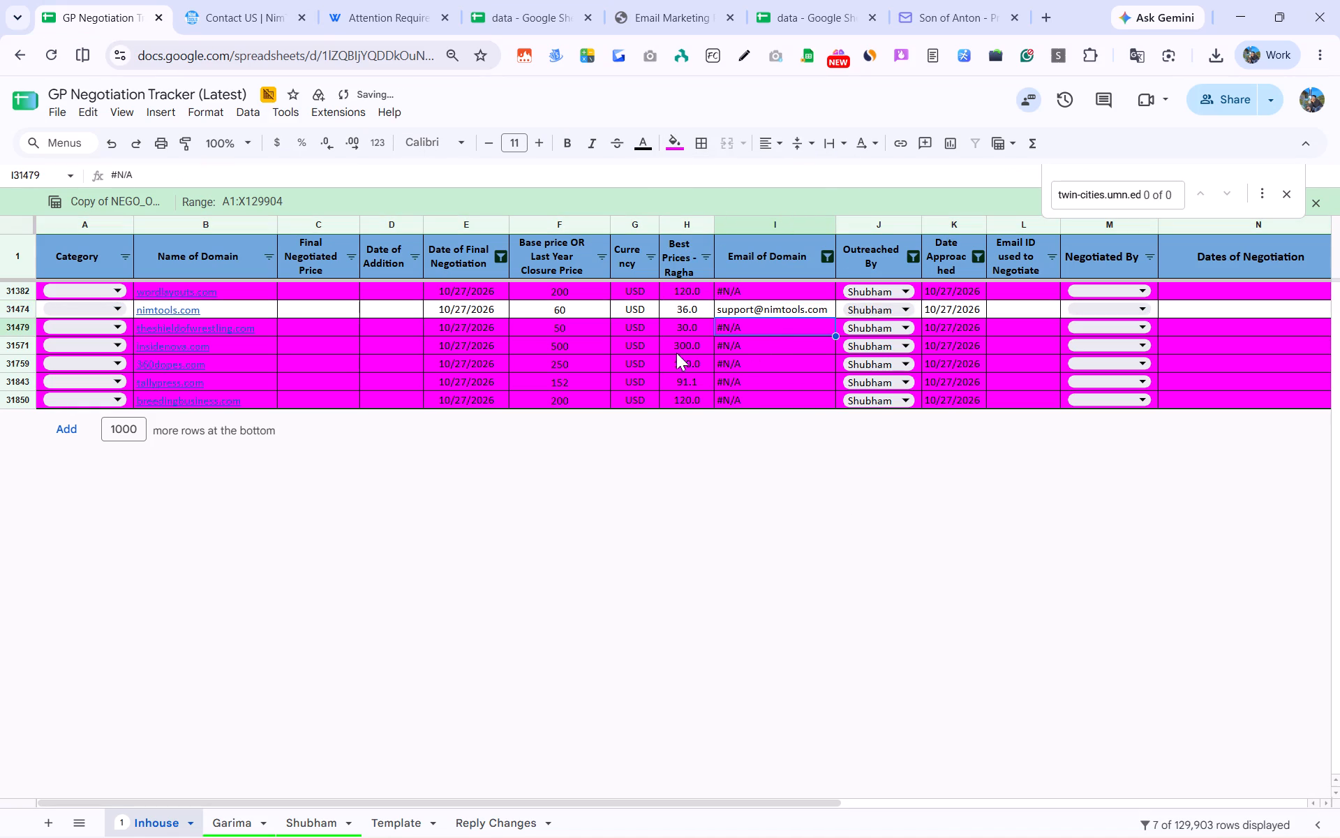
Clear the Date of Final Negotiation for nimtools.com.
{"action": "left_click", "coordinate": [453, 309]}
{"action": "key", "text": "BackSpace"}
Check the theshieldofwrestling.com site, continuing despite the insecure connection, and close it along with the nimtools.com page.
{"action": "left_click", "coordinate": [233, 330]}
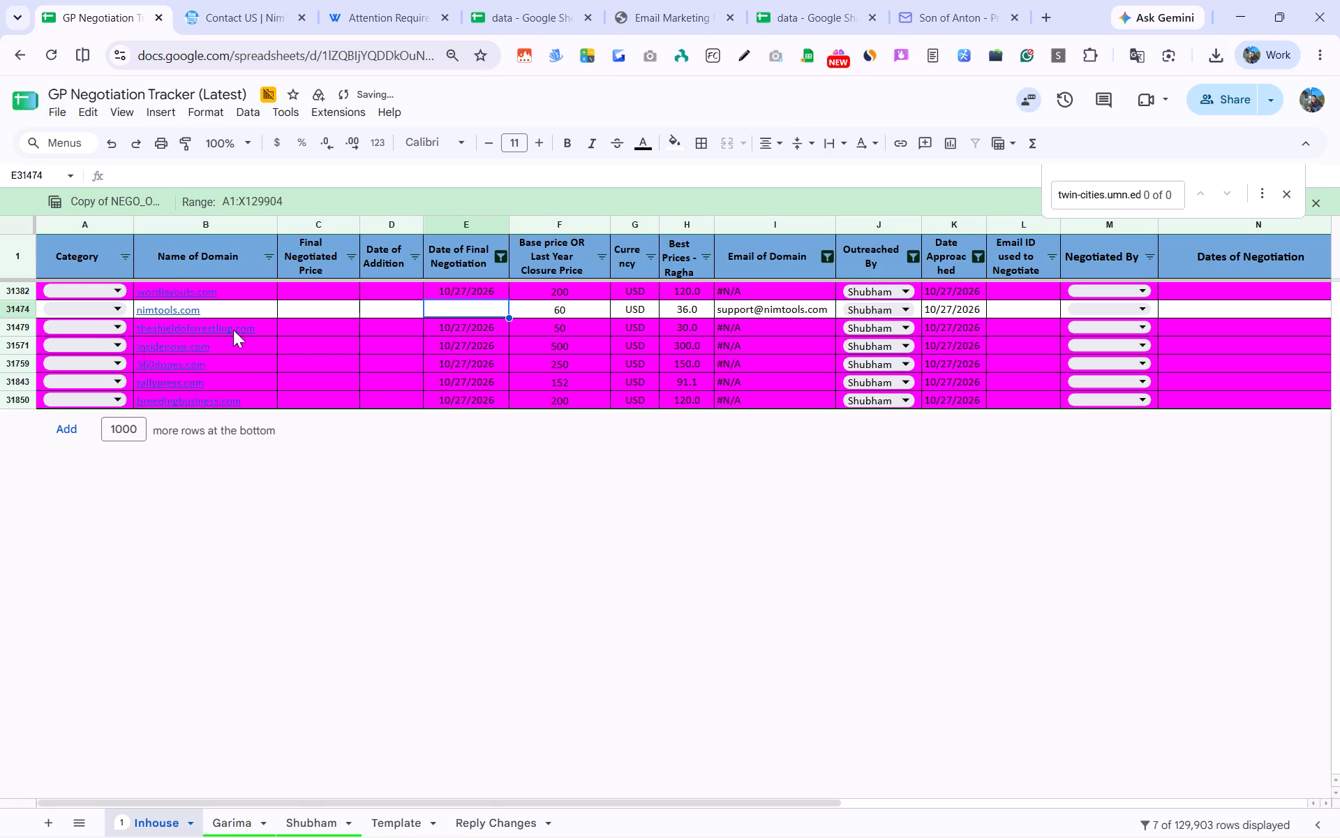
{"action": "left_click", "coordinate": [239, 349]}
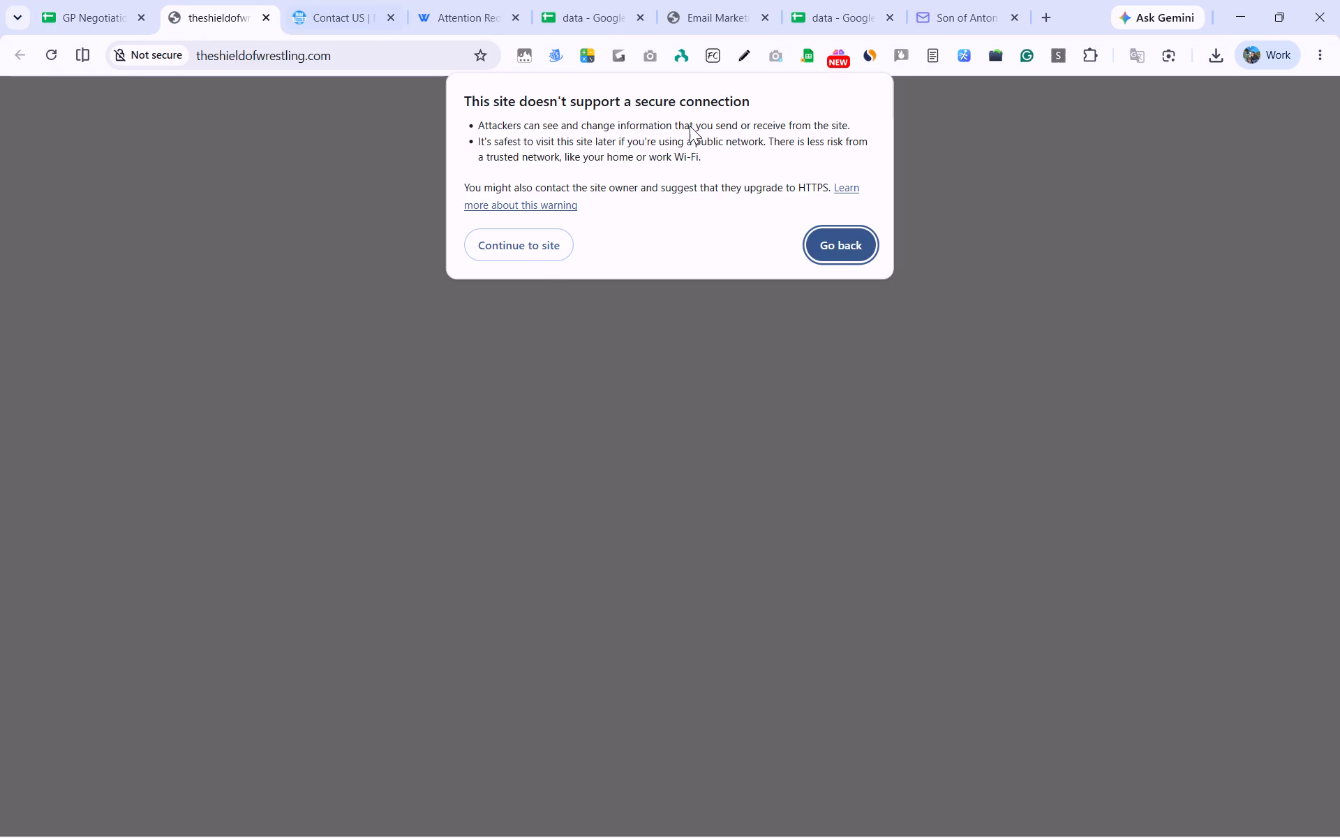
{"action": "left_click", "coordinate": [517, 247]}
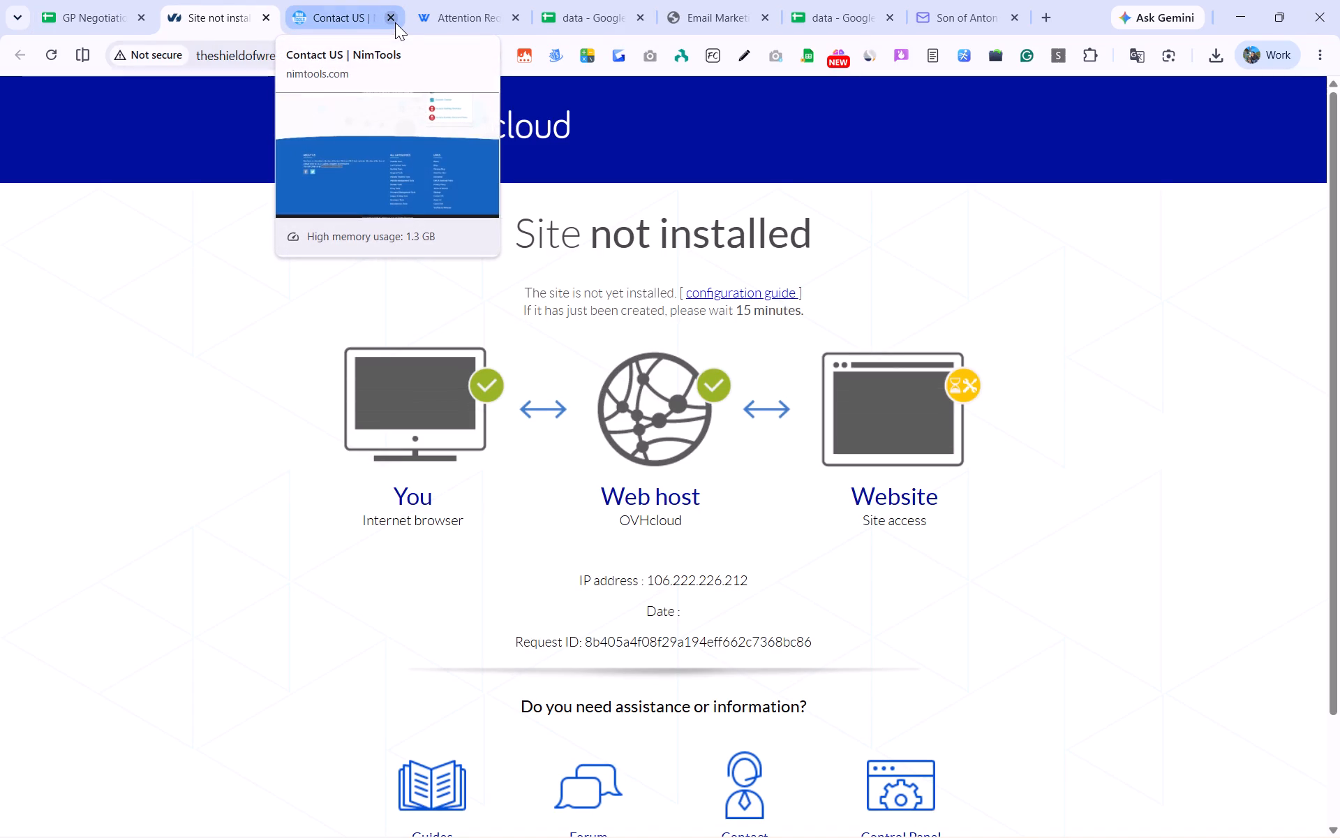
{"action": "left_click", "coordinate": [395, 22]}
{"action": "left_click", "coordinate": [264, 19]}
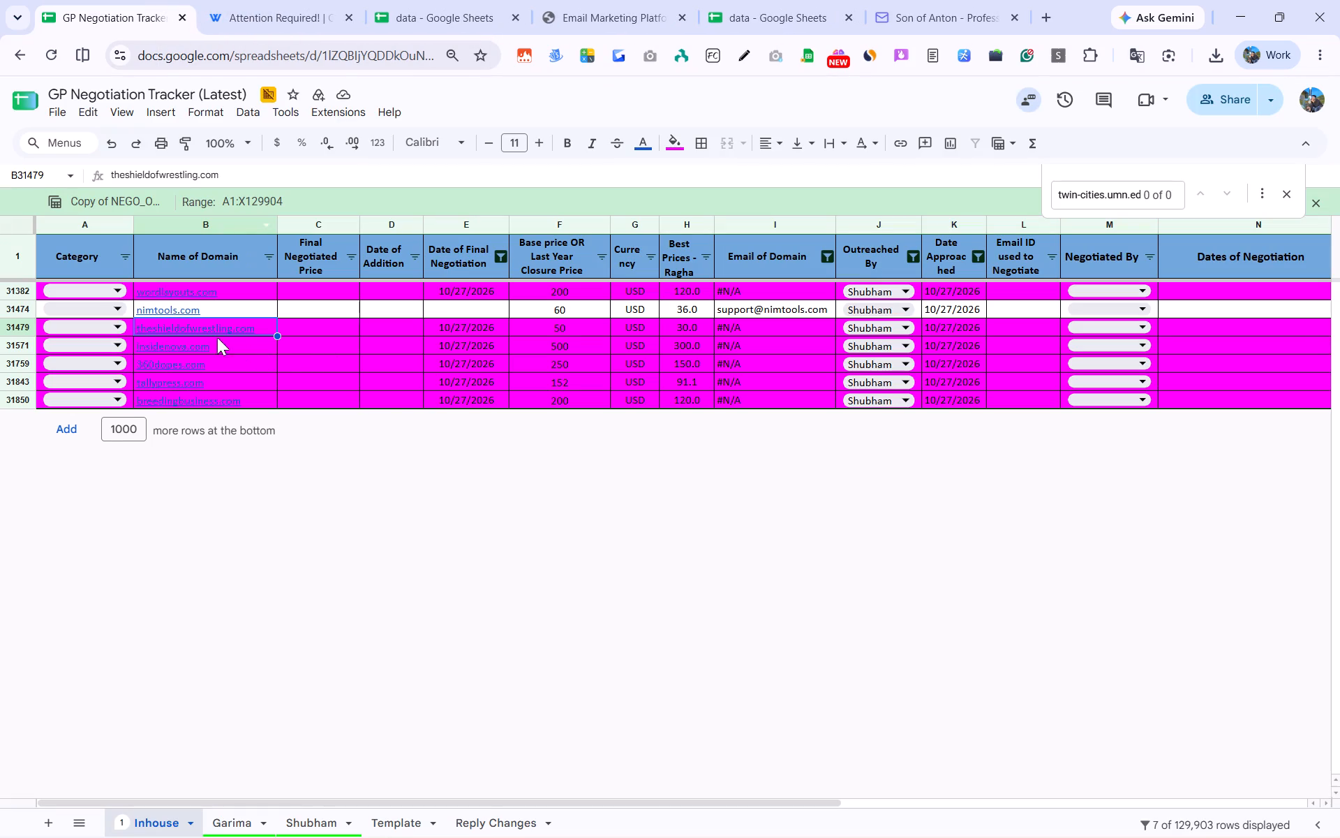
Open the insidenova.com site's Contact Us page and copy the advertising email address.
{"action": "left_click", "coordinate": [177, 343]}
{"action": "left_click", "coordinate": [192, 369]}
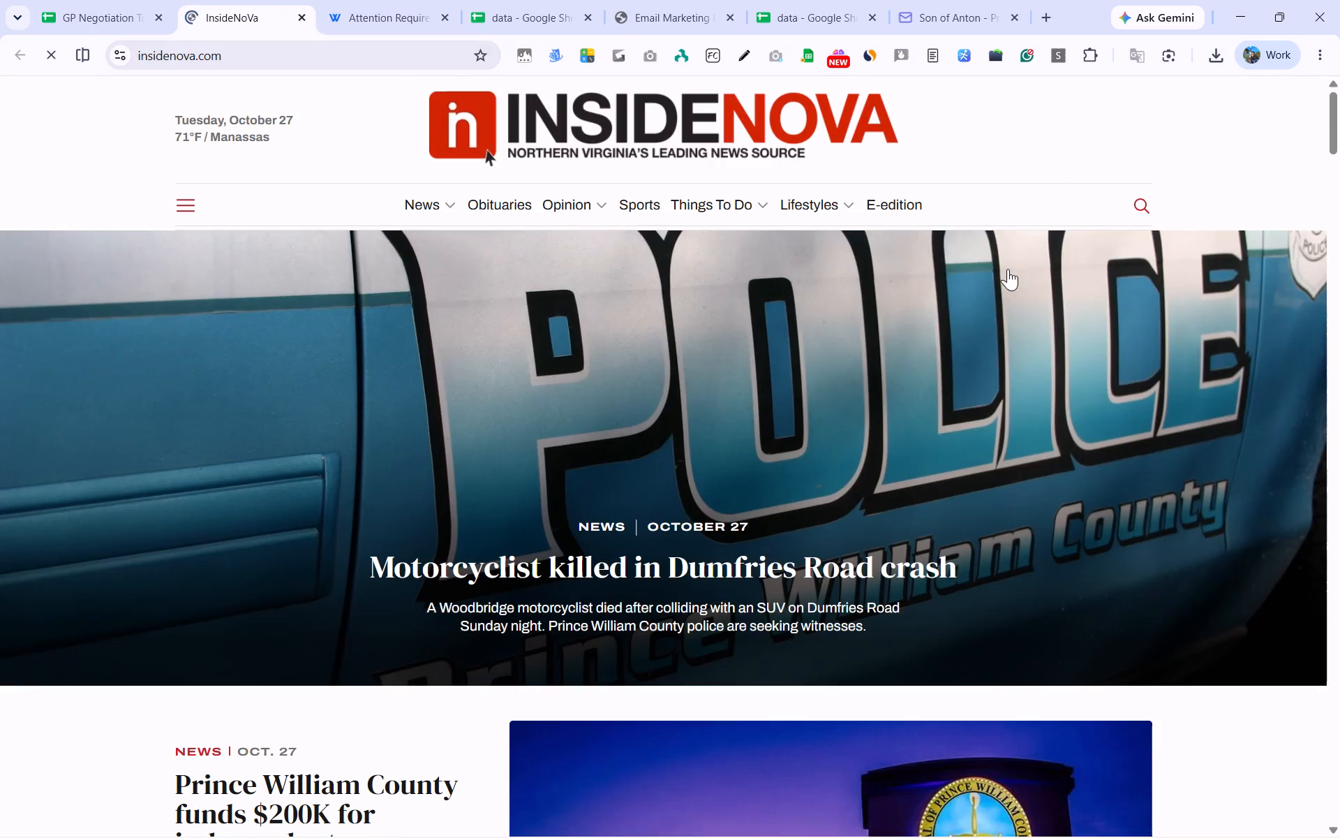
{"action": "left_click_drag", "start_coordinate": [1337, 113], "coordinate": [1339, 837]}
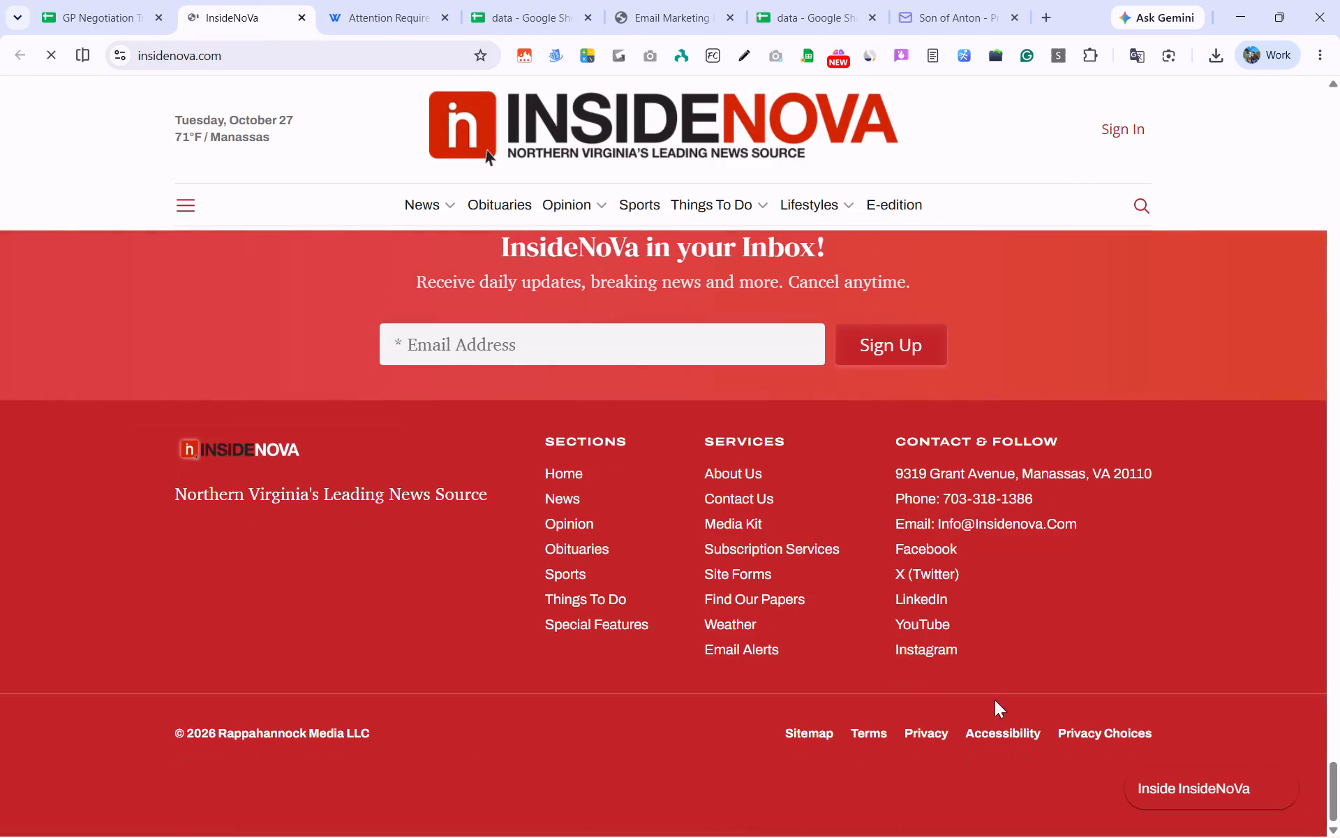
{"action": "left_click", "coordinate": [709, 494]}
{"action": "scroll", "coordinate": [690, 500], "scroll_direction": "down", "scroll_amount": 2}
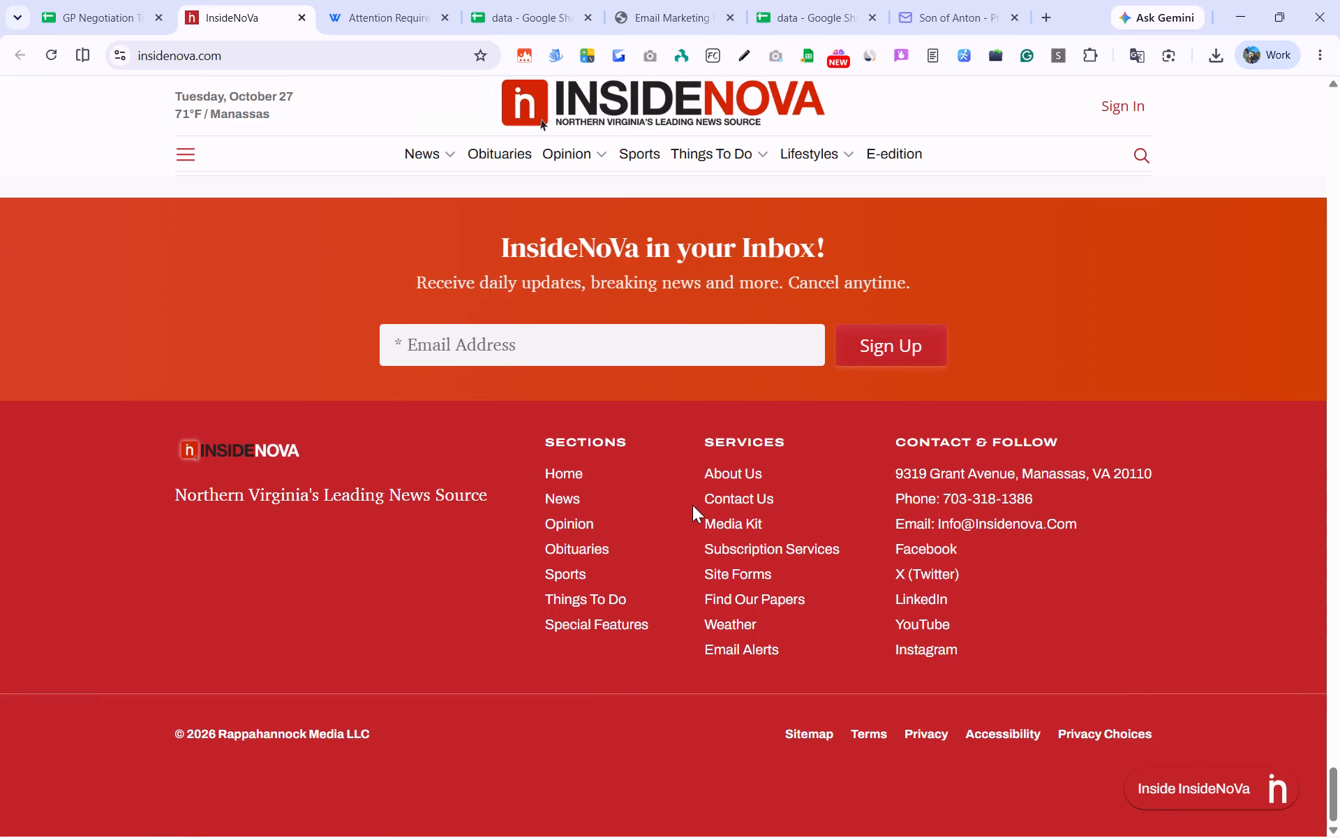
{"action": "left_click", "coordinate": [743, 502]}
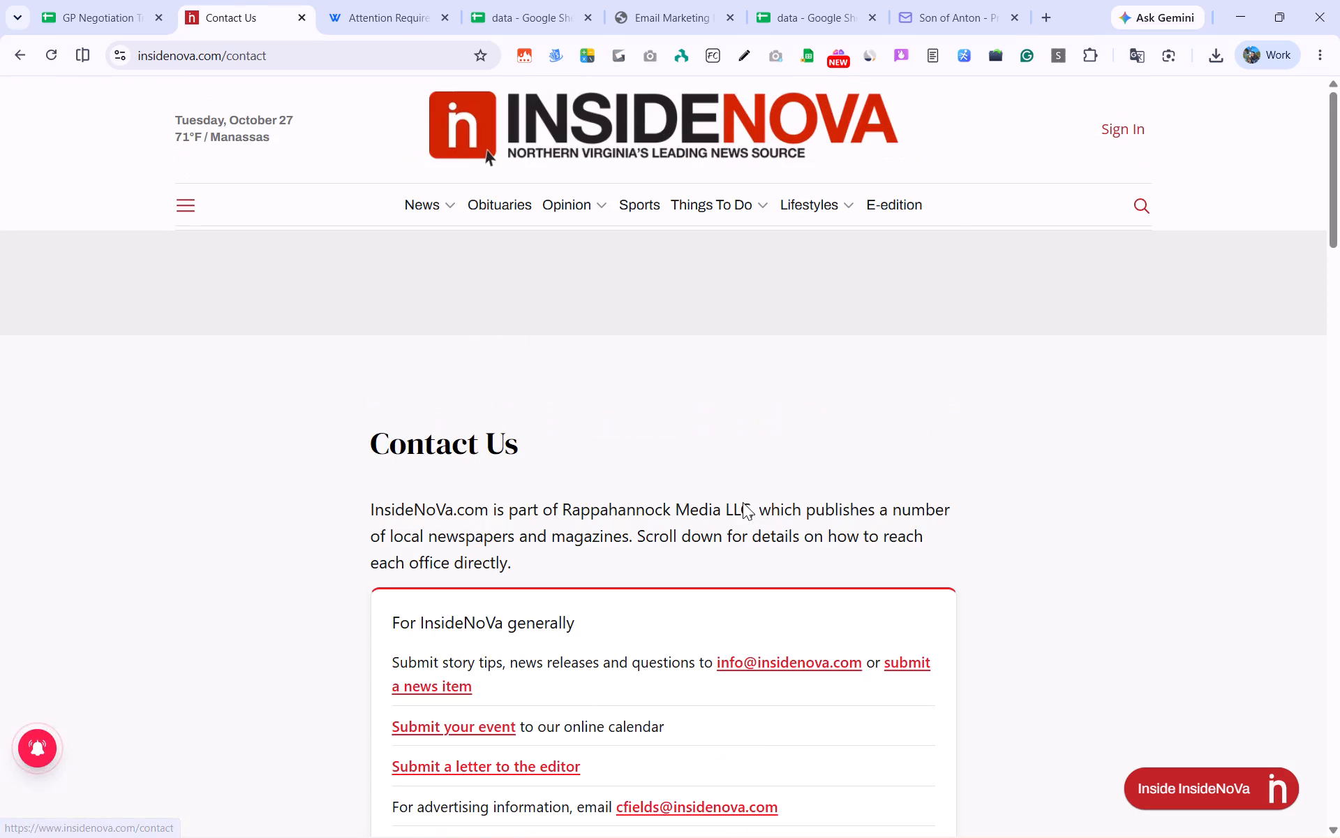
{"action": "scroll", "coordinate": [729, 503], "scroll_direction": "down", "scroll_amount": 2}
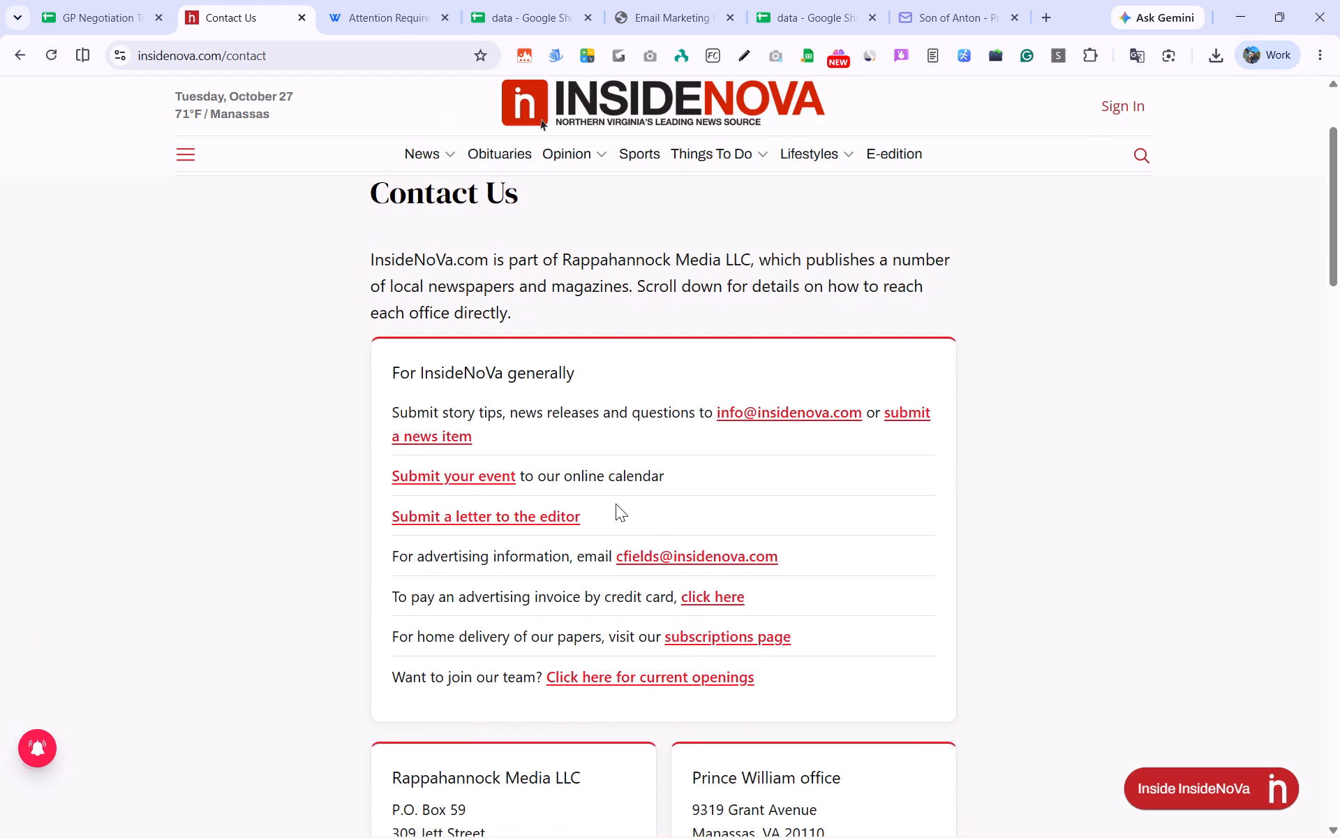
{"action": "scroll", "coordinate": [623, 580], "scroll_direction": "down", "scroll_amount": 3}
{"action": "right_click", "coordinate": [697, 439]}
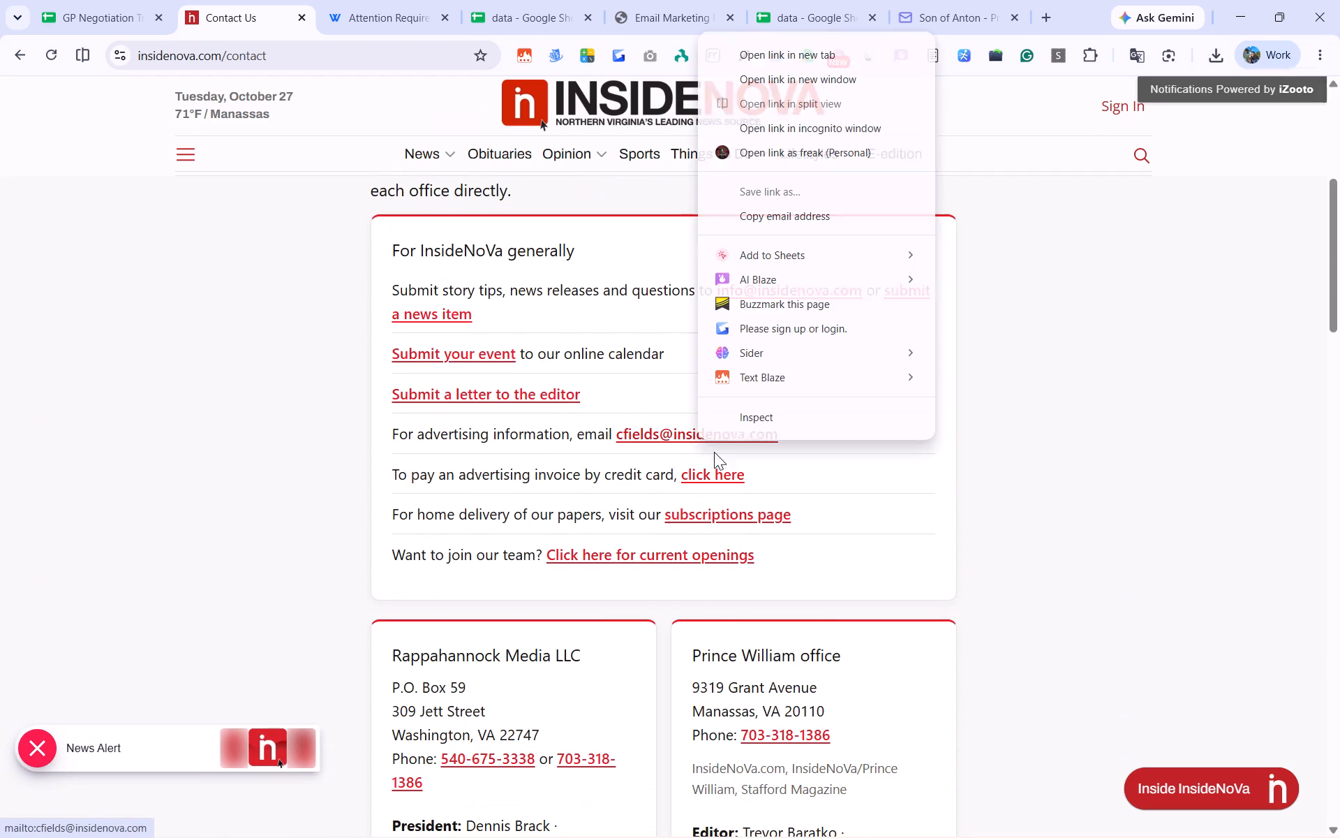
{"action": "left_click", "coordinate": [770, 218]}
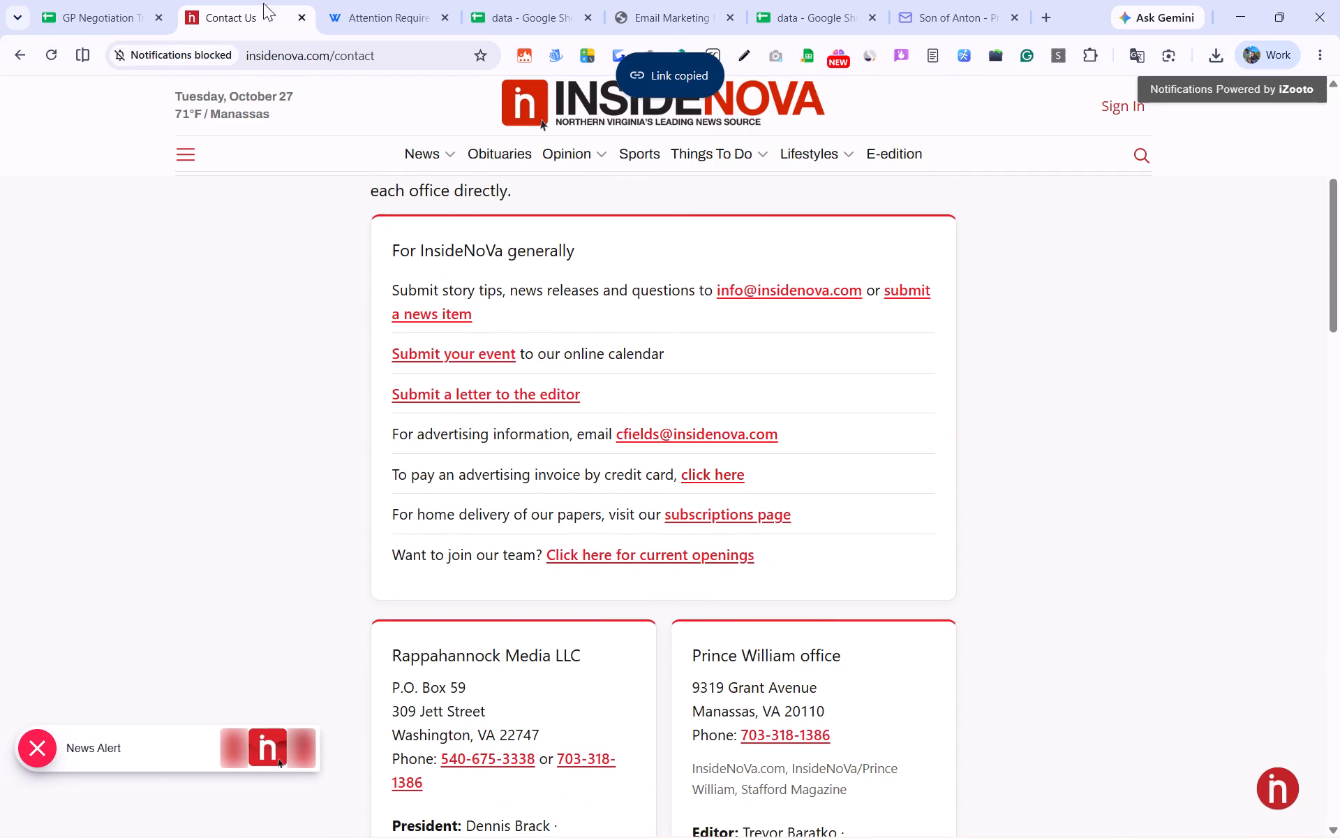
Fill the whole insidenova.com row in the GP Negotiation Tracker with white.
{"action": "left_click", "coordinate": [116, 0]}
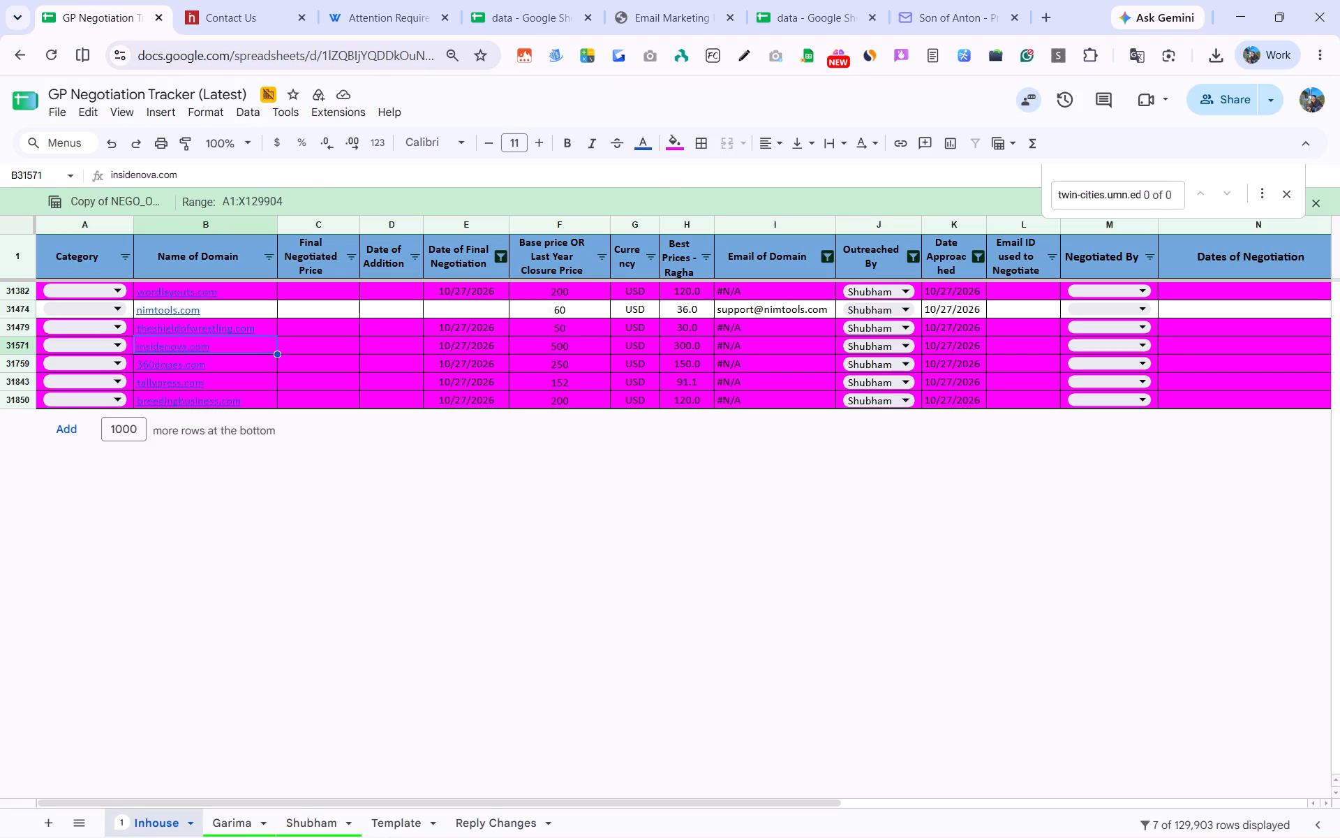
{"action": "key", "text": "shift+space"}
{"action": "left_click", "coordinate": [681, 143]}
{"action": "left_click", "coordinate": [832, 196]}
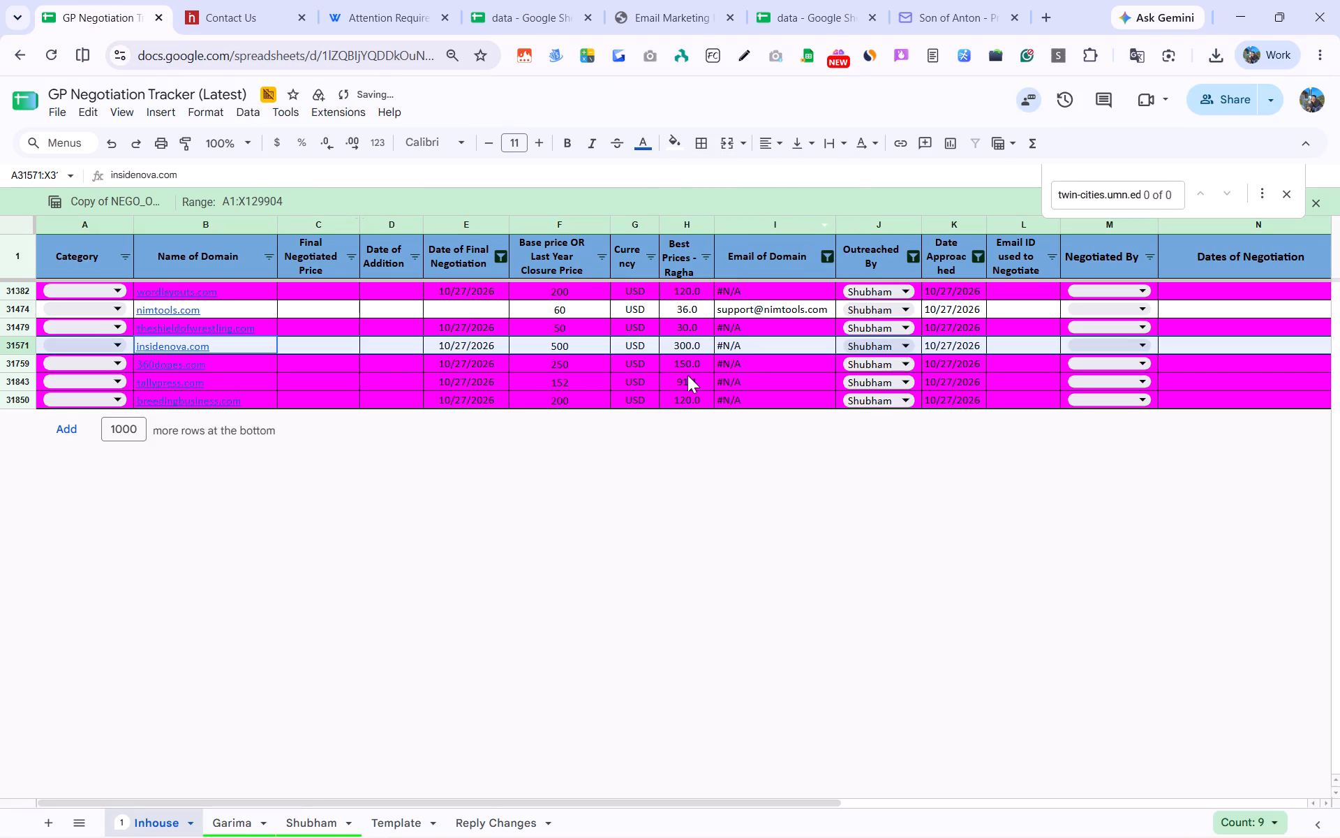
Replace #N/A in the Email of Domain cell for insidenova.com with the copied advertising email.
{"action": "left_click", "coordinate": [752, 344]}
{"action": "key", "text": "ctrl+v"}
Clear the Date of Final Negotiation for insidenova.com.
{"action": "left_click", "coordinate": [475, 345]}
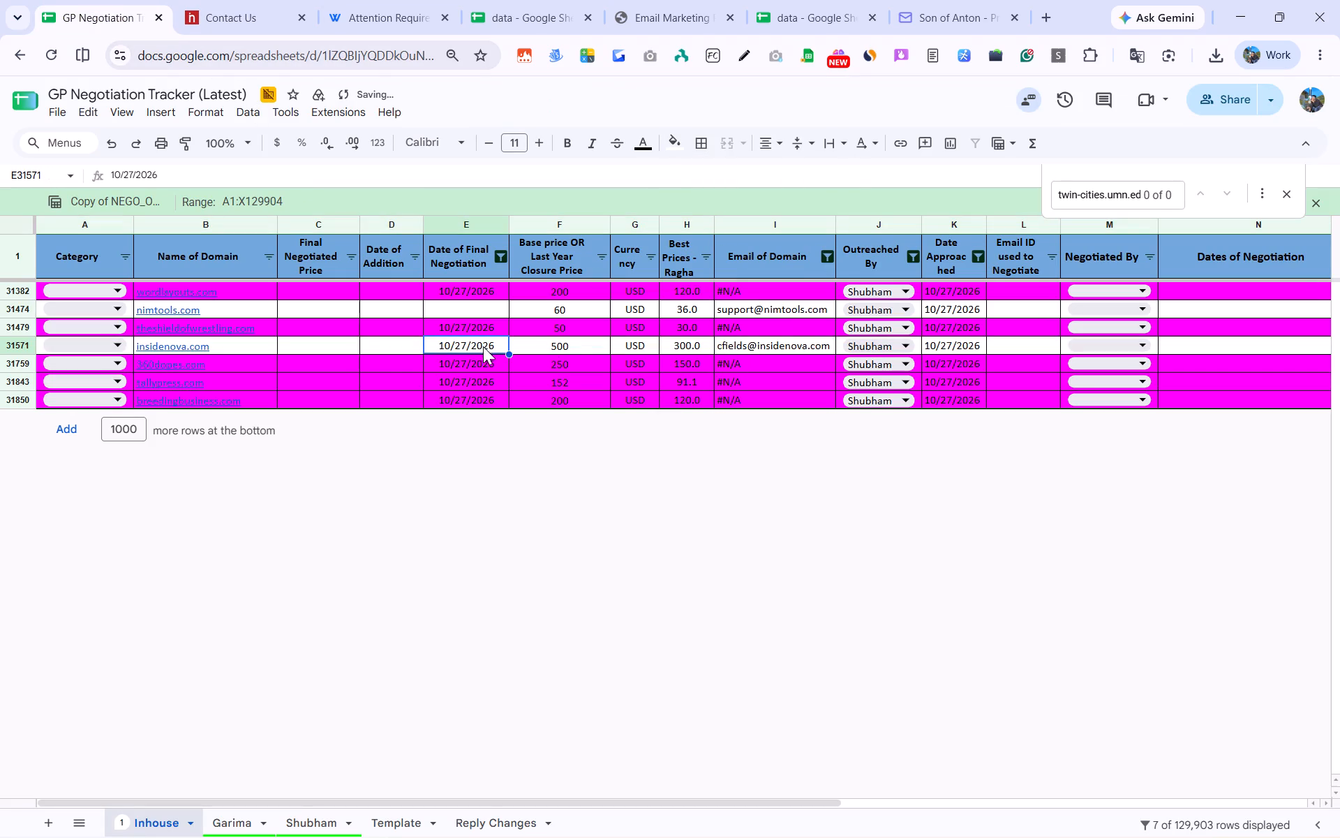
{"action": "key", "text": "BackSpace"}
{"action": "left_click", "coordinate": [471, 365]}
Open the 360dopes.com site from the tracker, continuing despite the insecure connection, and close the insidenova.com and wordlayouts.com pages.
{"action": "left_click", "coordinate": [195, 366]}
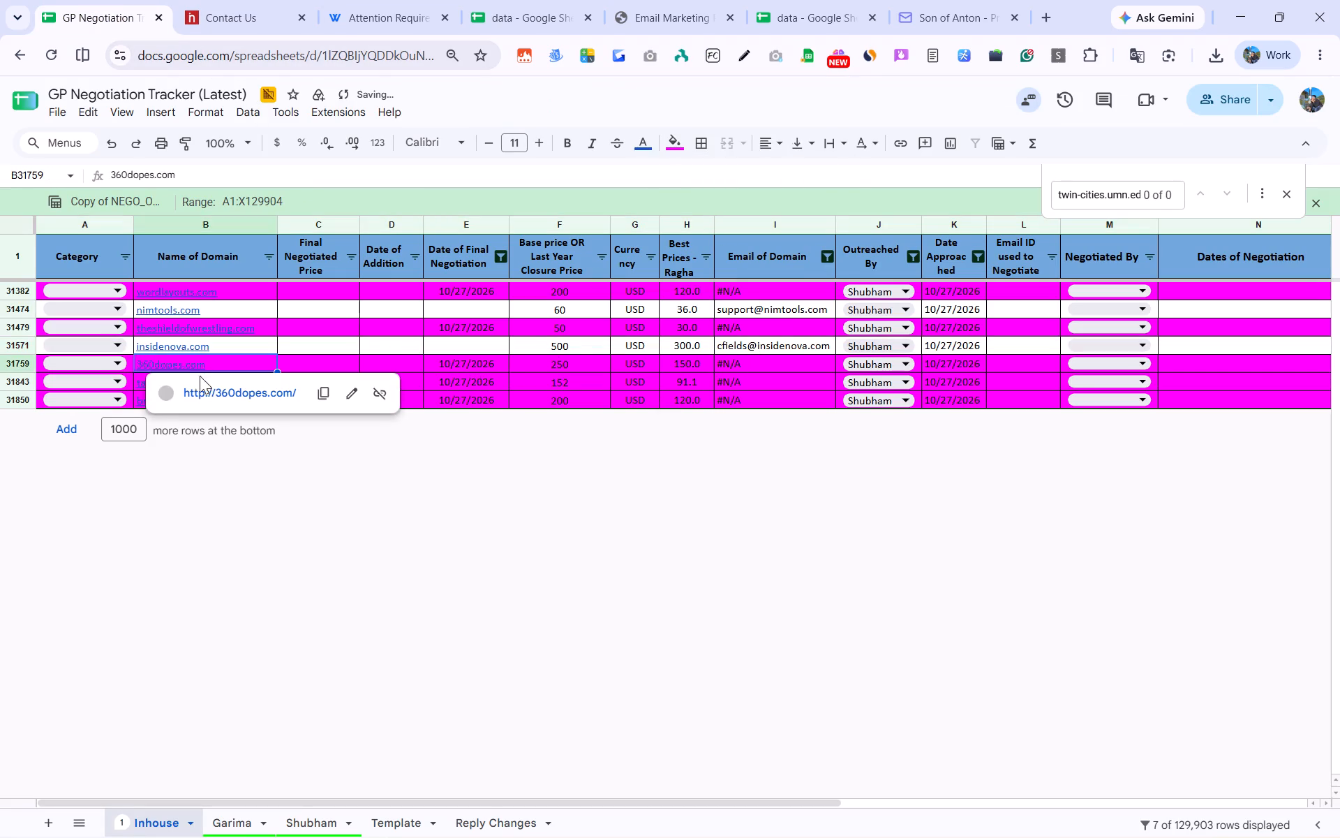
{"action": "left_click", "coordinate": [209, 389]}
{"action": "left_click", "coordinate": [394, 17]}
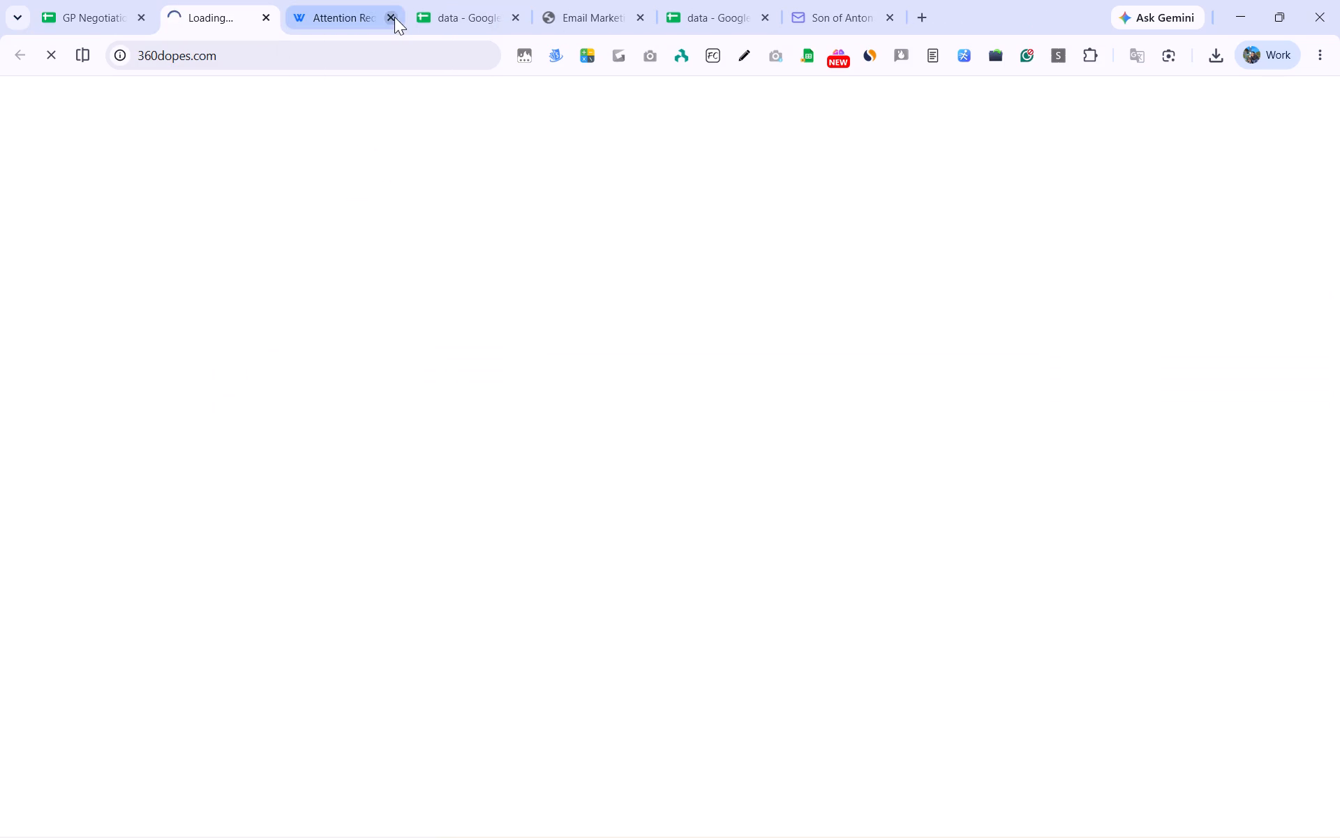
{"action": "left_click", "coordinate": [345, 3]}
{"action": "left_click", "coordinate": [392, 17]}
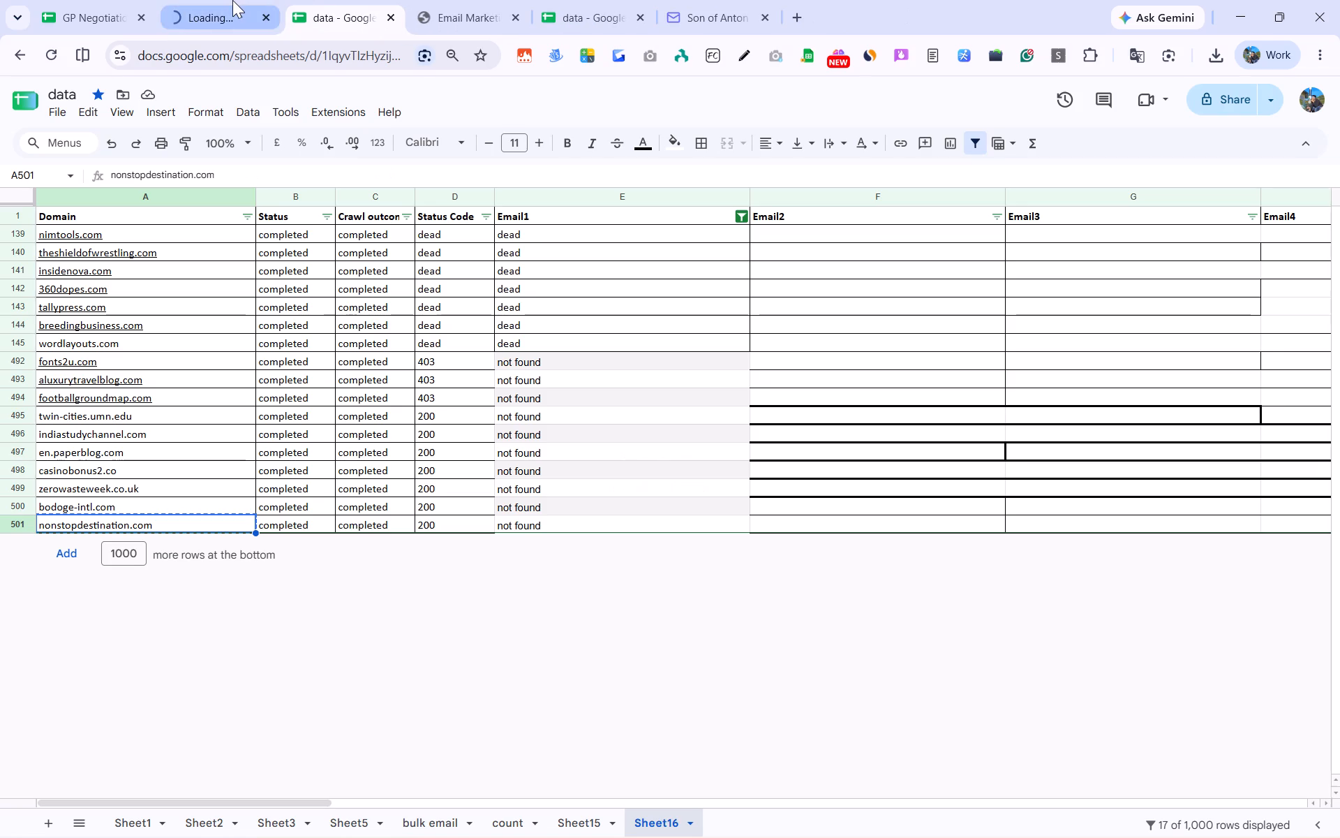
{"action": "left_click", "coordinate": [232, 0]}
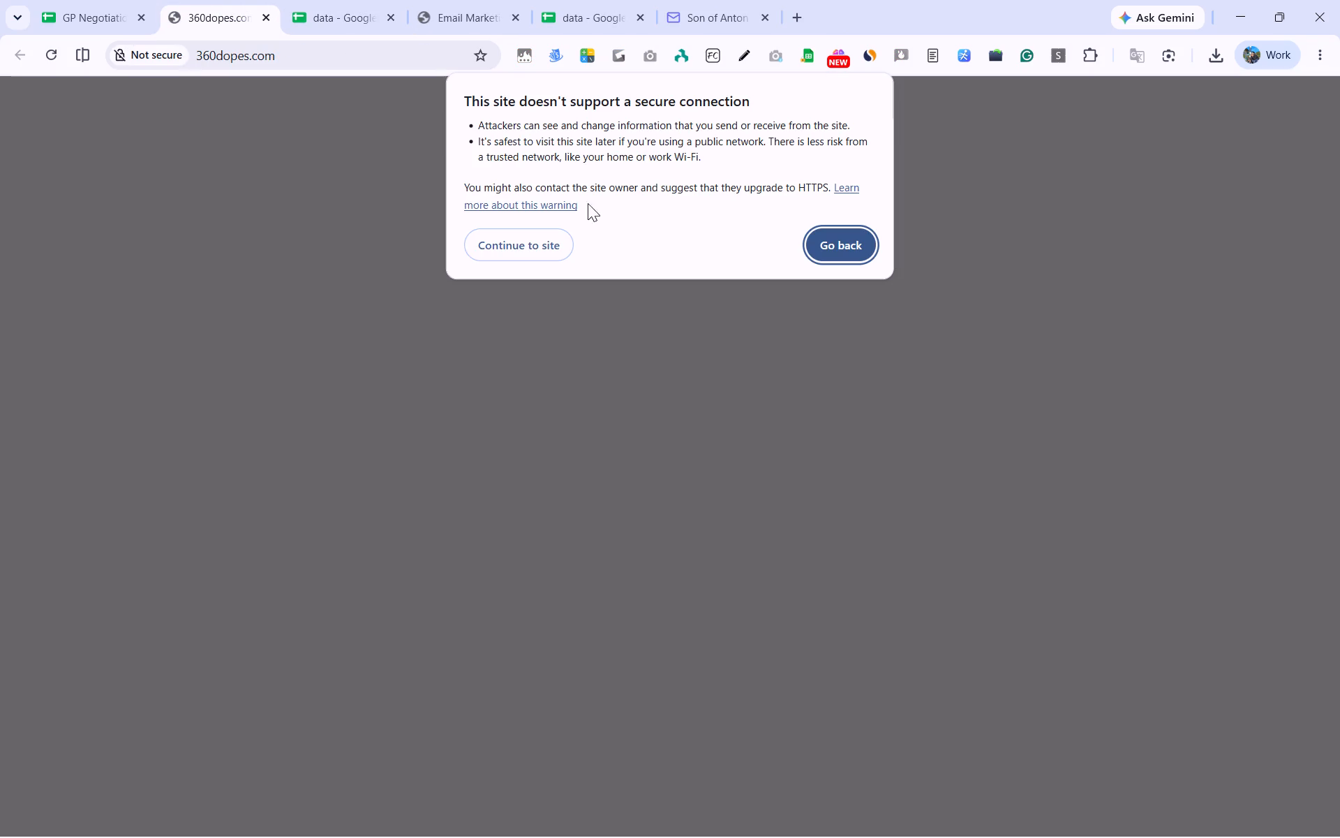
{"action": "left_click", "coordinate": [551, 245]}
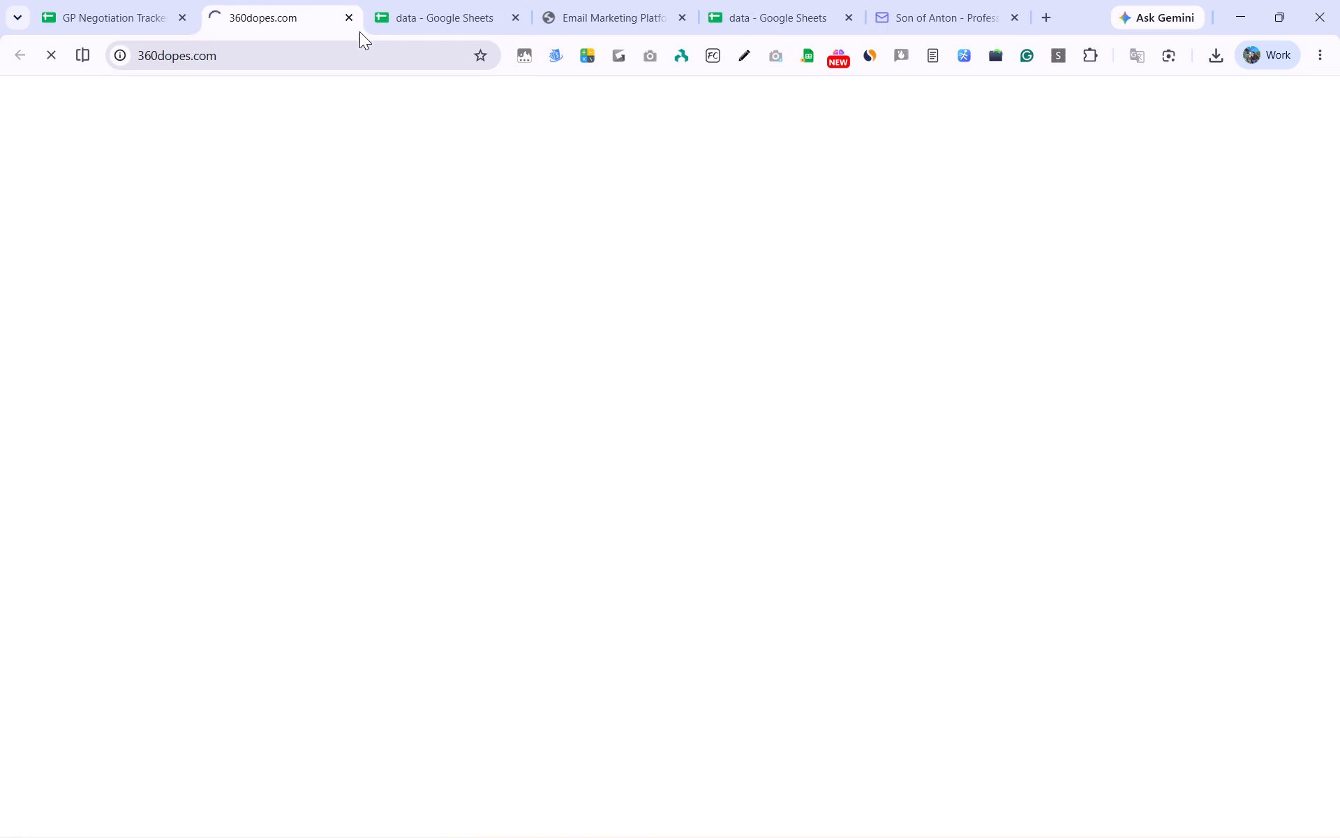
Open the tallypress.com site, check whether it and 360dopes.com load, and close both pages.
{"action": "left_click", "coordinate": [154, 3]}
{"action": "left_click", "coordinate": [207, 384]}
{"action": "left_click", "coordinate": [223, 413]}
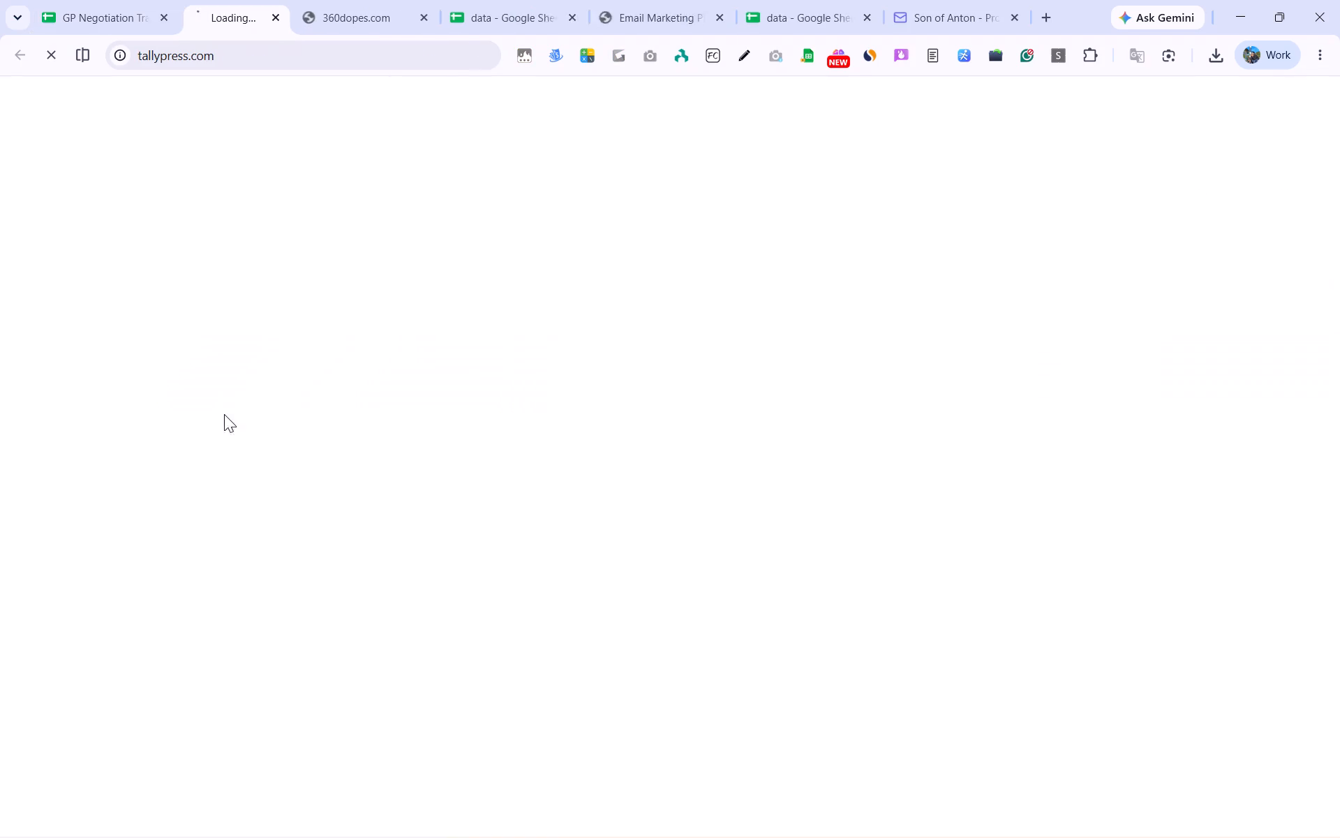
{"action": "left_click", "coordinate": [367, 0]}
{"action": "left_click", "coordinate": [447, 13]}
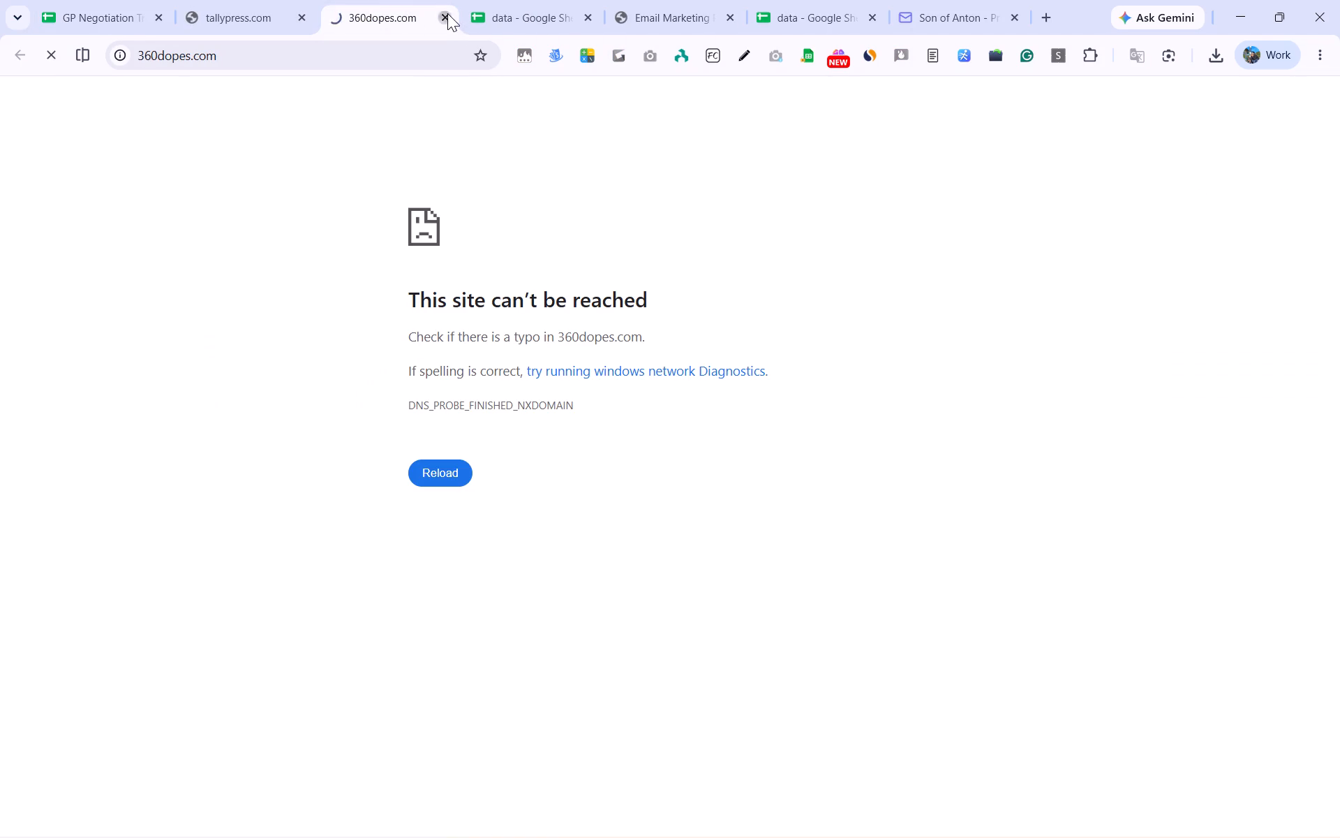
{"action": "left_click", "coordinate": [256, 0]}
{"action": "left_click", "coordinate": [449, 422]}
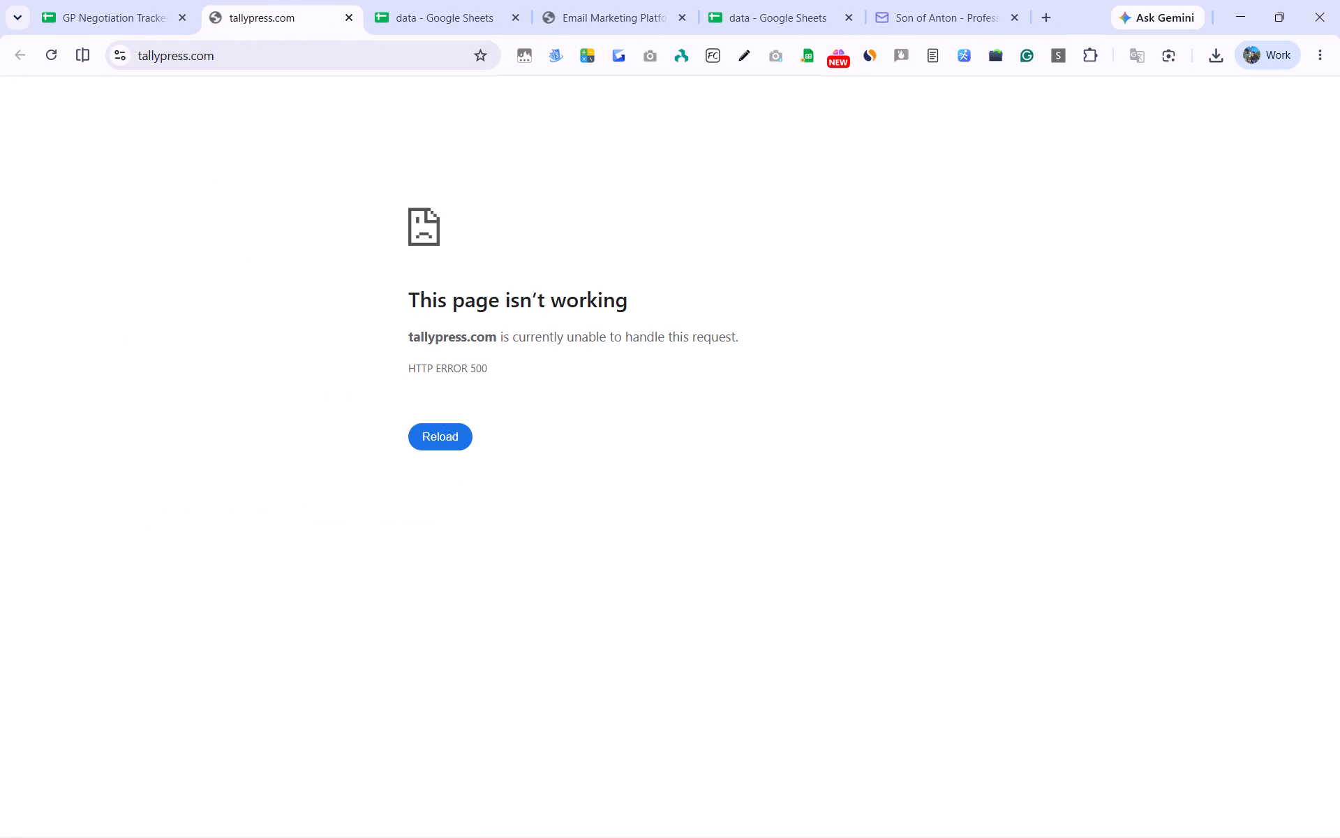
{"action": "left_click", "coordinate": [346, 16]}
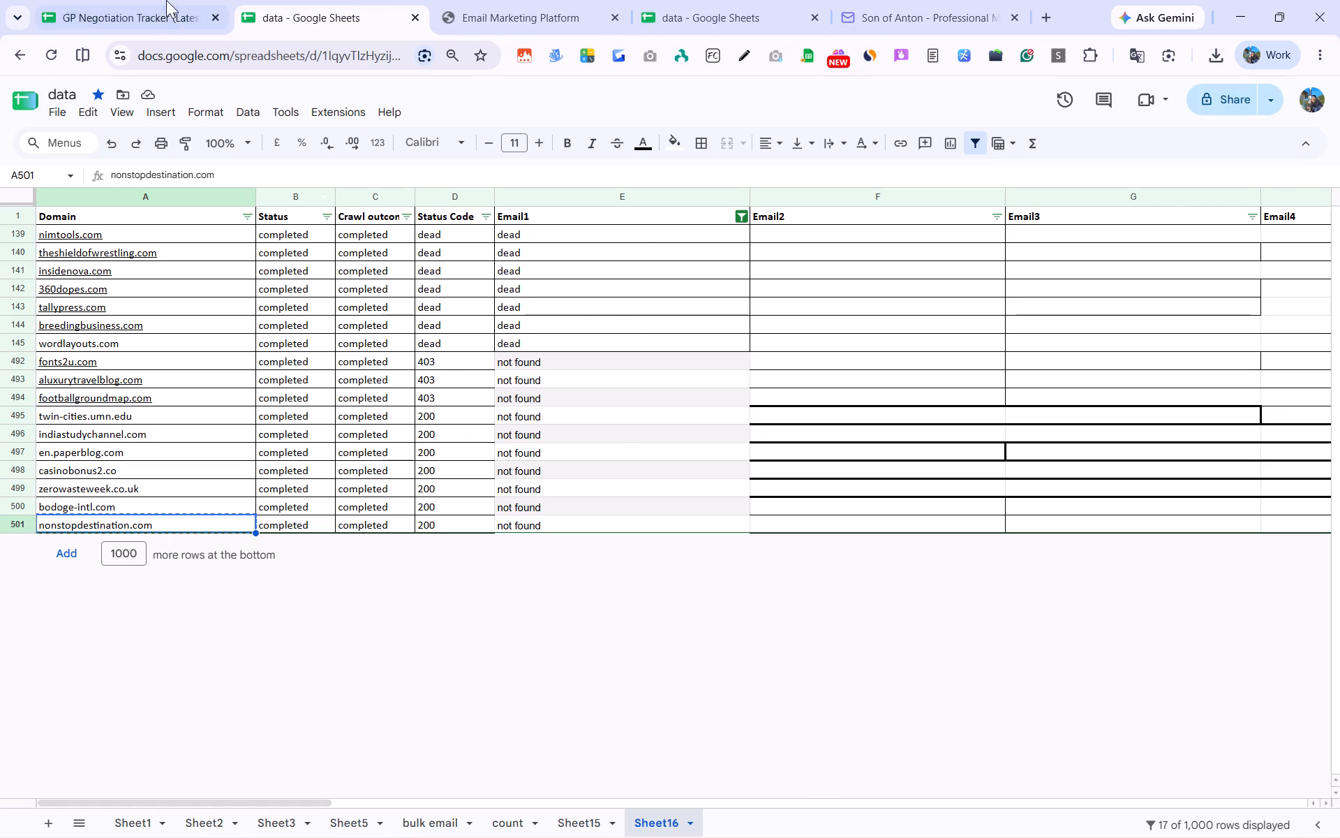
Open the breedingbusiness.com site from the tracker, check whether it loads, and close the page.
{"action": "left_click", "coordinate": [160, 0]}
{"action": "left_click", "coordinate": [188, 404]}
{"action": "left_click", "coordinate": [212, 439]}
{"action": "left_click", "coordinate": [214, 430]}
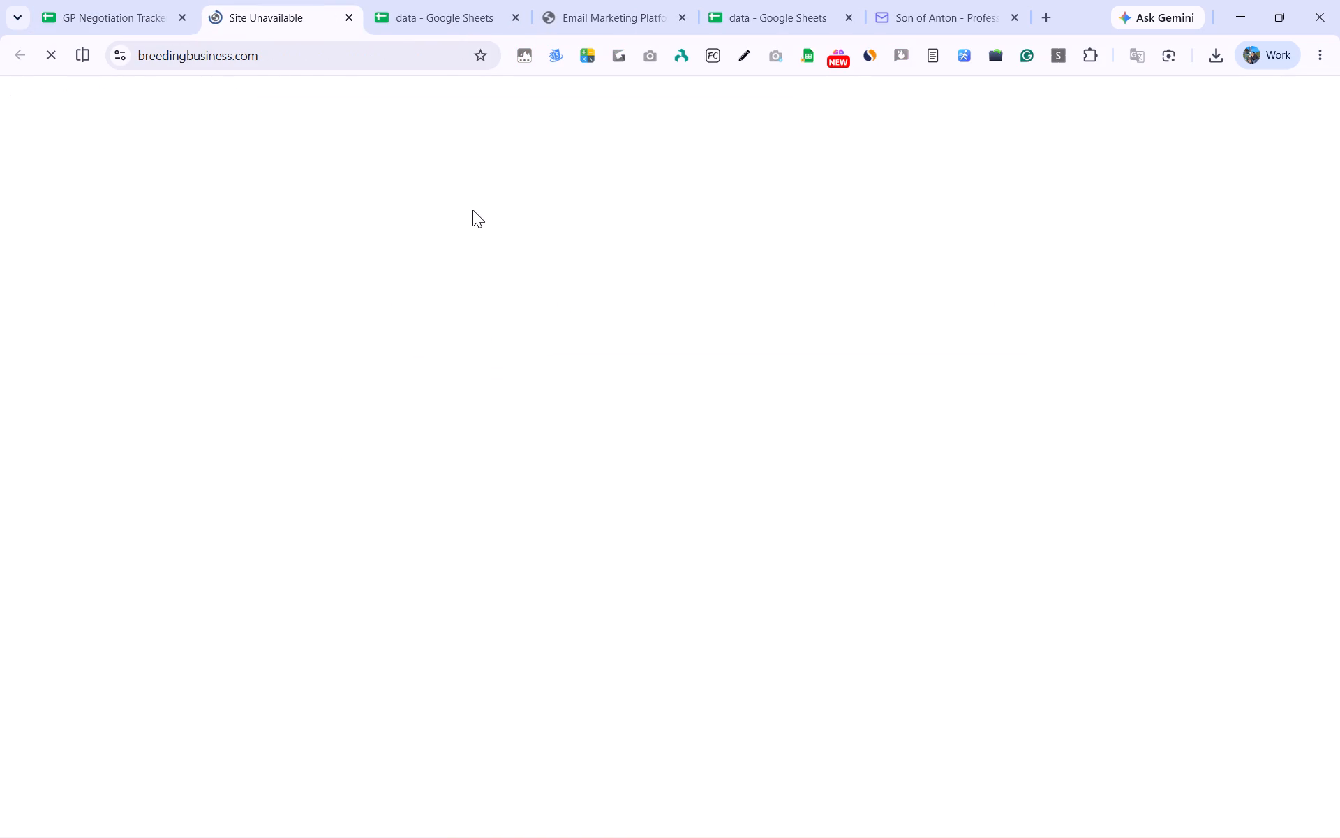
{"action": "scroll", "coordinate": [579, 422], "scroll_direction": "down", "scroll_amount": 6}
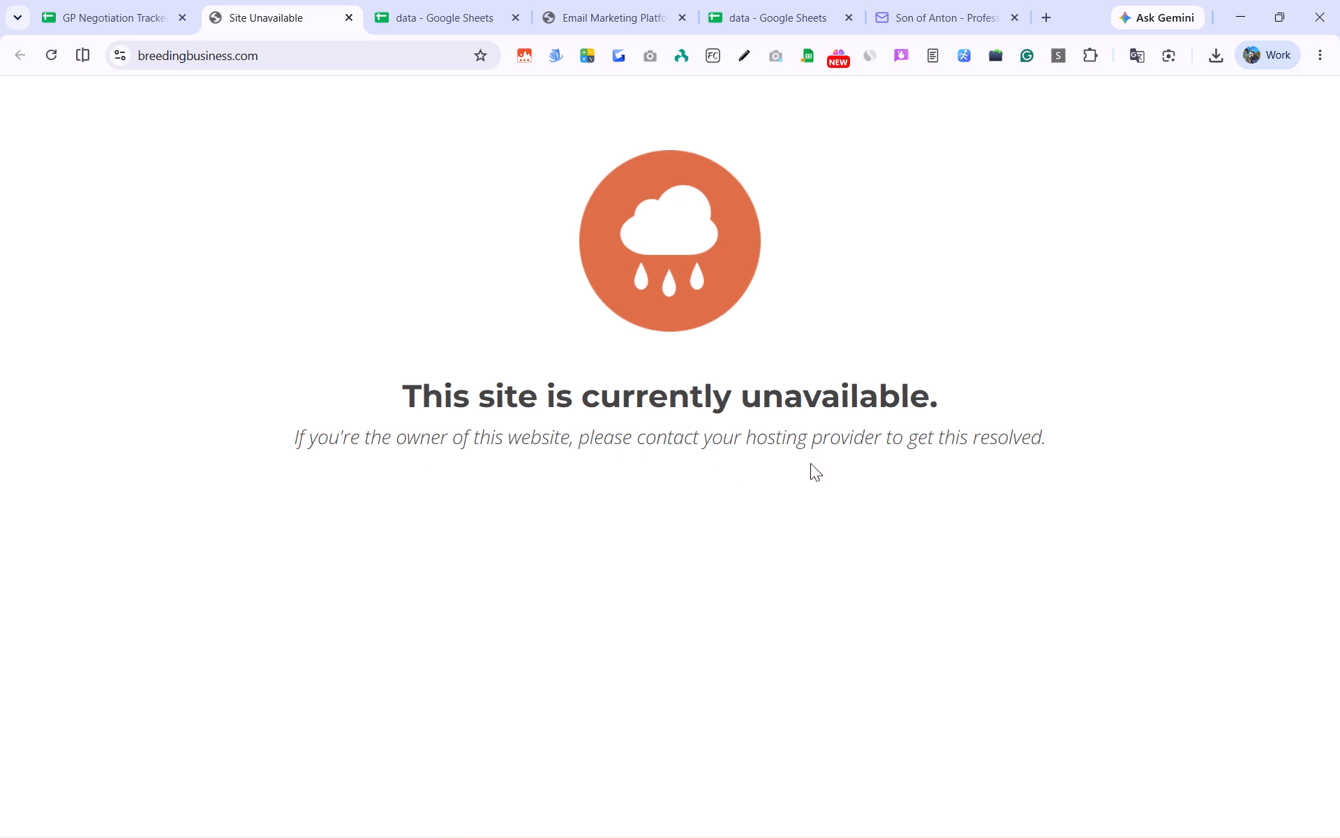
{"action": "left_click", "coordinate": [343, 12]}
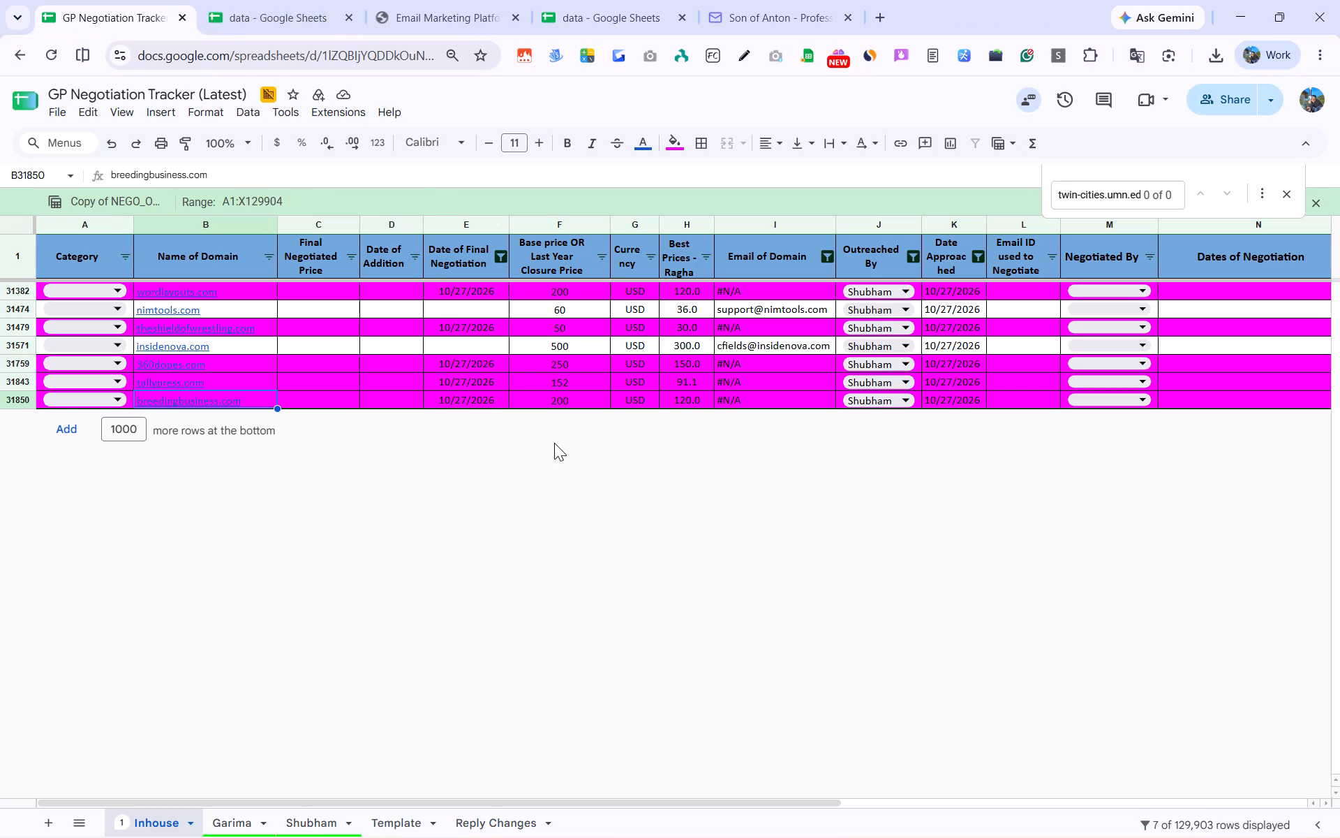
{"action": "left_click", "coordinate": [554, 443]}
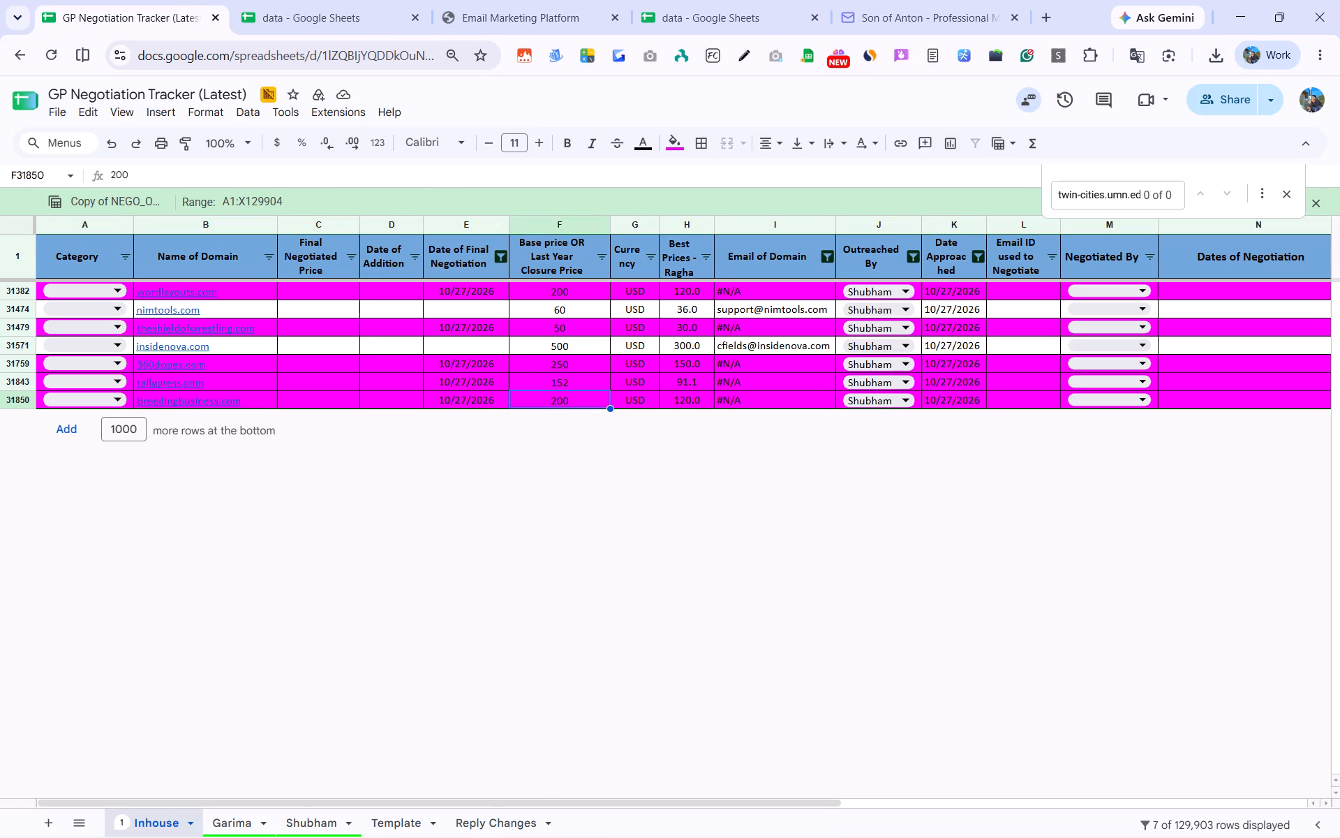
Filter the Date of Final Negotiation column to show only the "not found" rows.
{"action": "left_click", "coordinate": [501, 259]}
{"action": "double_click", "coordinate": [419, 511]}
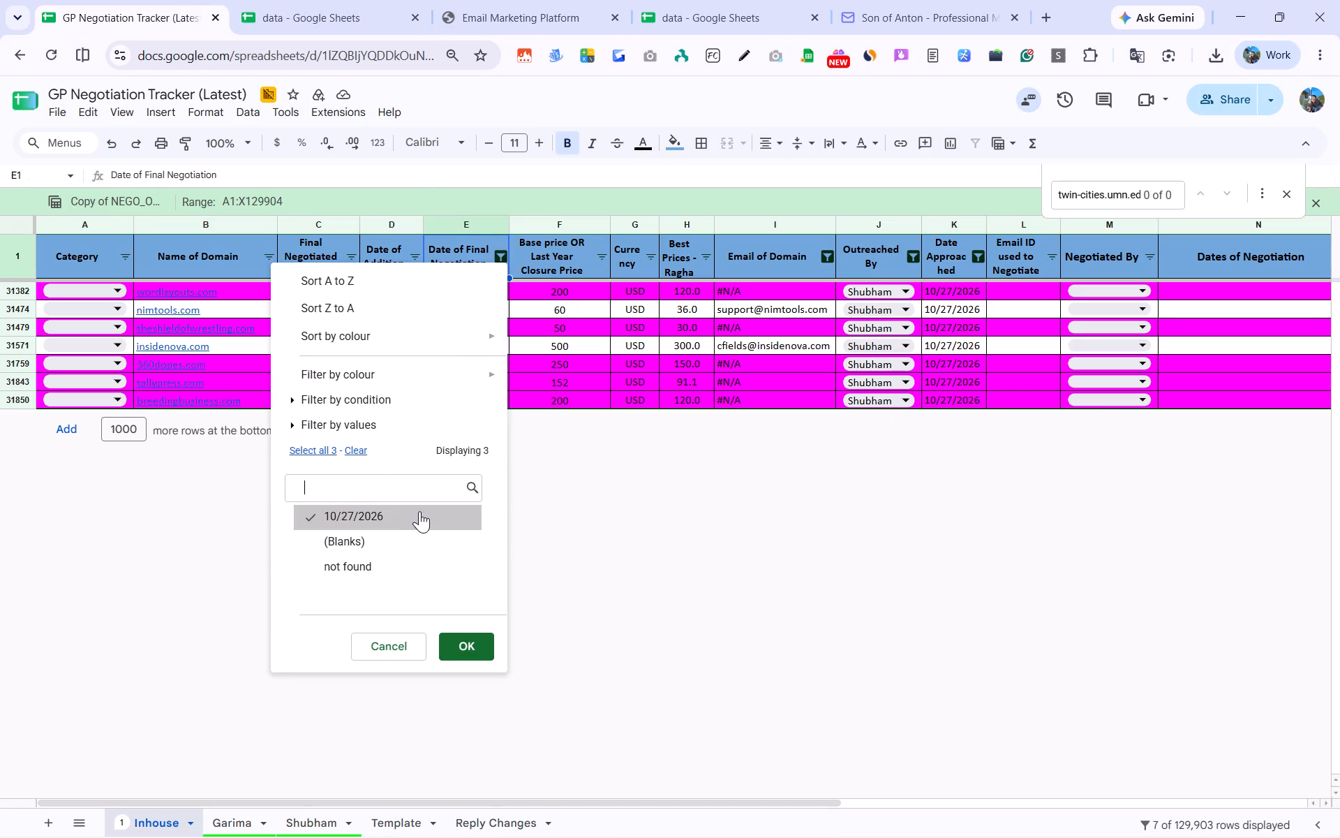
{"action": "left_click", "coordinate": [397, 566]}
{"action": "left_click", "coordinate": [456, 649]}
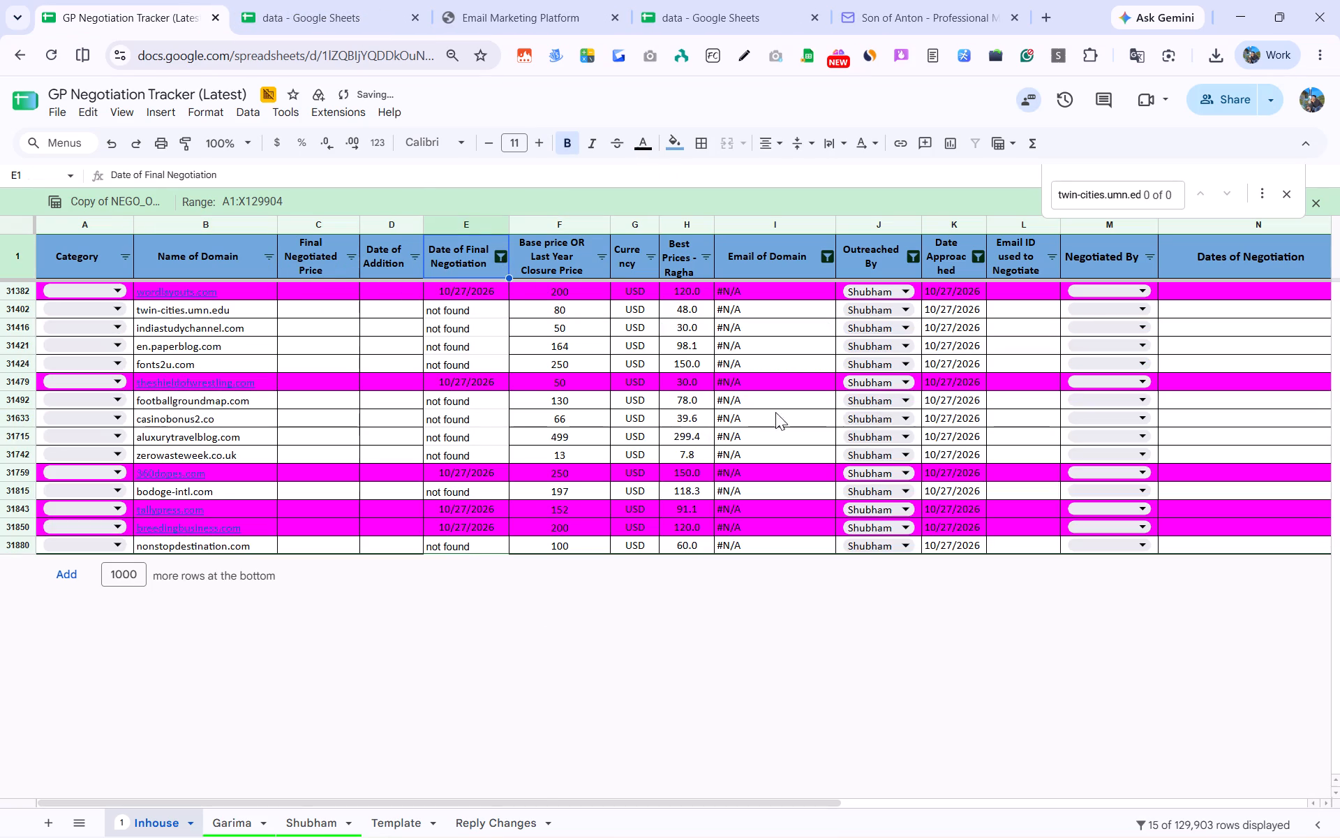
{"action": "left_click", "coordinate": [497, 256]}
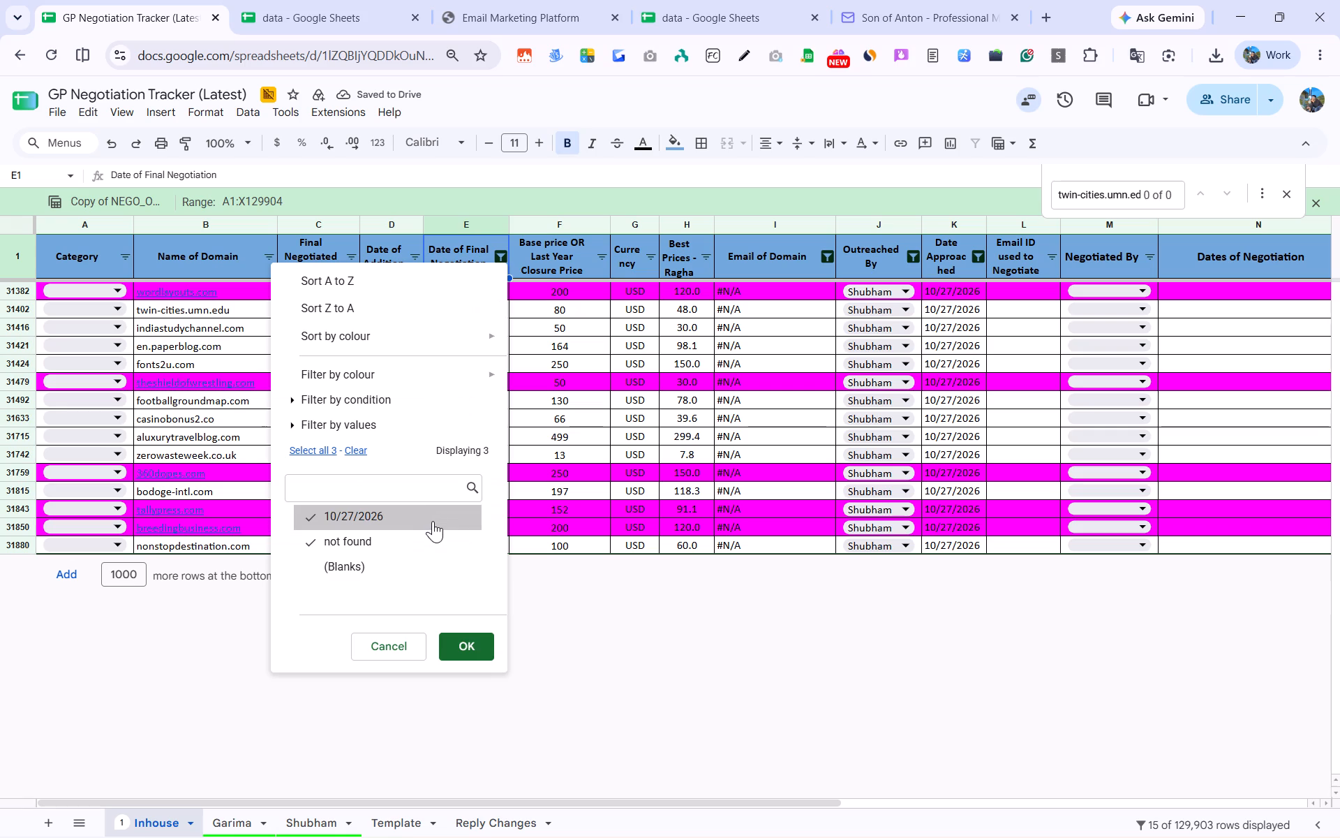
{"action": "left_click", "coordinate": [431, 524]}
{"action": "left_click", "coordinate": [454, 635]}
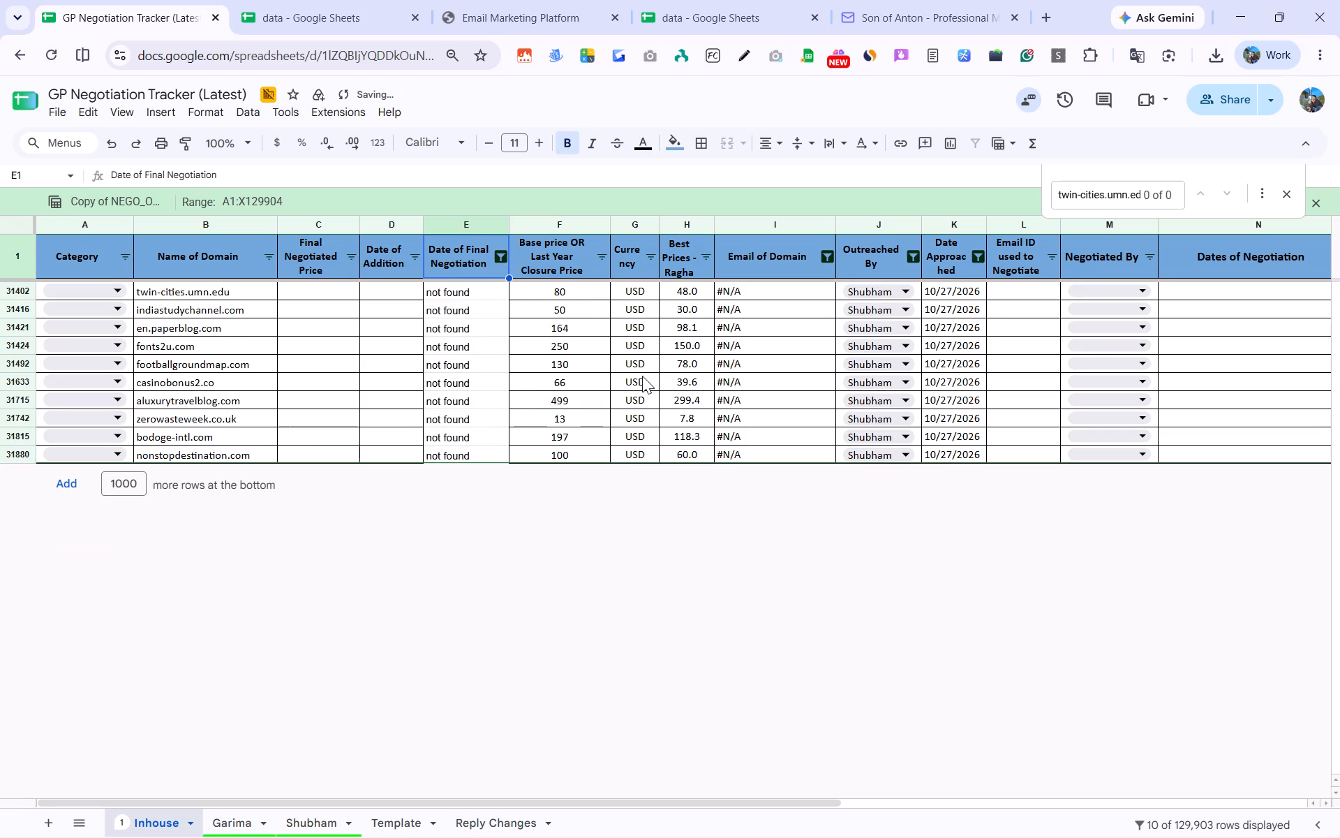
Apply all borders to the "not found" cells in the Date of Final Negotiation column.
{"action": "left_click_drag", "start_coordinate": [431, 295], "coordinate": [431, 295]}
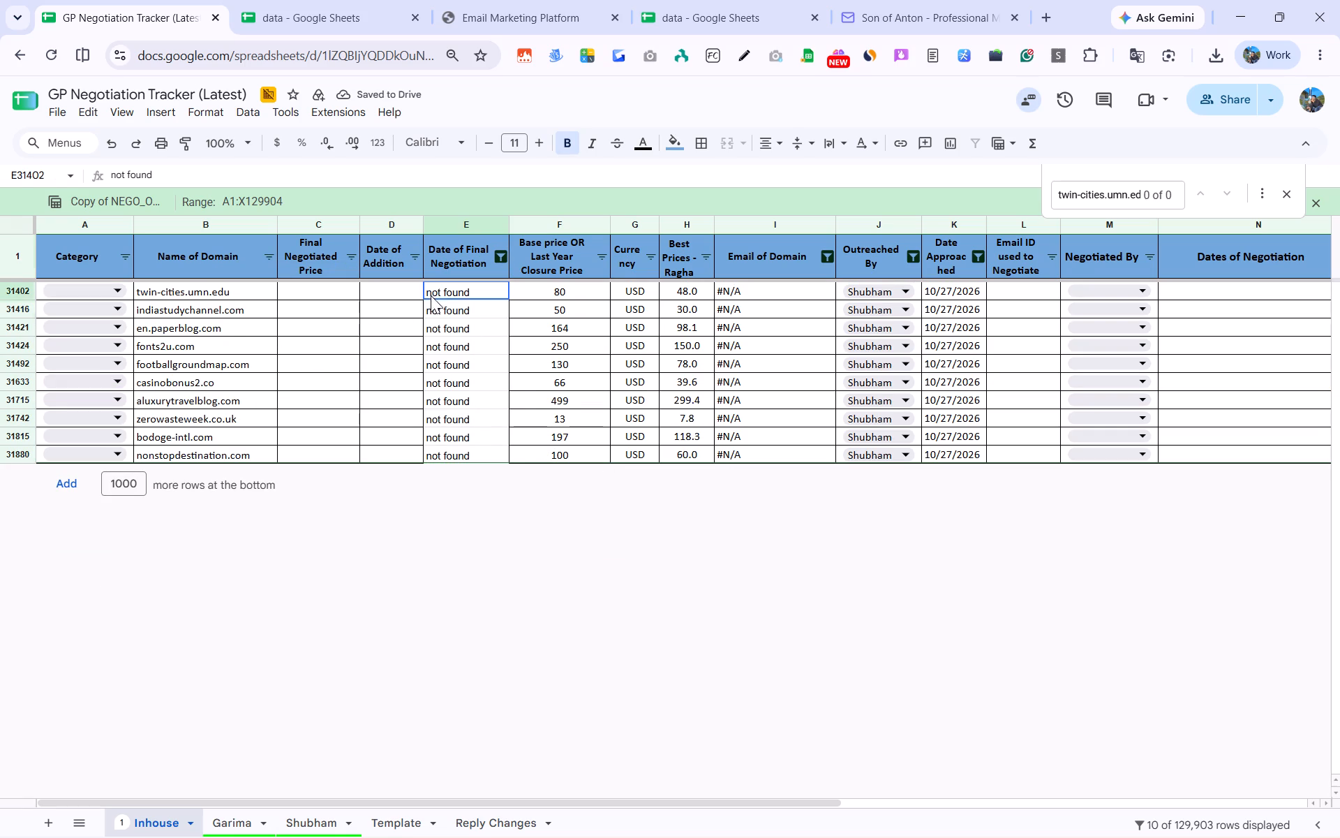
{"action": "left_click_drag", "start_coordinate": [431, 295], "coordinate": [446, 466]}
{"action": "left_click", "coordinate": [807, 43]}
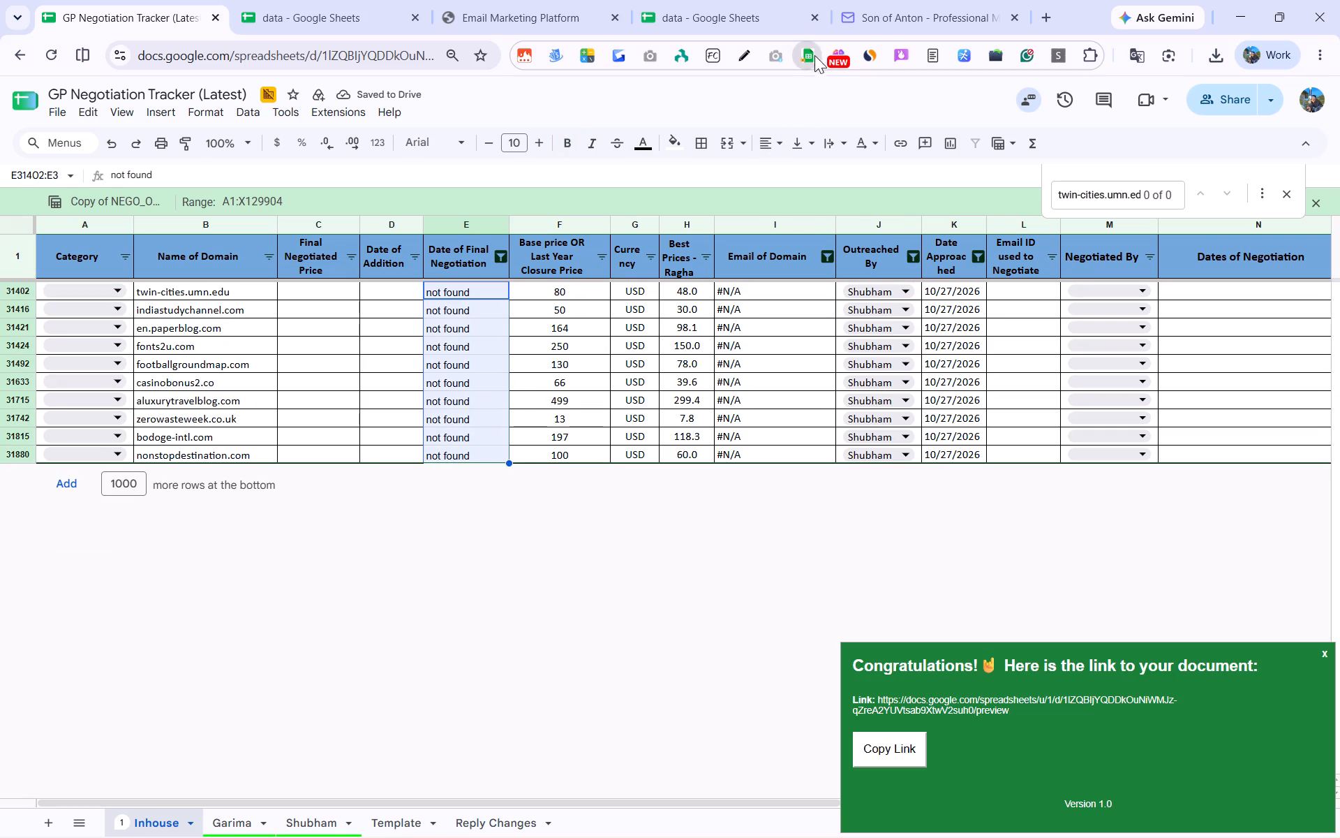
{"action": "left_click", "coordinate": [1323, 655]}
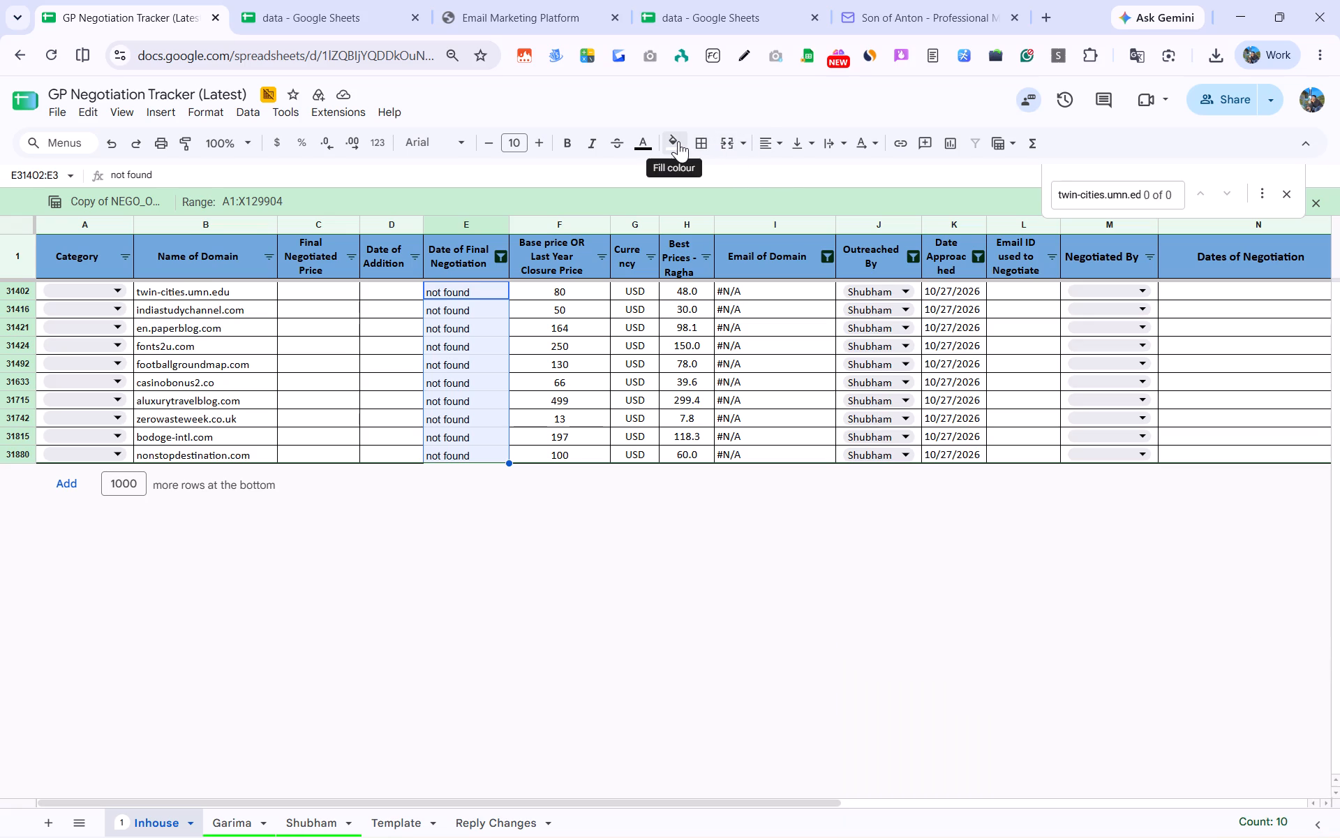
{"action": "left_click", "coordinate": [708, 148]}
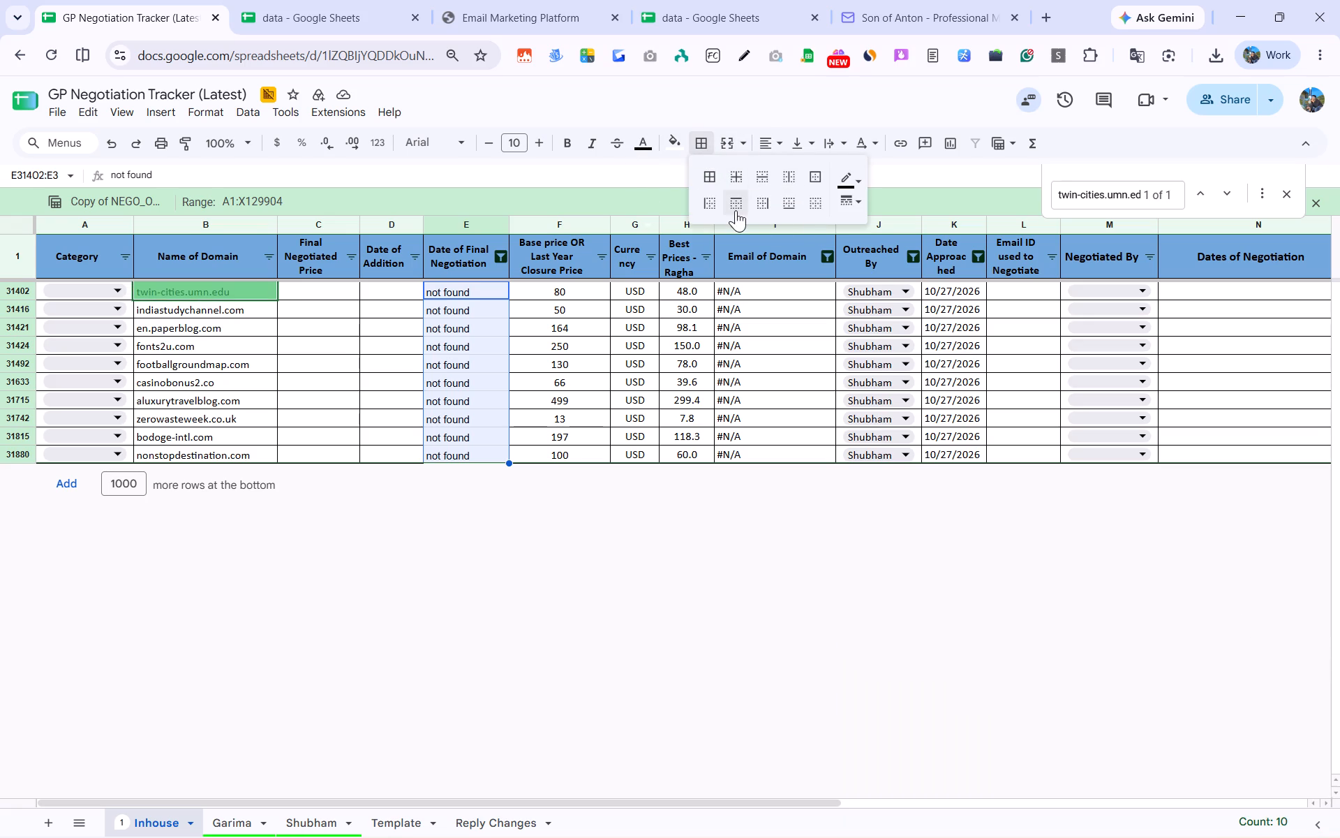
{"action": "left_click", "coordinate": [715, 175]}
{"action": "left_click", "coordinate": [586, 328]}
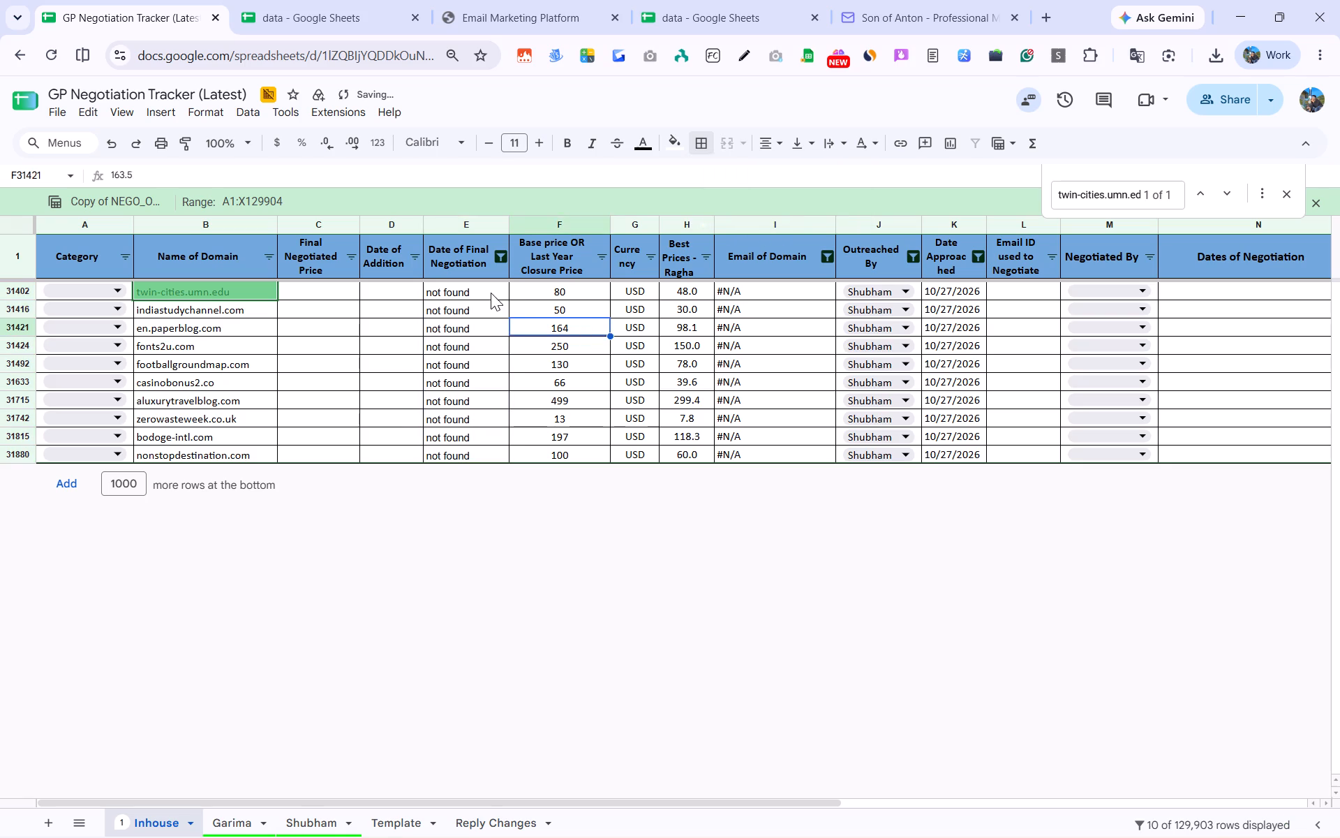
Move the "not found" entries from Date of Final Negotiation to Email of Domain, replacing #N/A for all ten filtered domains.
{"action": "left_click_drag", "start_coordinate": [491, 293], "coordinate": [471, 456]}
{"action": "key", "text": "ctrl+c"}
{"action": "left_click", "coordinate": [769, 292]}
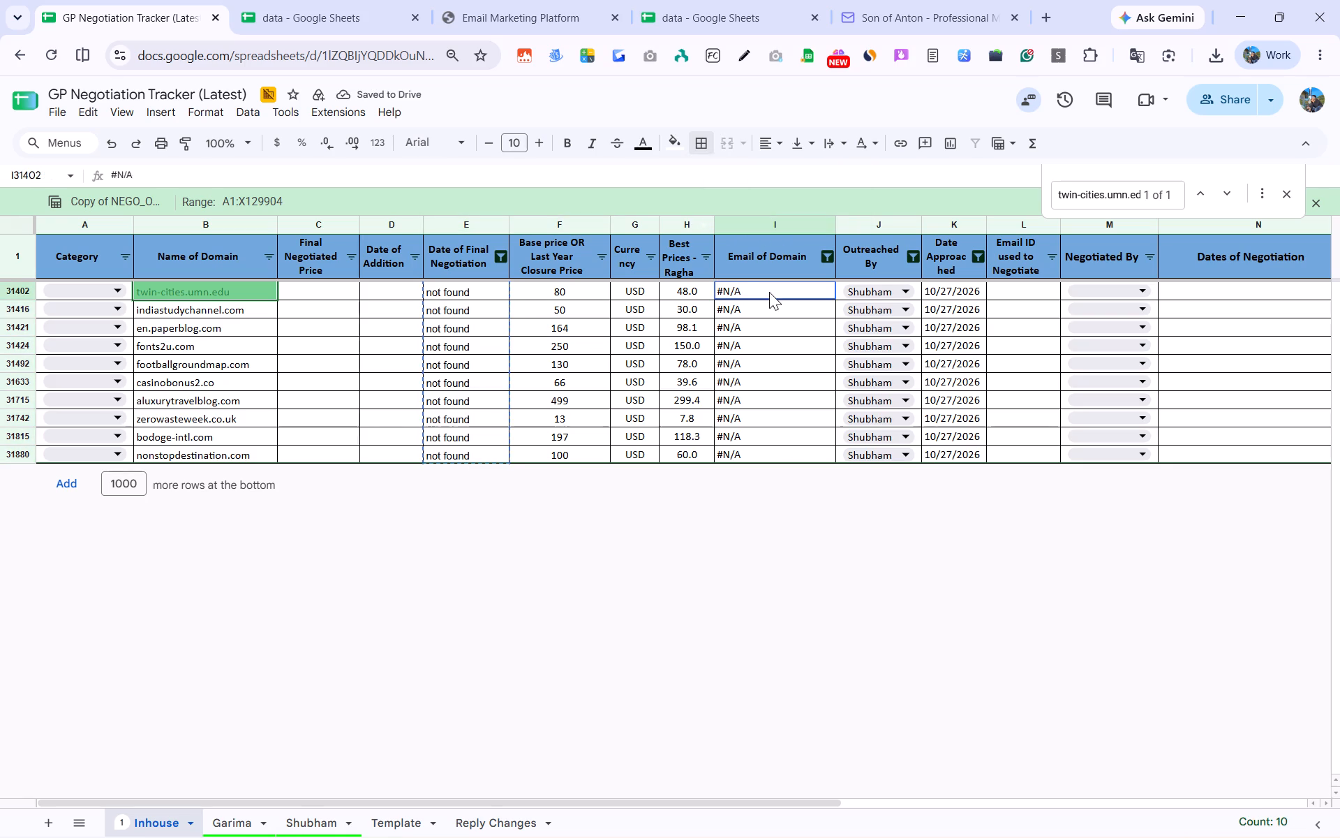
{"action": "key", "text": "ctrl+v"}
{"action": "left_click_drag", "start_coordinate": [461, 297], "coordinate": [462, 458]}
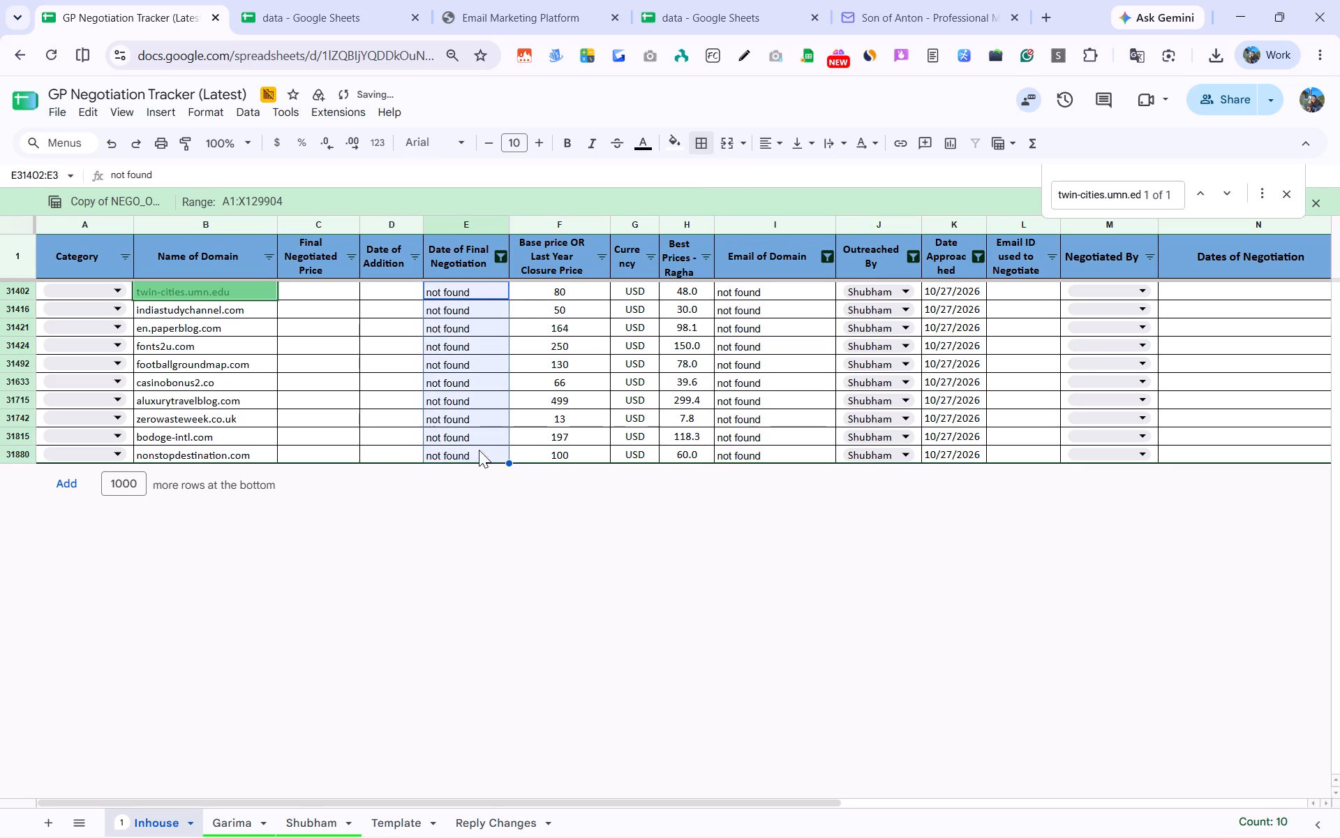
{"action": "key", "text": "BackSpace"}
{"action": "left_click", "coordinate": [770, 582]}
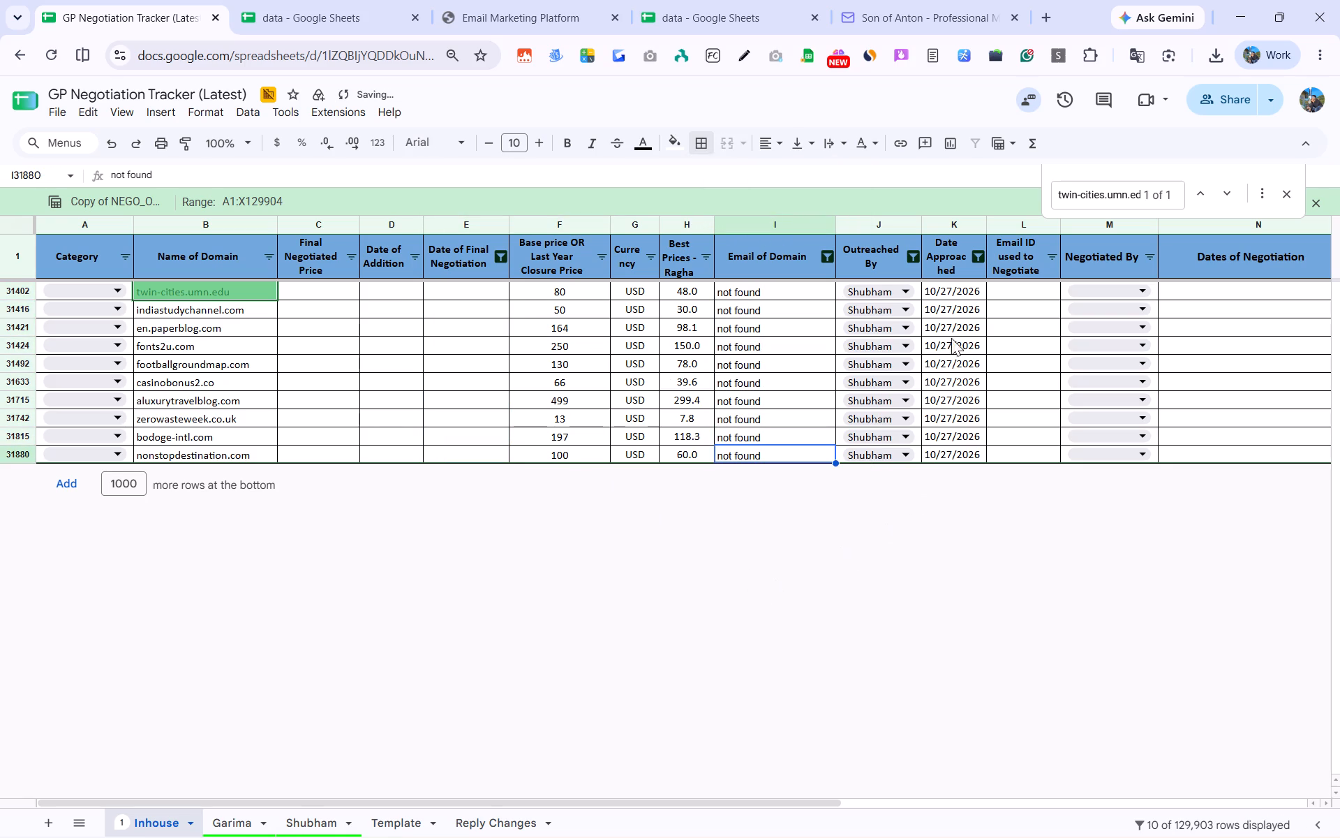
{"action": "left_click", "coordinate": [935, 594]}
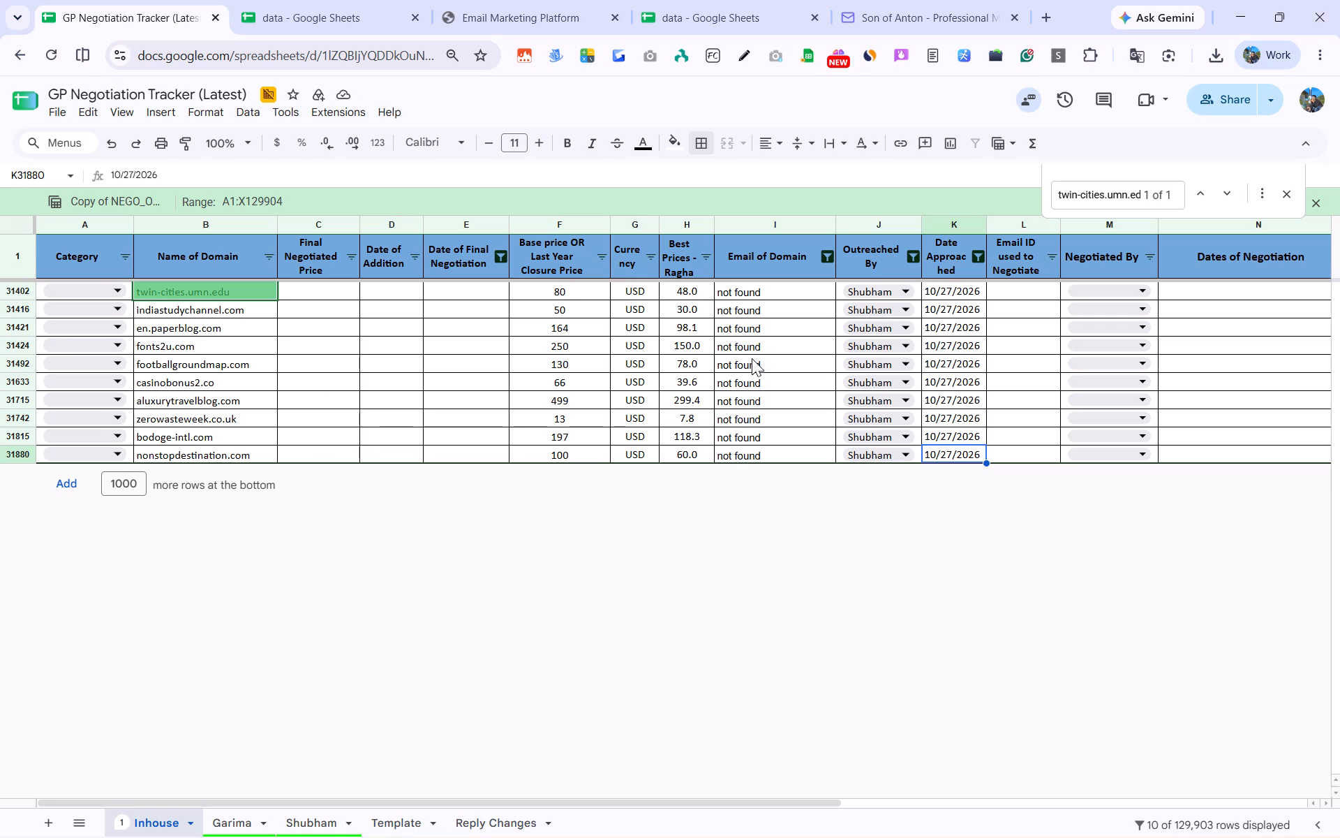
Show both blank and 10/27/2026 rows in the Date of Final Negotiation filter and look through the list.
{"action": "left_click", "coordinate": [503, 262]}
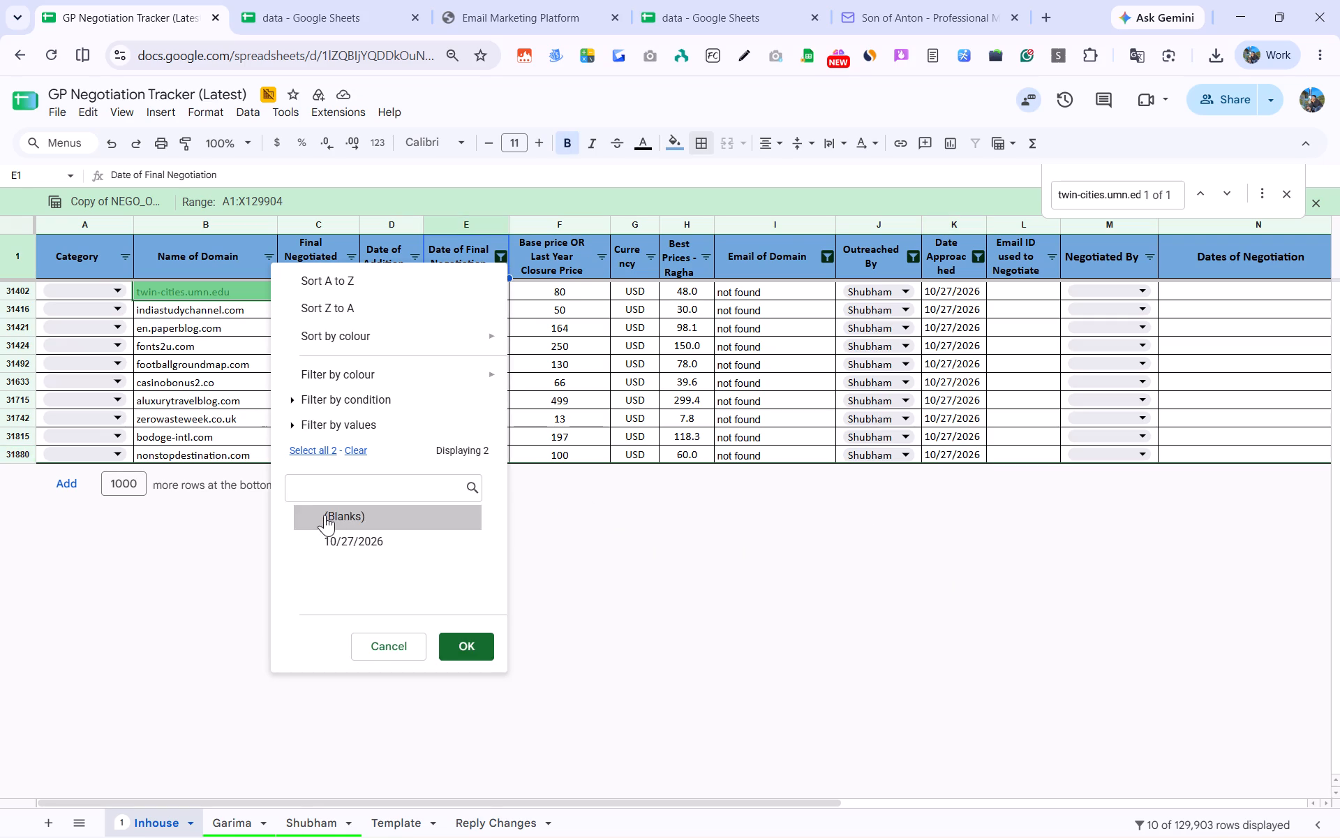
{"action": "left_click", "coordinate": [325, 515]}
{"action": "left_click", "coordinate": [334, 543]}
{"action": "left_click", "coordinate": [470, 644]}
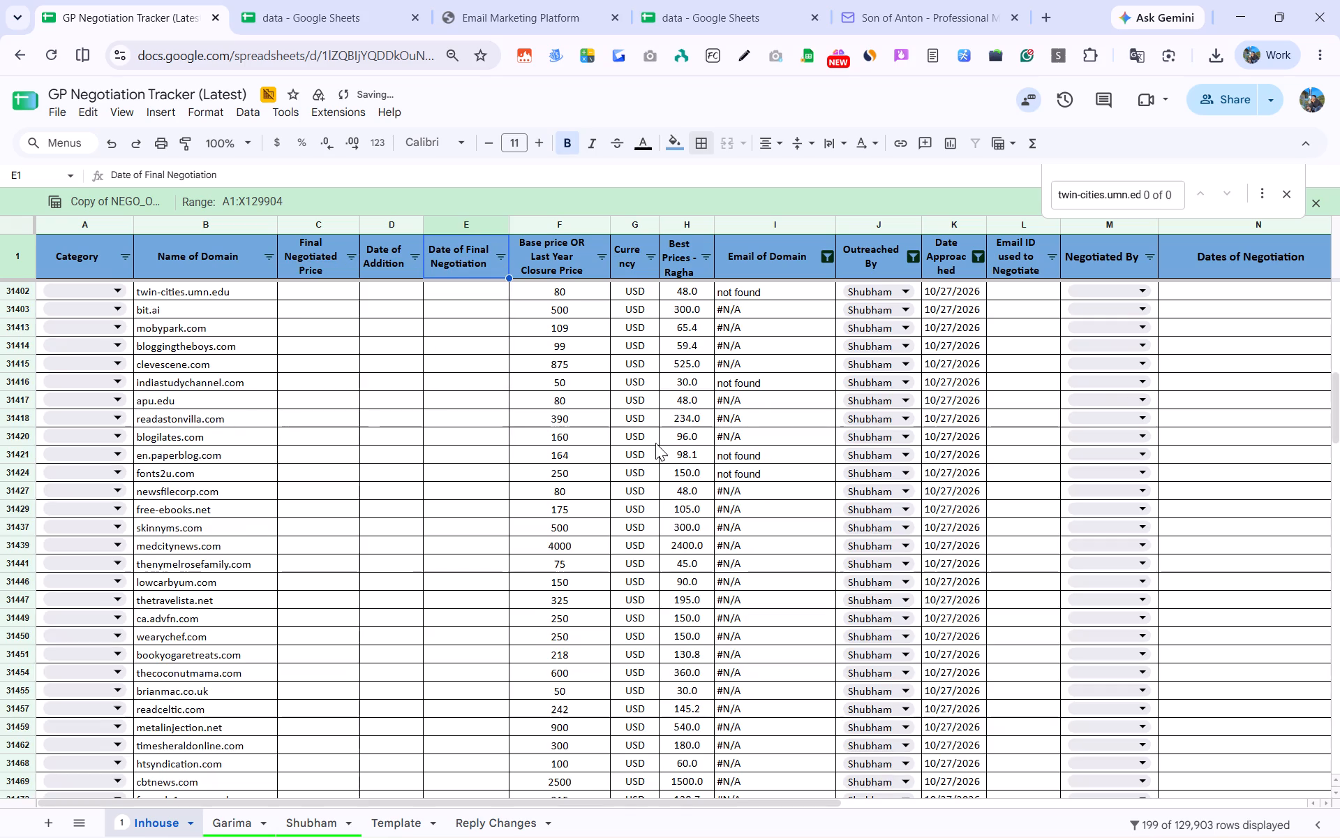
{"action": "scroll", "coordinate": [655, 443], "scroll_direction": "up", "scroll_amount": 10}
{"action": "scroll", "coordinate": [655, 443], "scroll_direction": "down", "scroll_amount": 4}
{"action": "scroll", "coordinate": [655, 443], "scroll_direction": "up", "scroll_amount": 11}
{"action": "scroll", "coordinate": [655, 443], "scroll_direction": "down", "scroll_amount": 1}
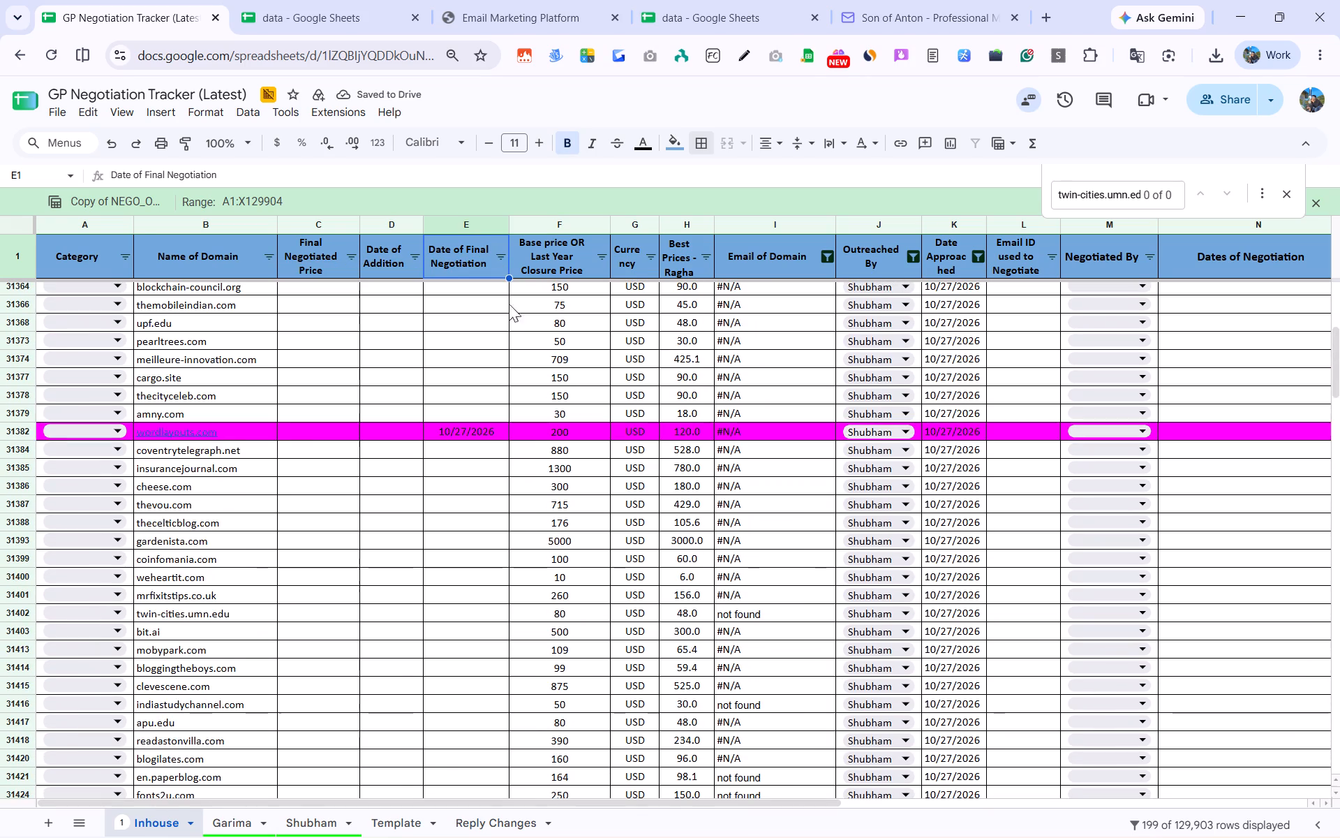
{"action": "scroll", "coordinate": [509, 304], "scroll_direction": "down", "scroll_amount": 1}
Filter Date of Final Negotiation to 10/27/2026 only and clear Outreached By and Date Approached for all the highlighted rows.
{"action": "left_click", "coordinate": [494, 260]}
{"action": "left_click", "coordinate": [408, 520]}
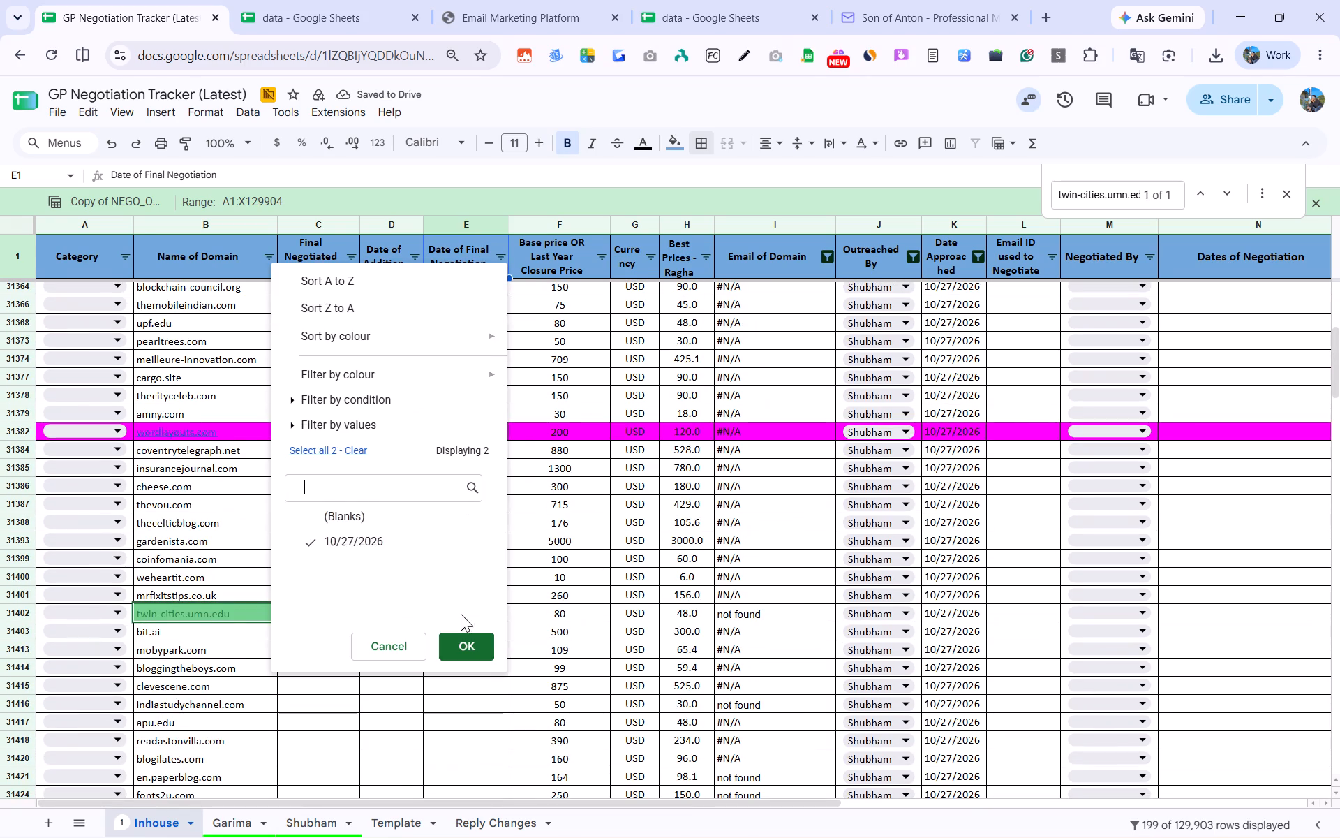
{"action": "left_click", "coordinate": [464, 633]}
{"action": "left_click_drag", "start_coordinate": [948, 301], "coordinate": [948, 360]}
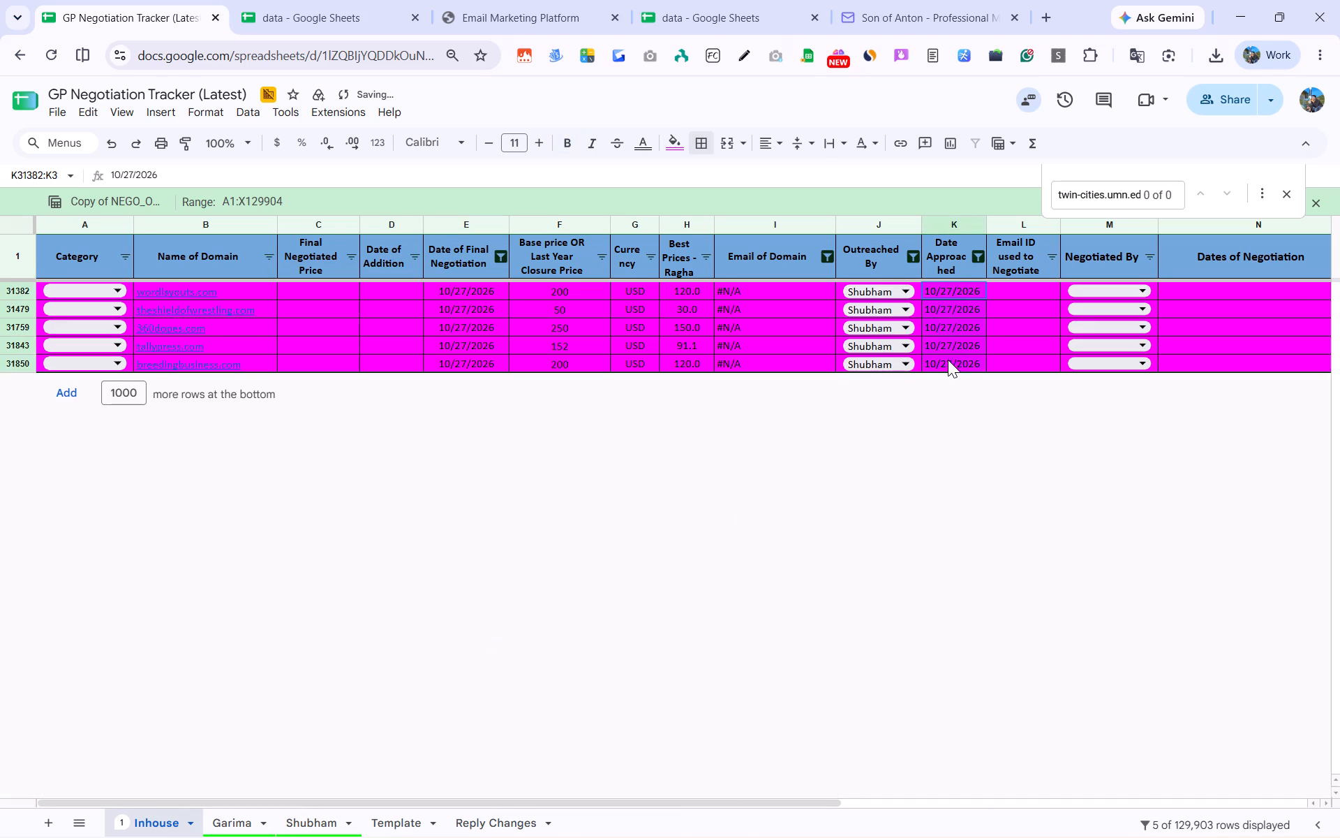
{"action": "left_click_drag", "start_coordinate": [948, 360], "coordinate": [880, 361]}
{"action": "key", "text": "BackSpace"}
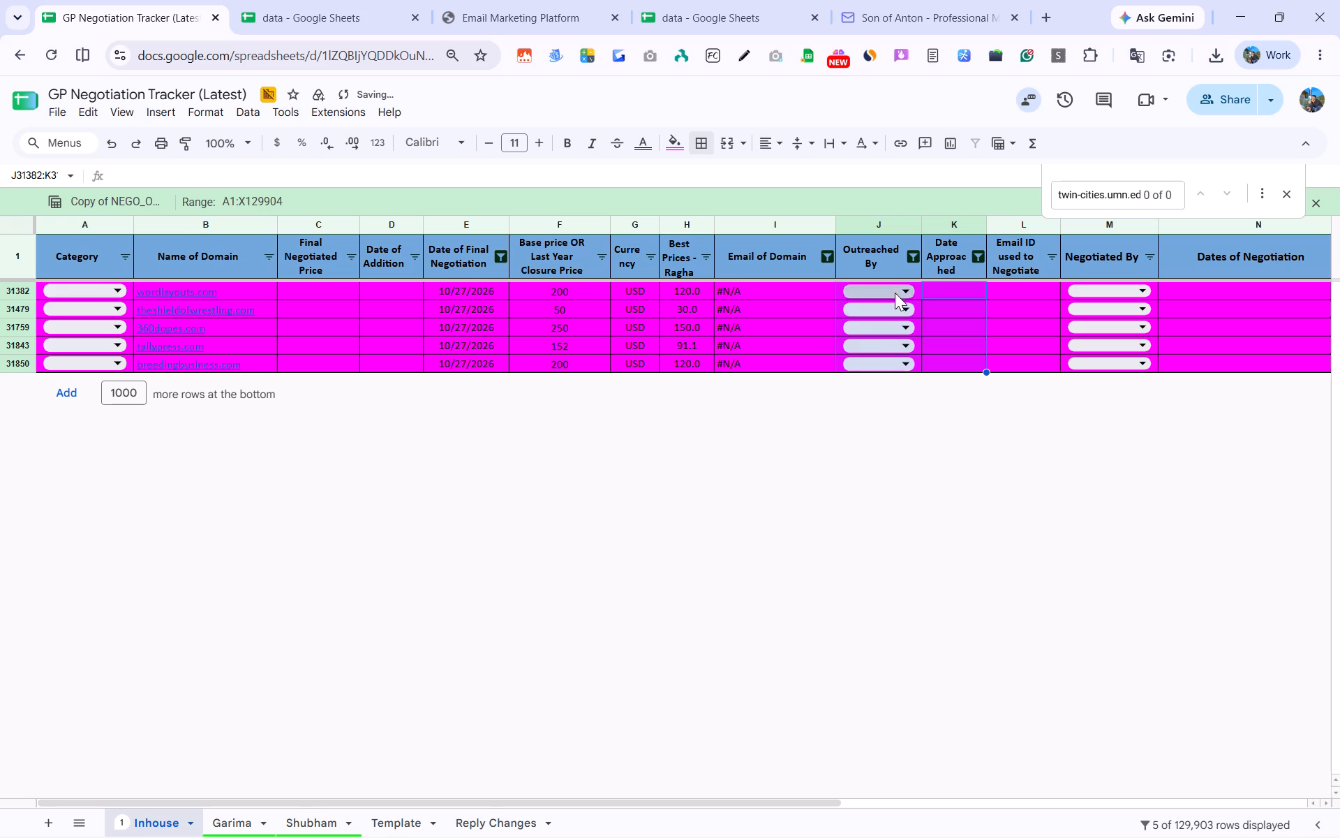
Set Outreached By to Shubham for all five highlighted rows.
{"action": "left_click", "coordinate": [895, 291]}
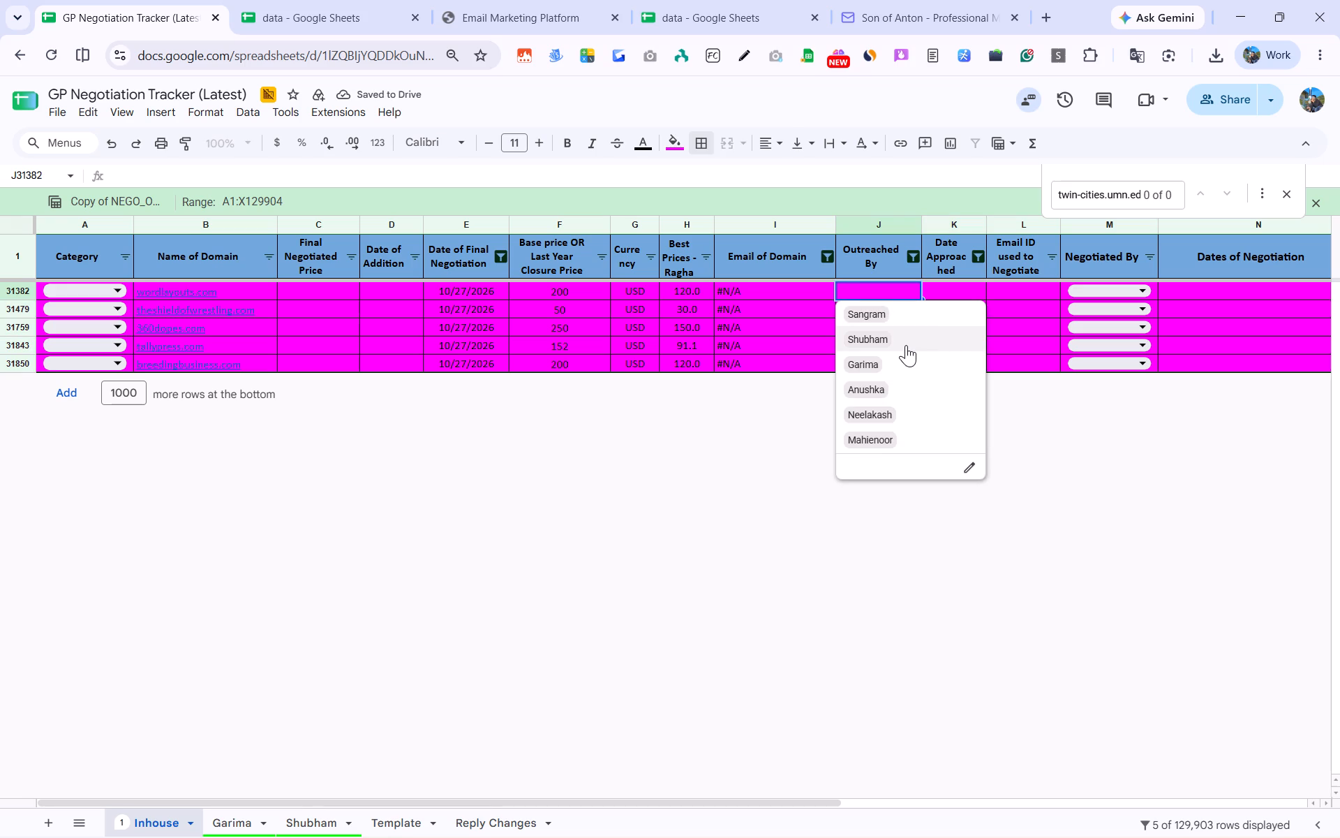
{"action": "left_click", "coordinate": [906, 345]}
{"action": "left_click_drag", "start_coordinate": [924, 301], "coordinate": [918, 369]}
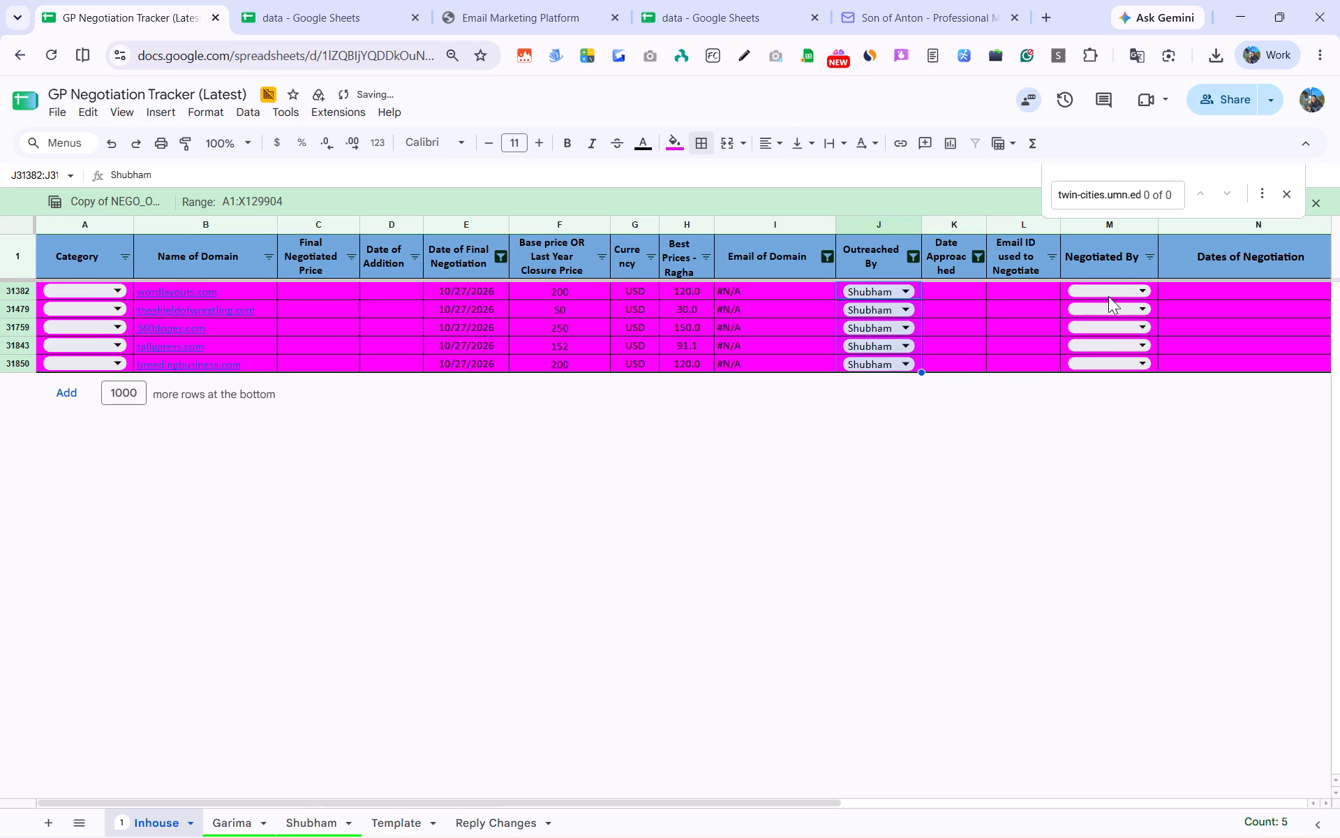
Set Negotiated By to Shubham for all five highlighted rows.
{"action": "left_click", "coordinate": [1110, 284]}
{"action": "left_click", "coordinate": [1111, 292]}
{"action": "left_click", "coordinate": [1114, 339]}
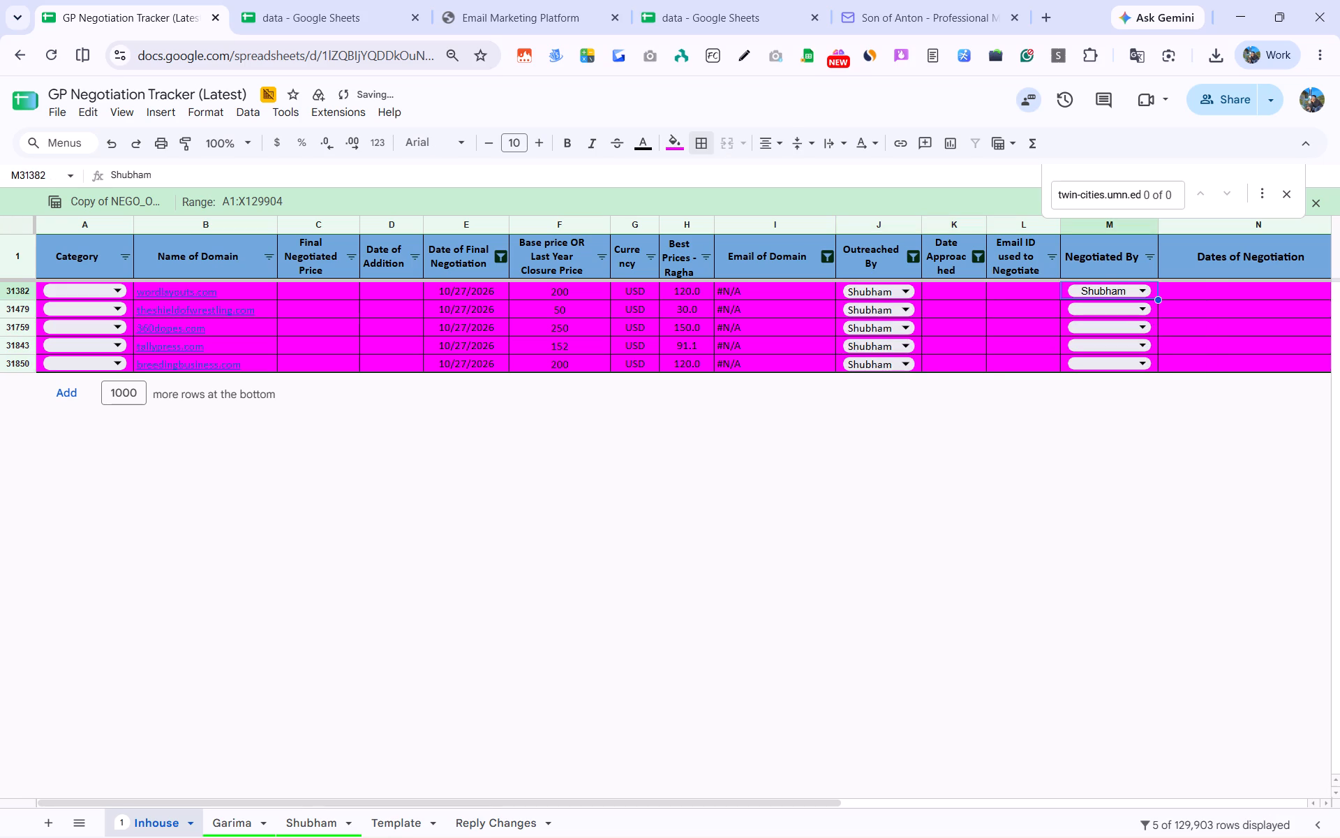
{"action": "left_click_drag", "start_coordinate": [1161, 298], "coordinate": [1154, 364]}
{"action": "left_click", "coordinate": [1196, 339]}
Reapply the Outreached By filter with Shubham selected.
{"action": "left_click", "coordinate": [916, 262]}
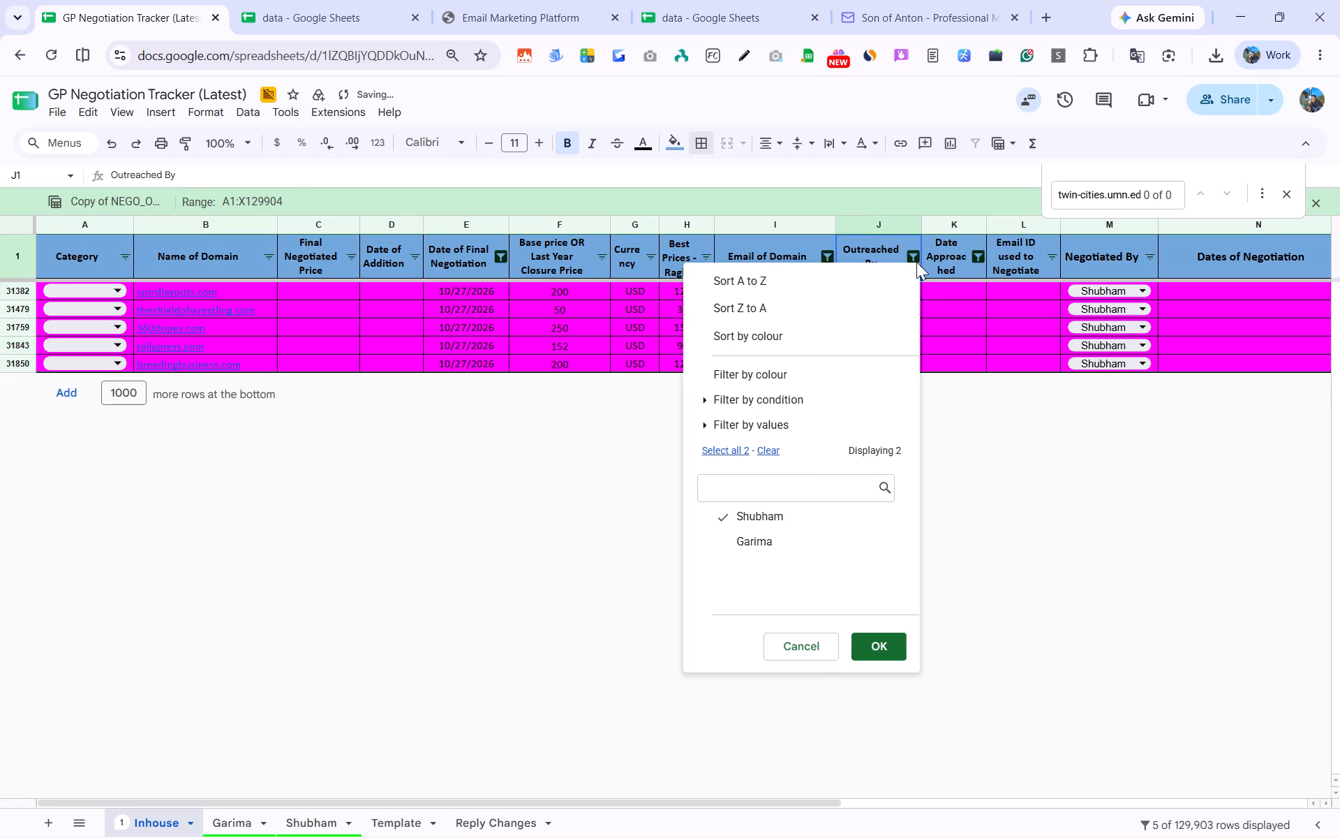
{"action": "left_click", "coordinate": [734, 517]}
{"action": "left_click", "coordinate": [736, 520]}
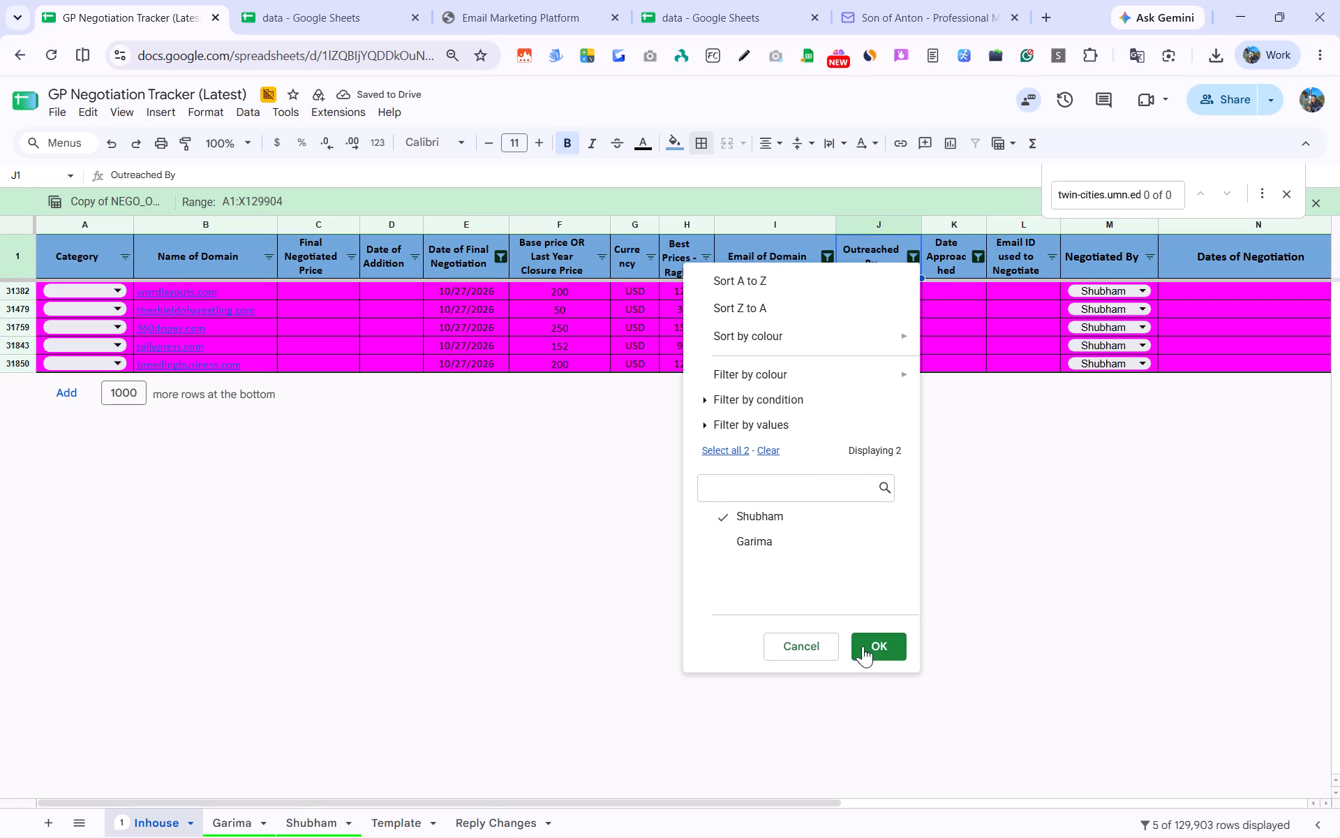
{"action": "left_click", "coordinate": [863, 648]}
Reset the Date of Final Negotiation filter to include all values.
{"action": "left_click", "coordinate": [818, 256]}
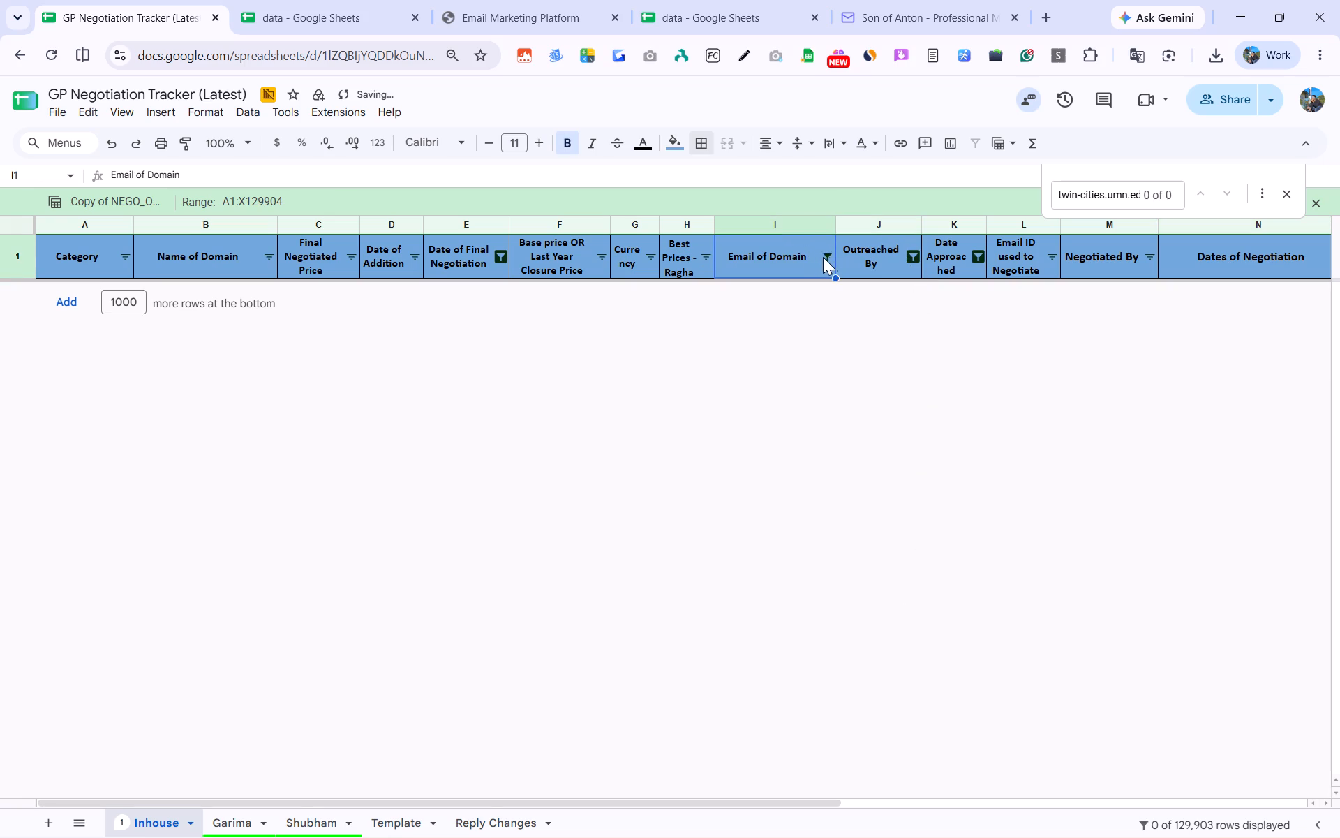
{"action": "left_click", "coordinate": [982, 257]}
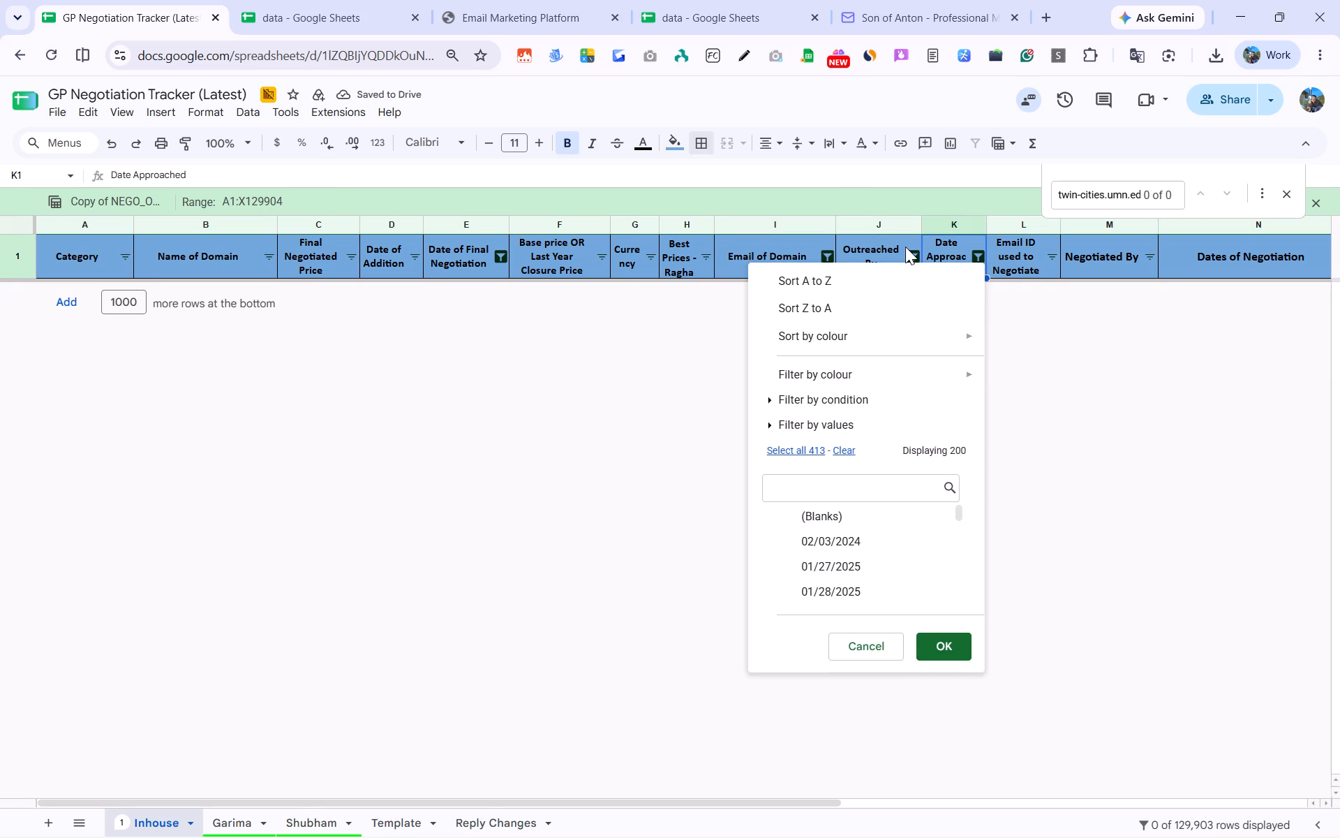
{"action": "left_click", "coordinate": [912, 255]}
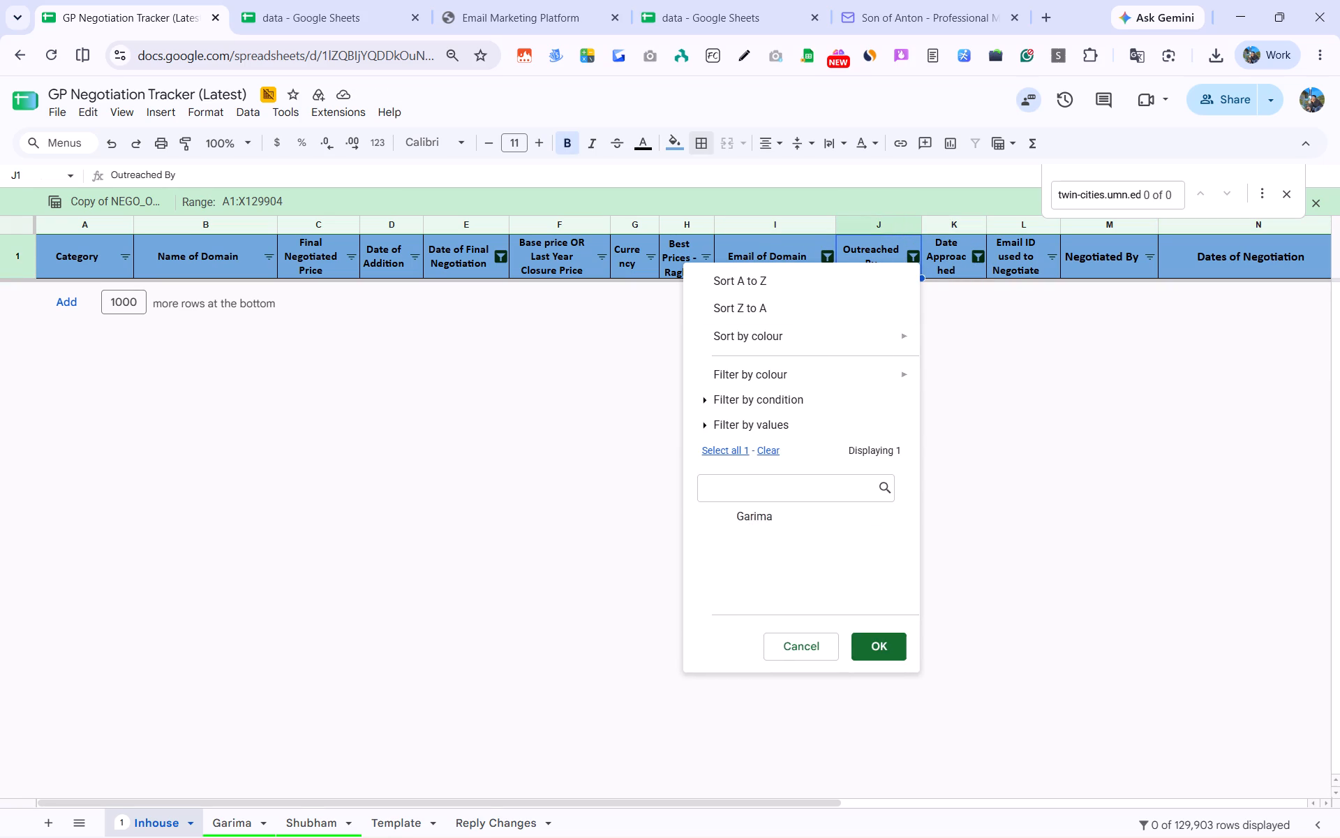
{"action": "left_click", "coordinate": [996, 395]}
{"action": "left_click", "coordinate": [498, 257]}
{"action": "left_click", "coordinate": [308, 449]}
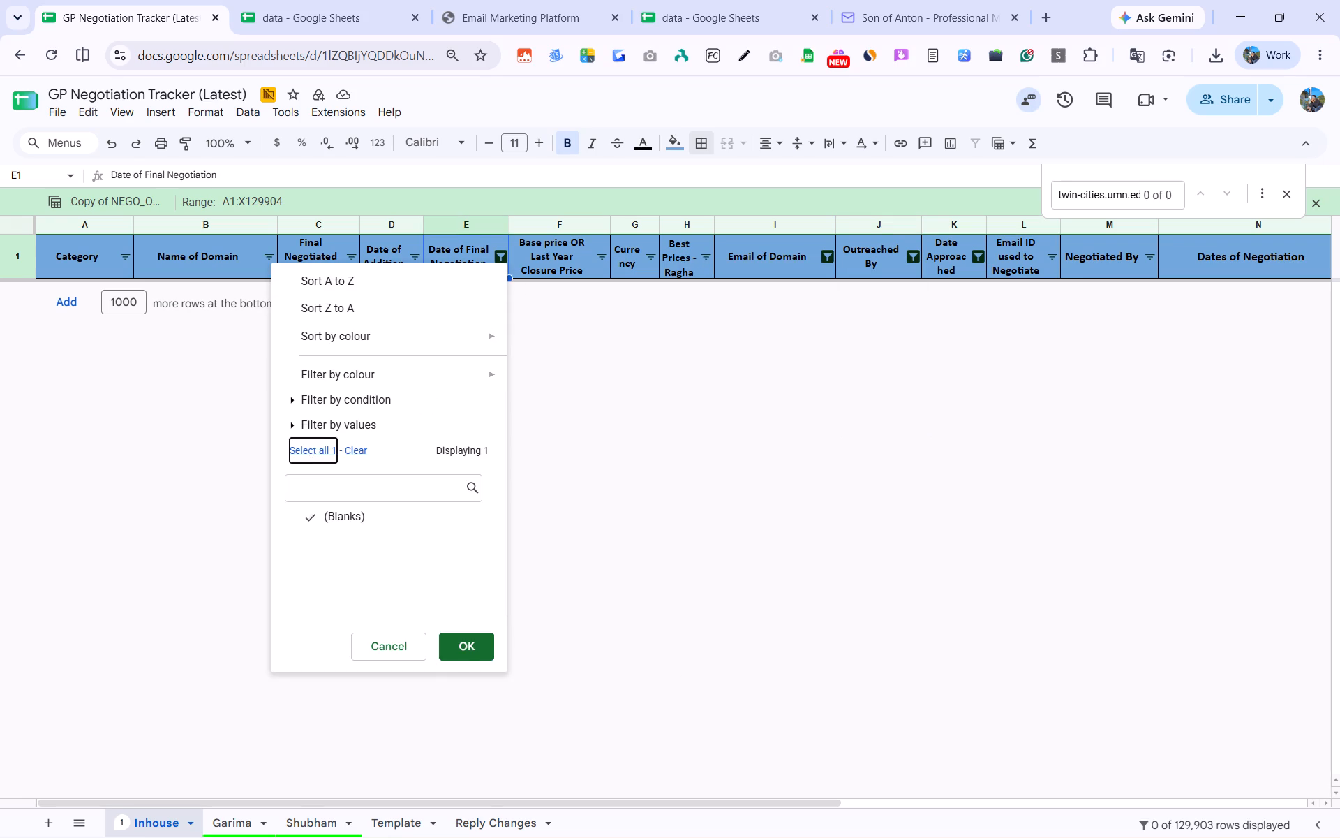
{"action": "left_click", "coordinate": [458, 648]}
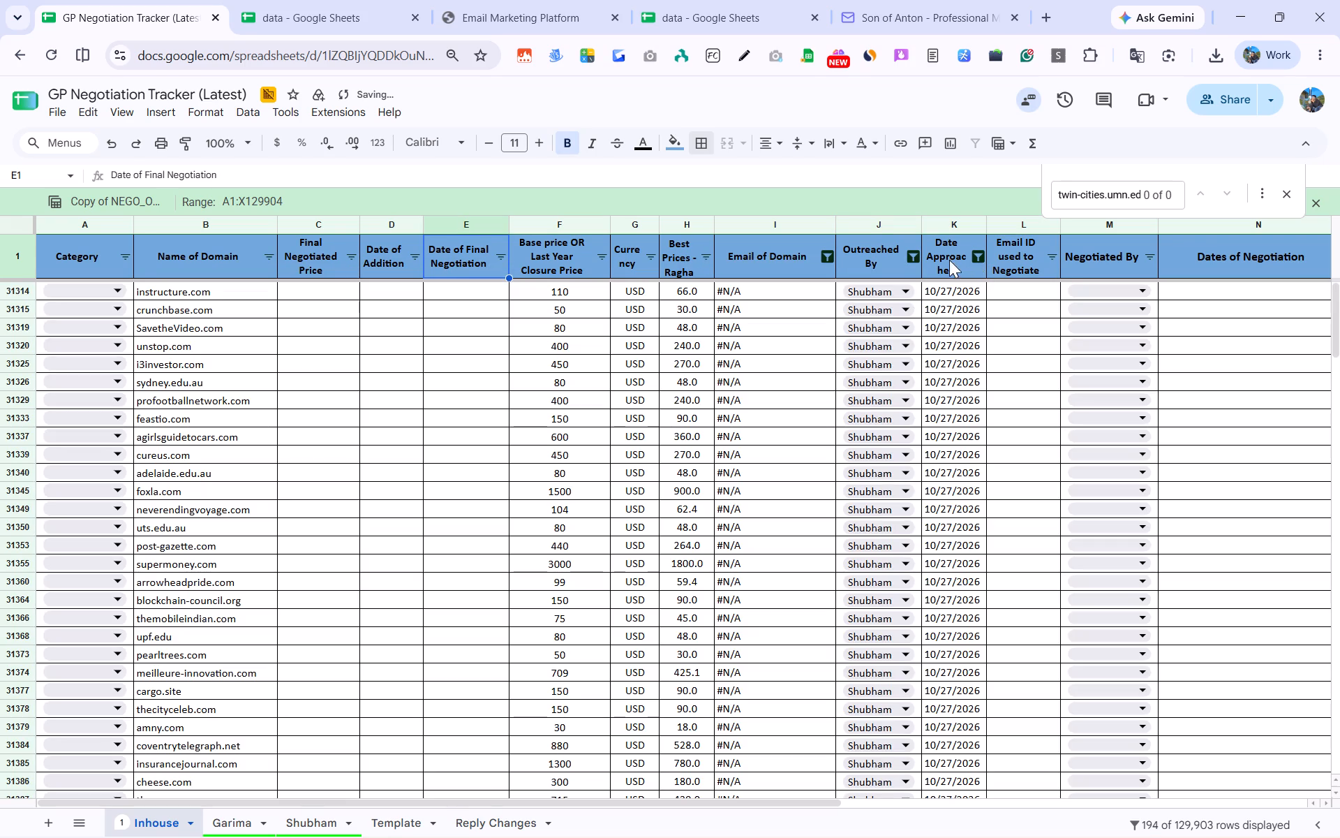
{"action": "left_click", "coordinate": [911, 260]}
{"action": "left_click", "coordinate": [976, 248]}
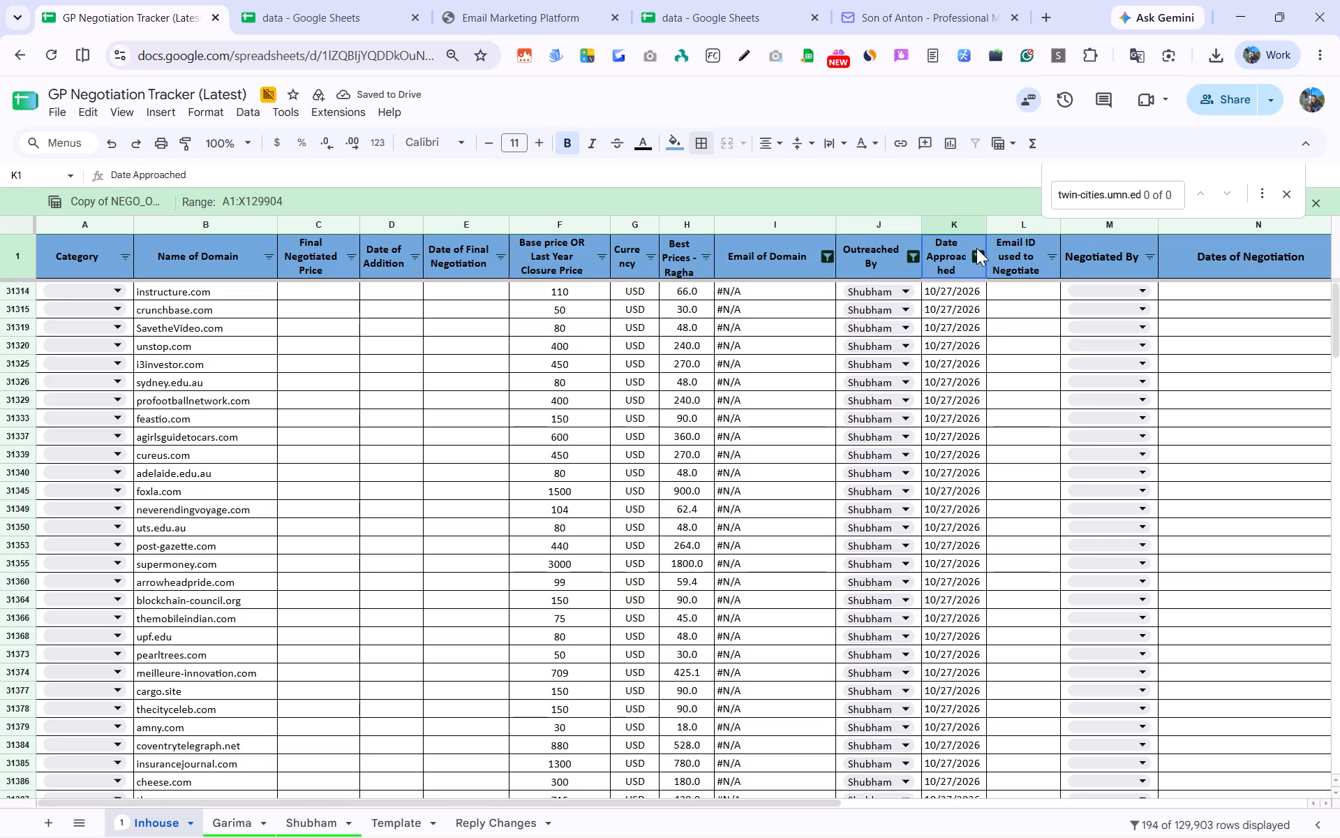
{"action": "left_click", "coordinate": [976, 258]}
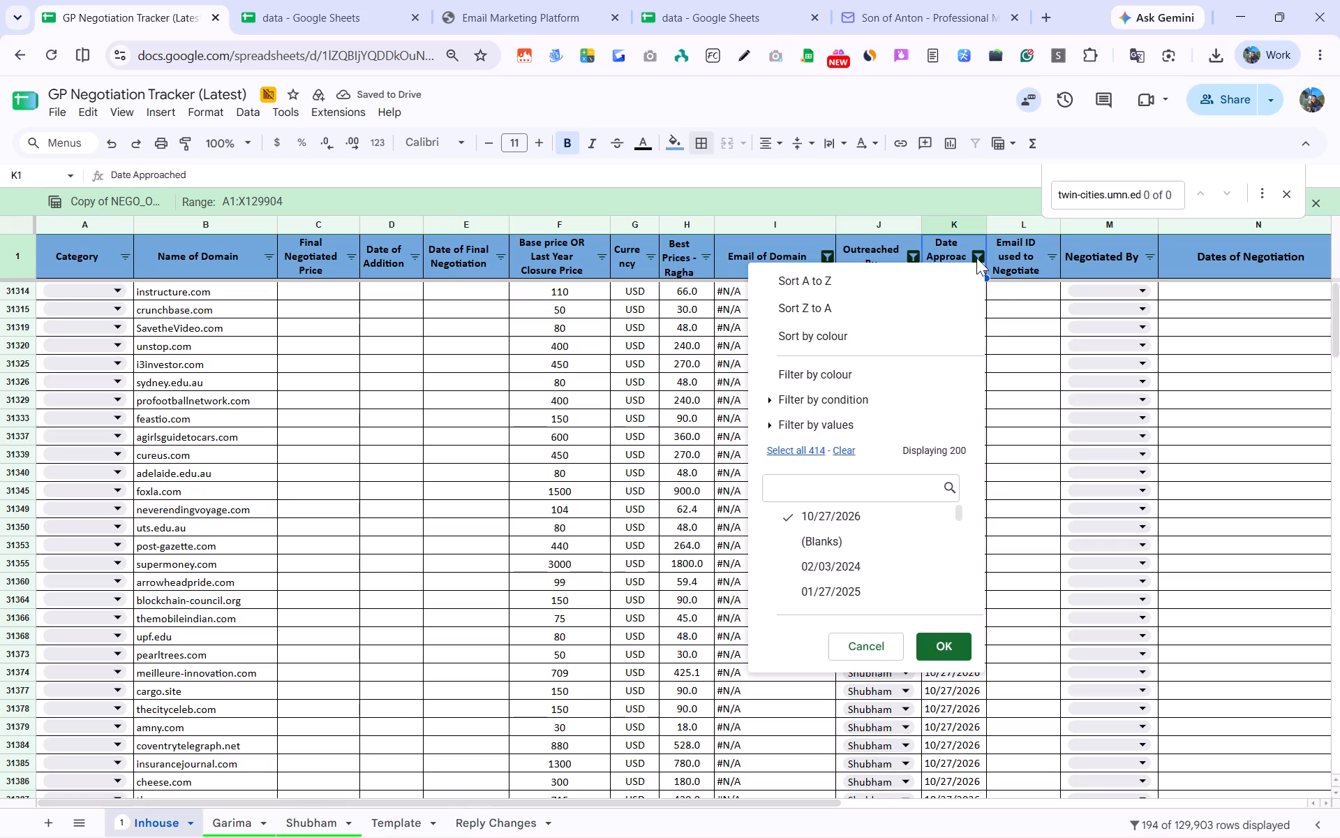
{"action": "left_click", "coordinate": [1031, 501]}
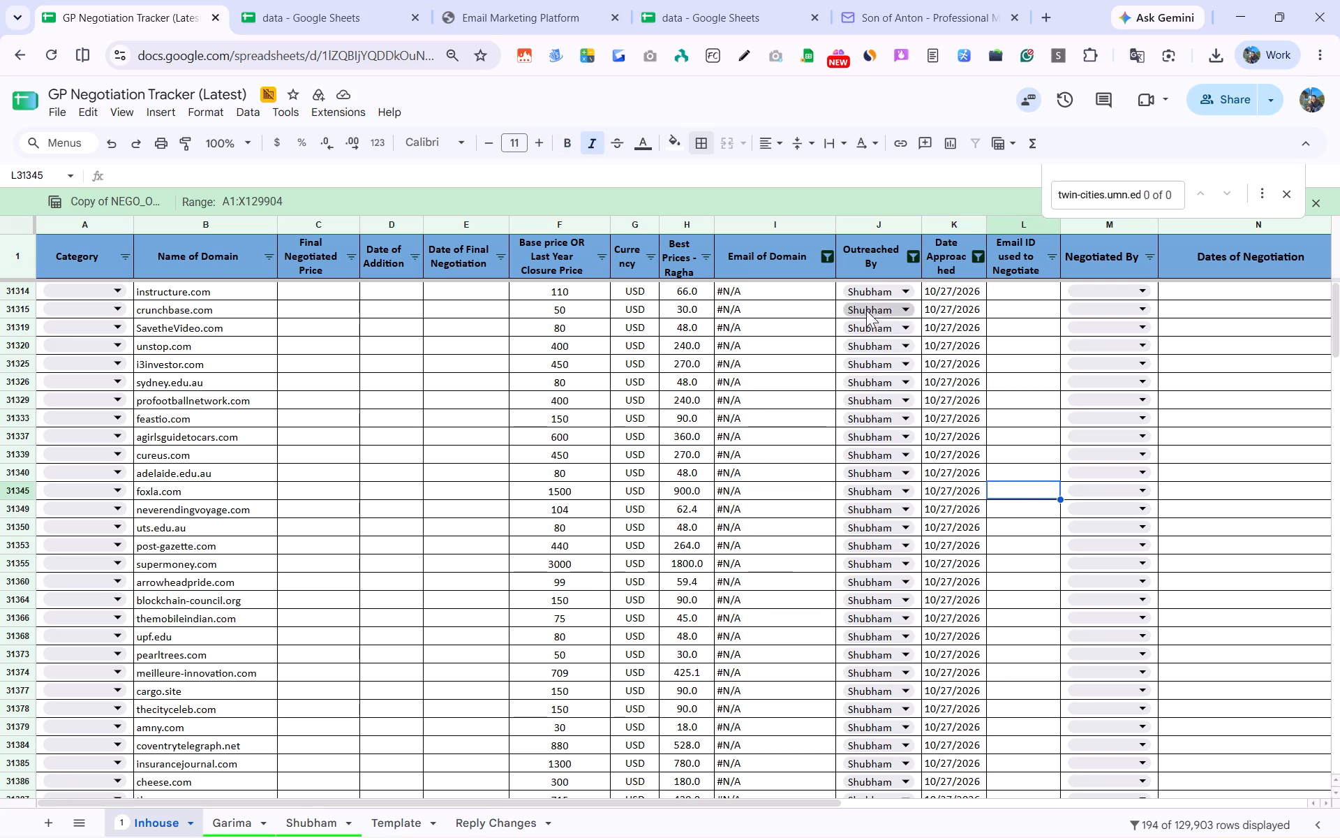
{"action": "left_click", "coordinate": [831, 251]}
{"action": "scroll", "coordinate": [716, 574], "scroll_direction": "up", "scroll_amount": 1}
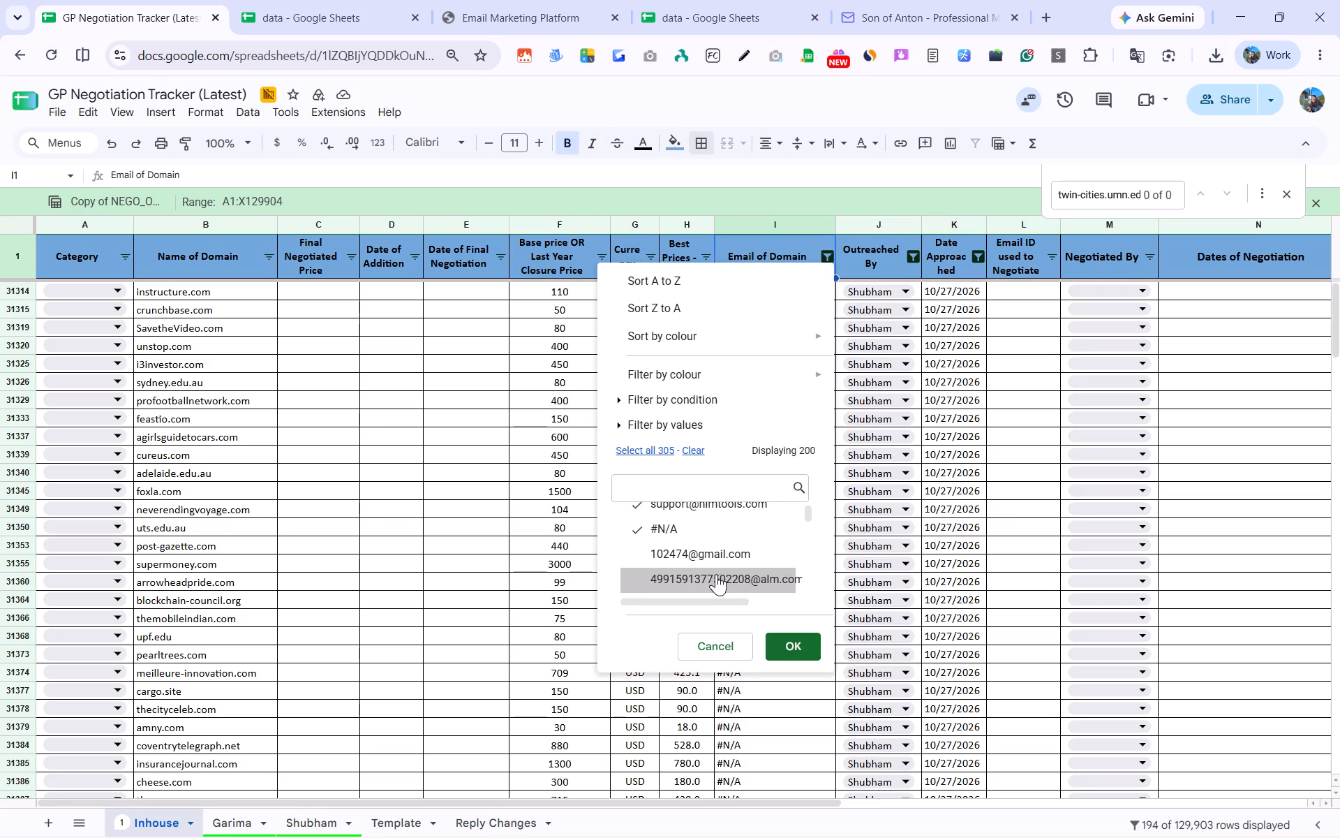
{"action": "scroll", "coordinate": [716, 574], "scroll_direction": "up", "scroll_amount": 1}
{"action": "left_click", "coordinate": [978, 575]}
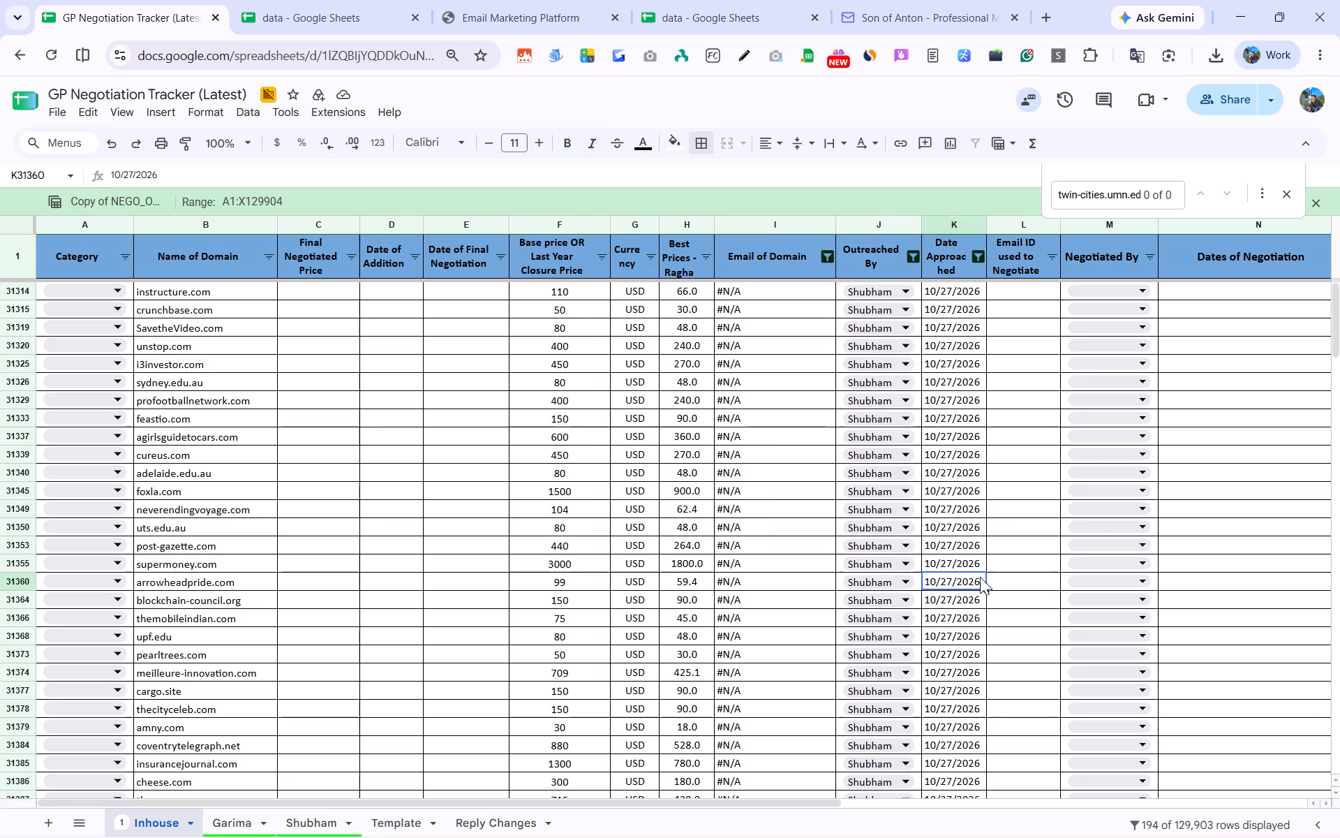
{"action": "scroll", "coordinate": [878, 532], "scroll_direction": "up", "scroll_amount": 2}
Reset the Email of Domain filter to include all values.
{"action": "left_click", "coordinate": [825, 256]}
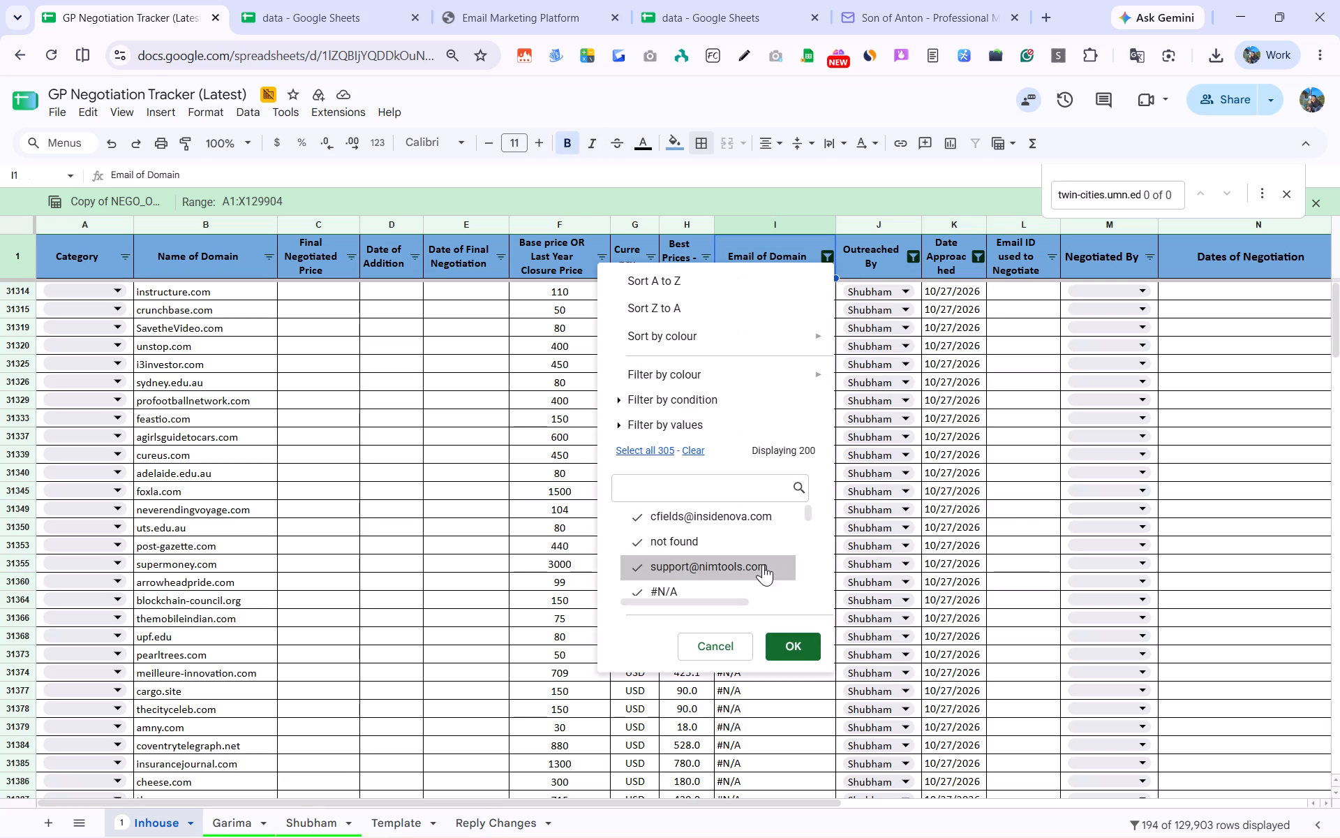
{"action": "left_click", "coordinate": [639, 447]}
{"action": "left_click", "coordinate": [779, 647]}
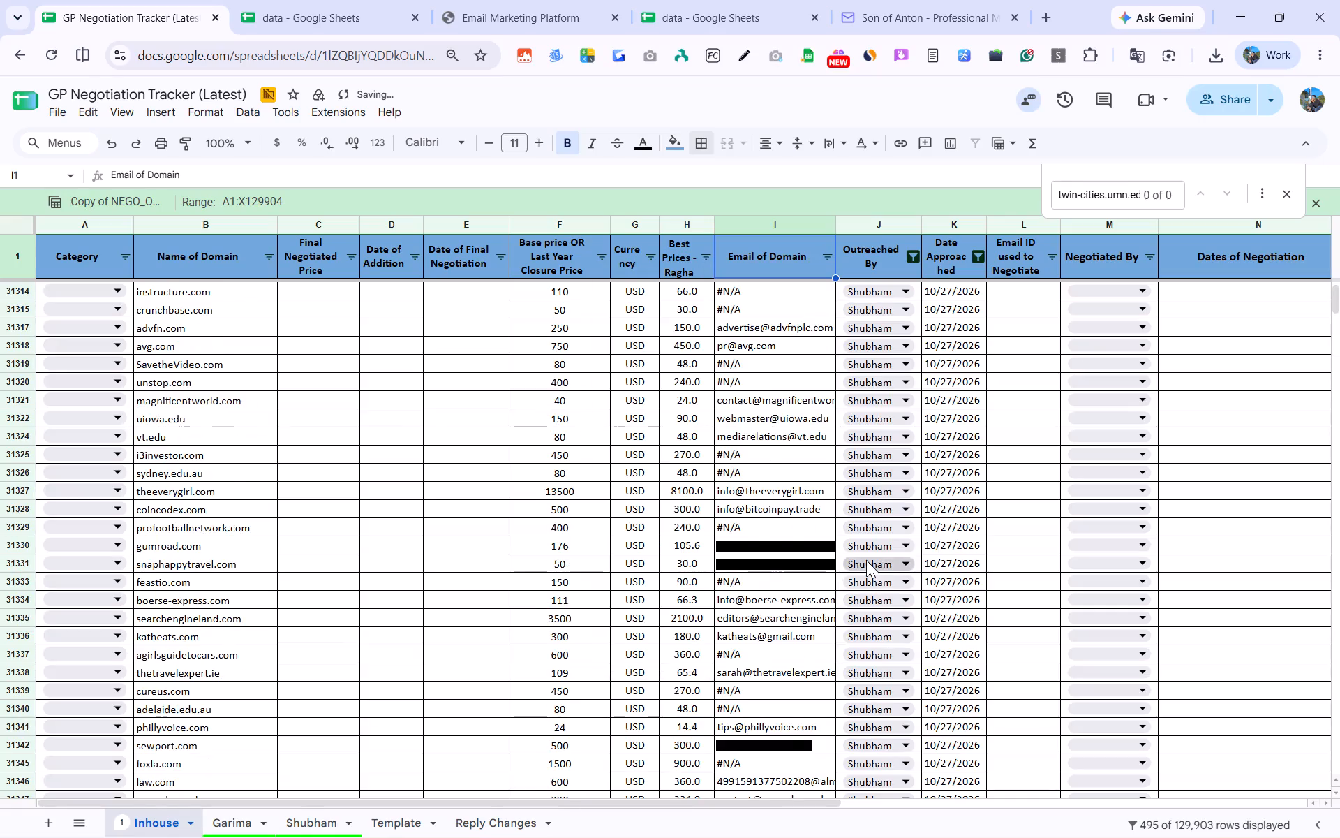
Filter the Email of Domain column to show only "not found" rows.
{"action": "scroll", "coordinate": [866, 560], "scroll_direction": "up", "scroll_amount": 11}
{"action": "left_click", "coordinate": [829, 256]}
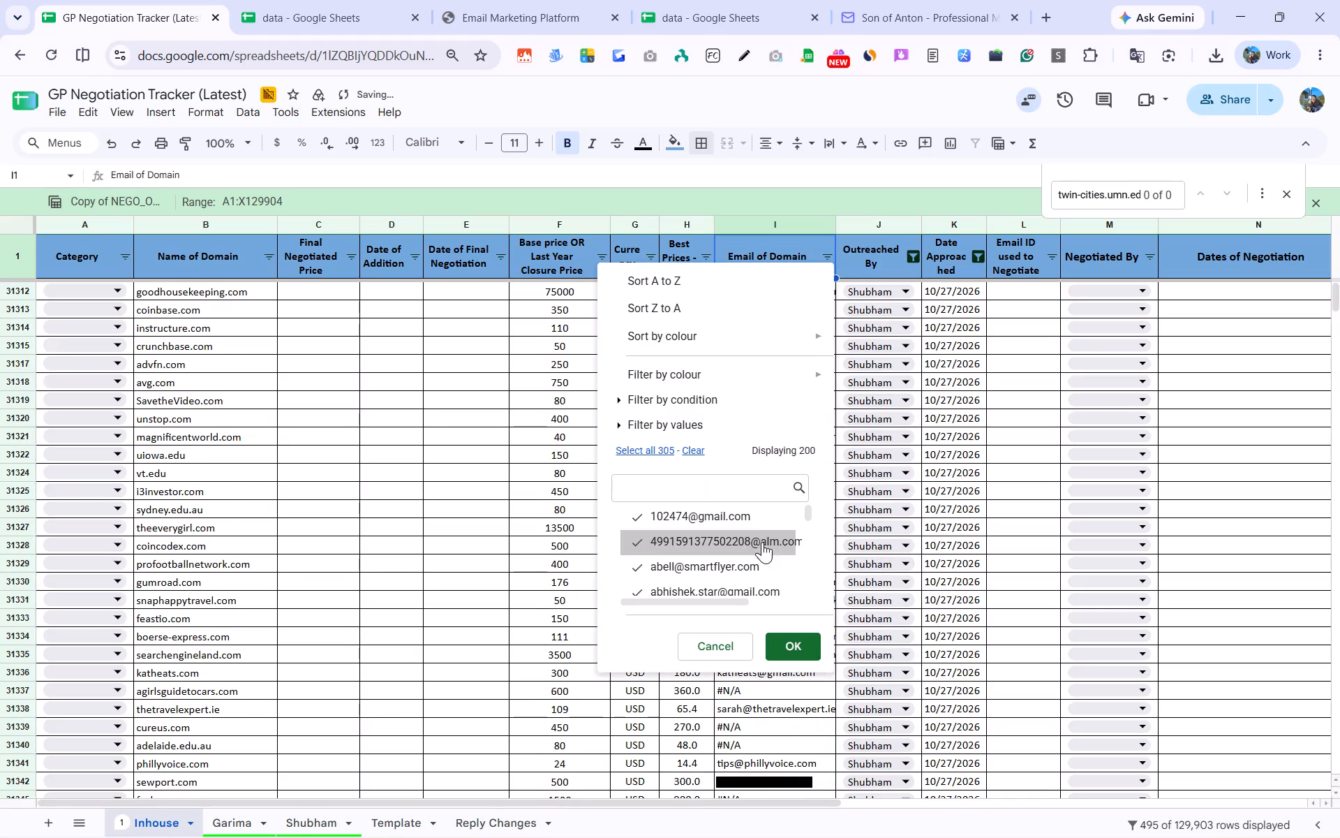
{"action": "scroll", "coordinate": [730, 476], "scroll_direction": "up", "scroll_amount": 1}
{"action": "left_click", "coordinate": [722, 486]}
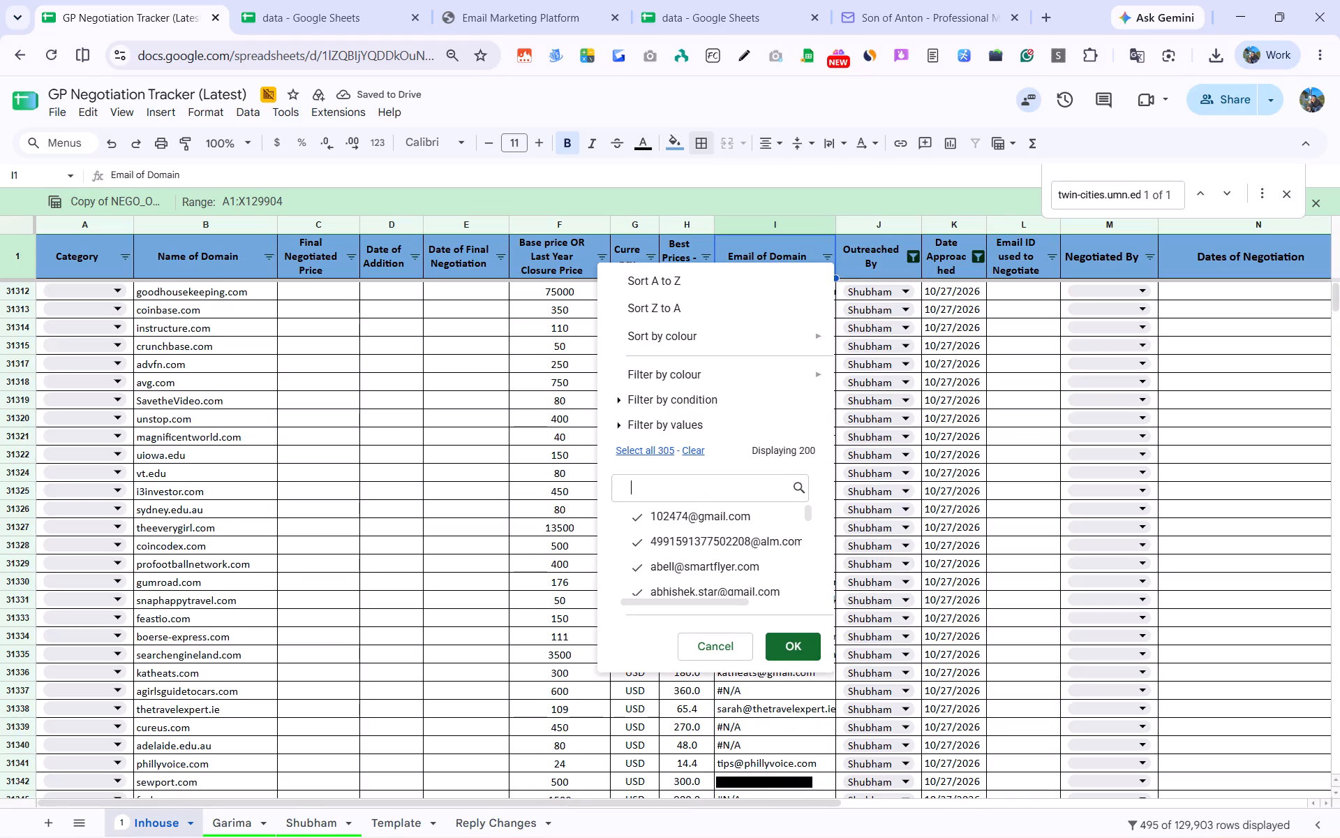
{"action": "left_click", "coordinate": [722, 486]}
{"action": "key", "text": "n"}
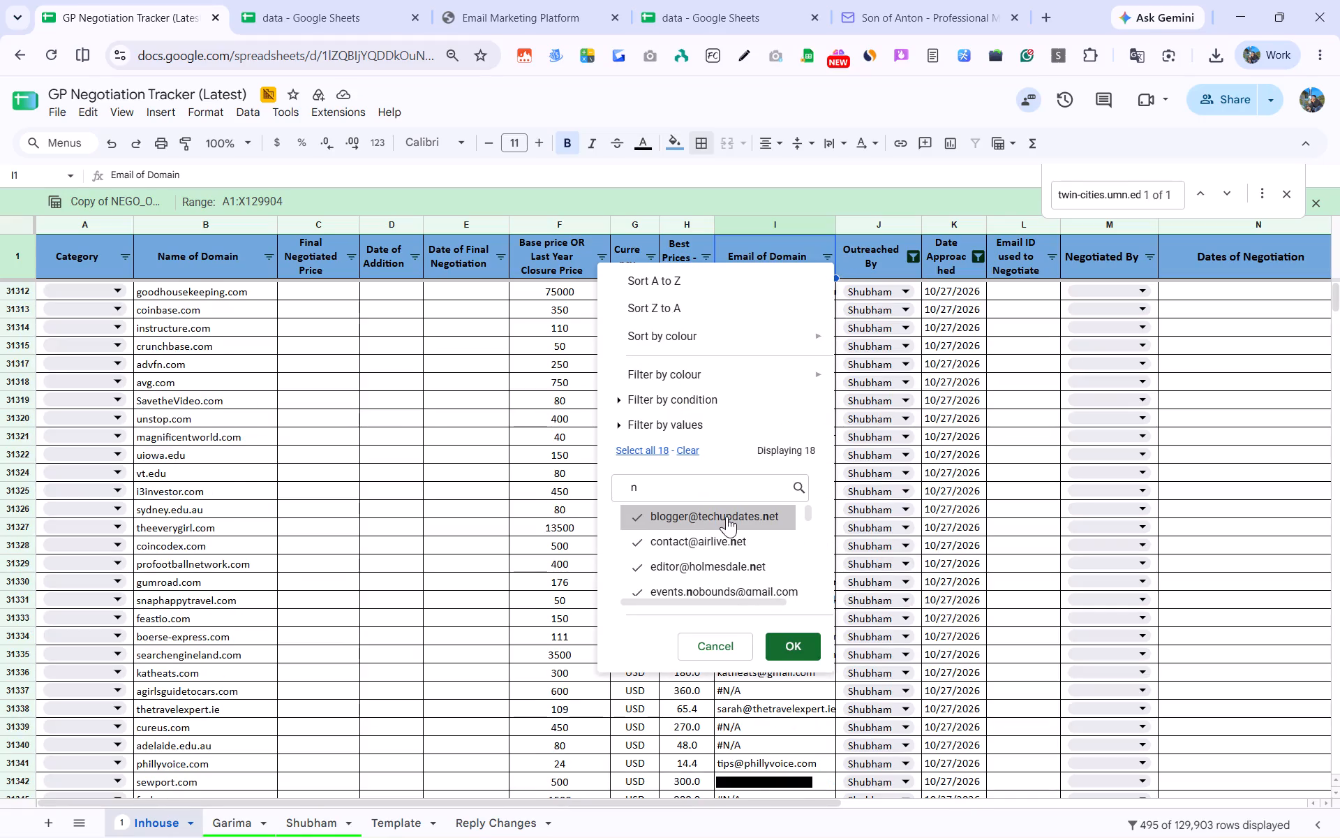
{"action": "key", "text": "o"}
{"action": "left_click", "coordinate": [729, 564]}
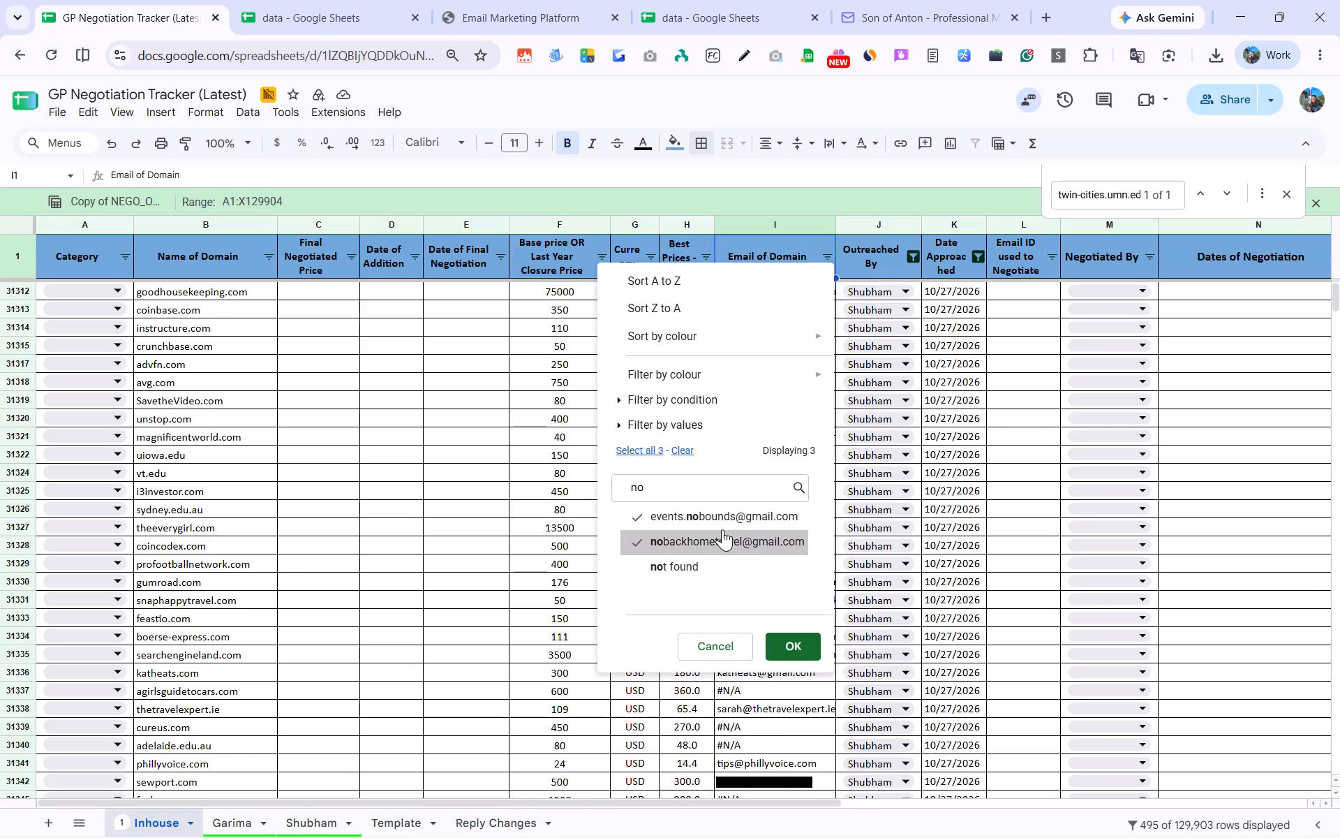
{"action": "left_click", "coordinate": [720, 543]}
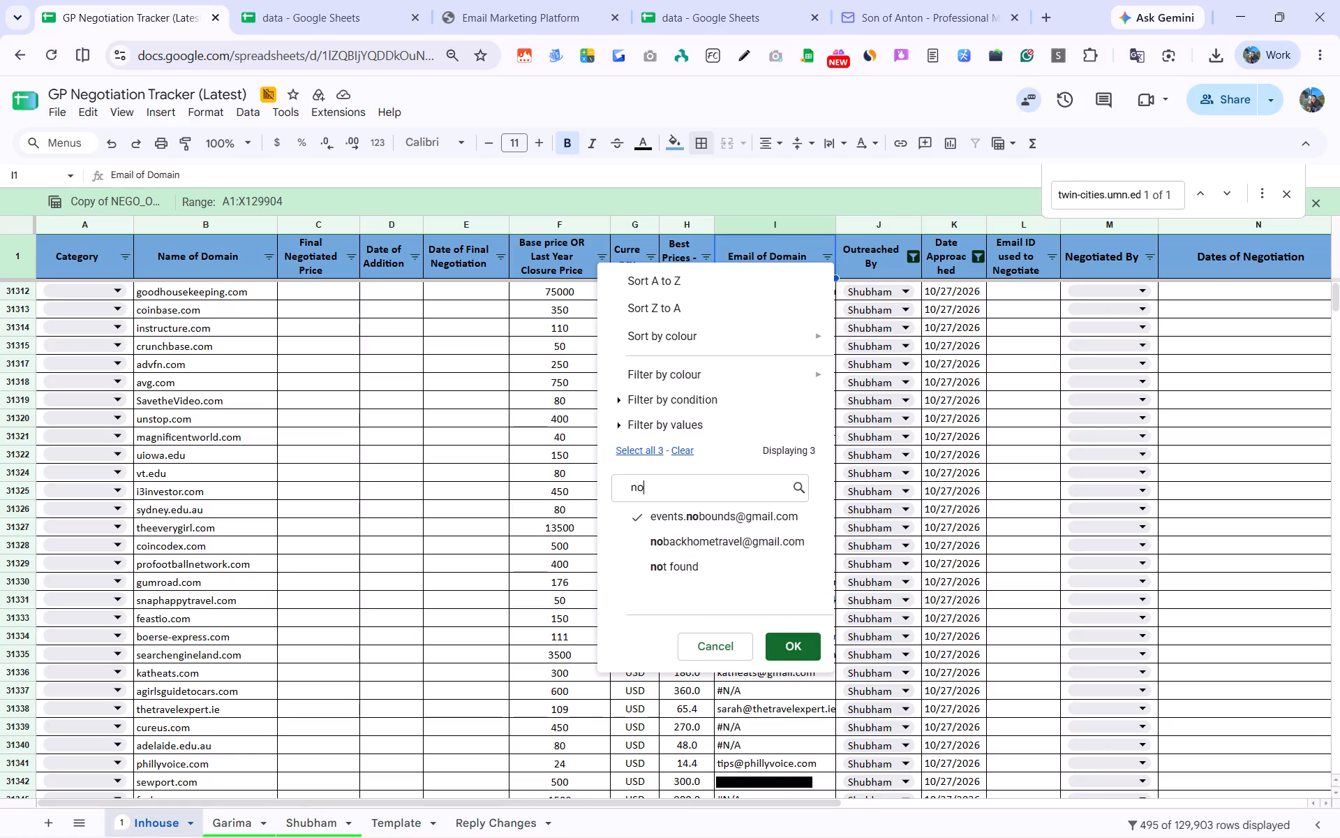
{"action": "left_click_drag", "start_coordinate": [704, 489], "coordinate": [627, 487]}
{"action": "key", "text": "BackSpace"}
{"action": "left_click", "coordinate": [694, 446]}
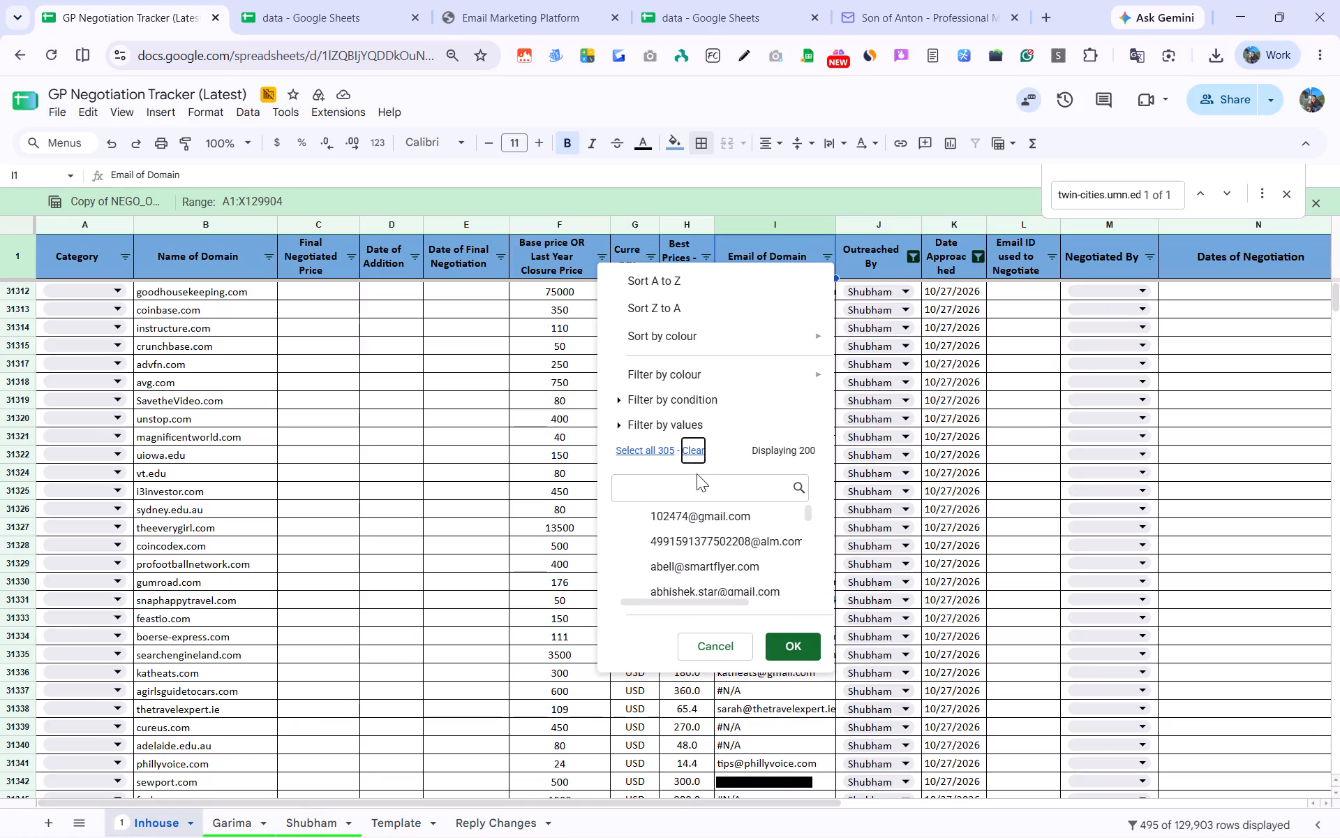
{"action": "left_click", "coordinate": [696, 494]}
{"action": "type", "text": "no"}
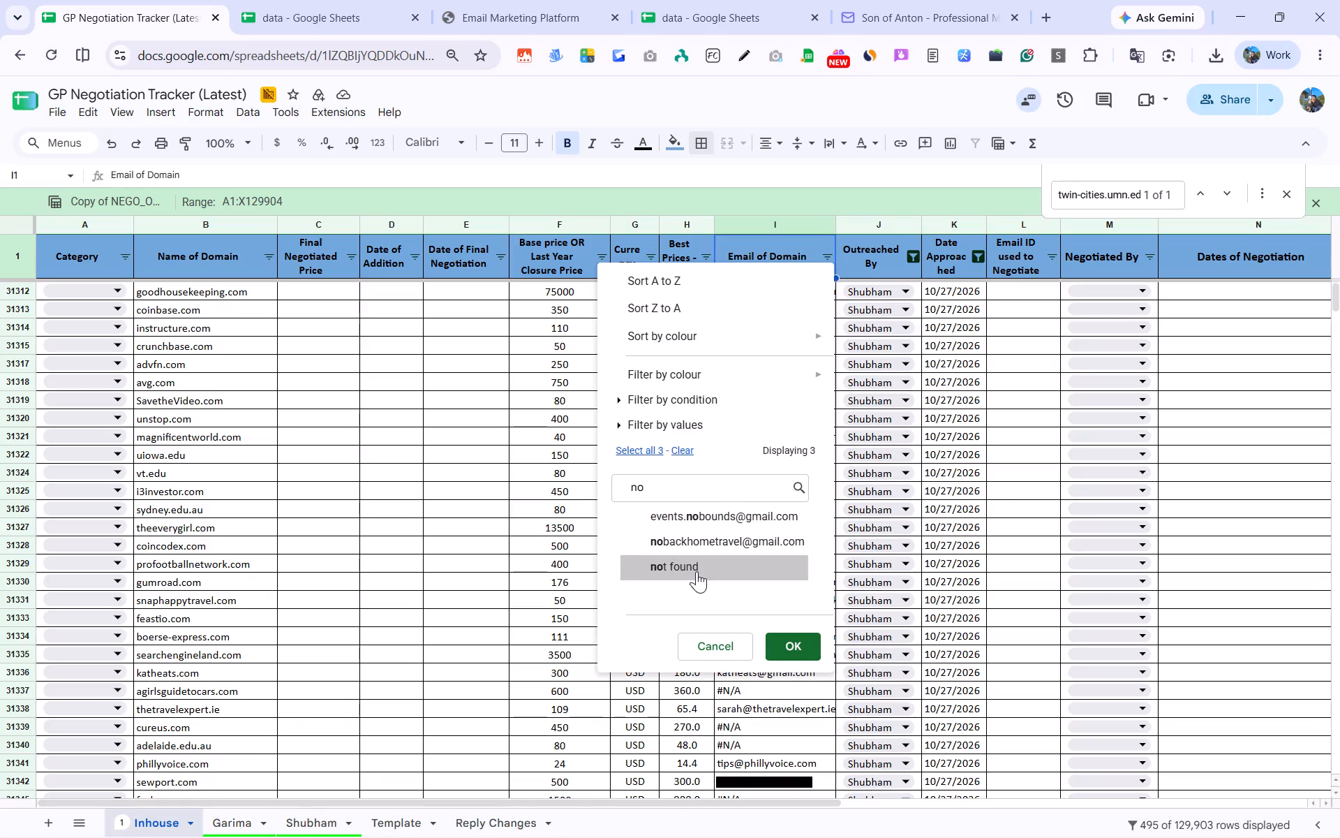
{"action": "left_click", "coordinate": [697, 571]}
{"action": "left_click", "coordinate": [803, 658]}
Clear the Date Approached values for all the filtered "not found" rows, from twin-cities.umn.edu to nonstopdestination.com.
{"action": "left_click_drag", "start_coordinate": [963, 291], "coordinate": [963, 457]}
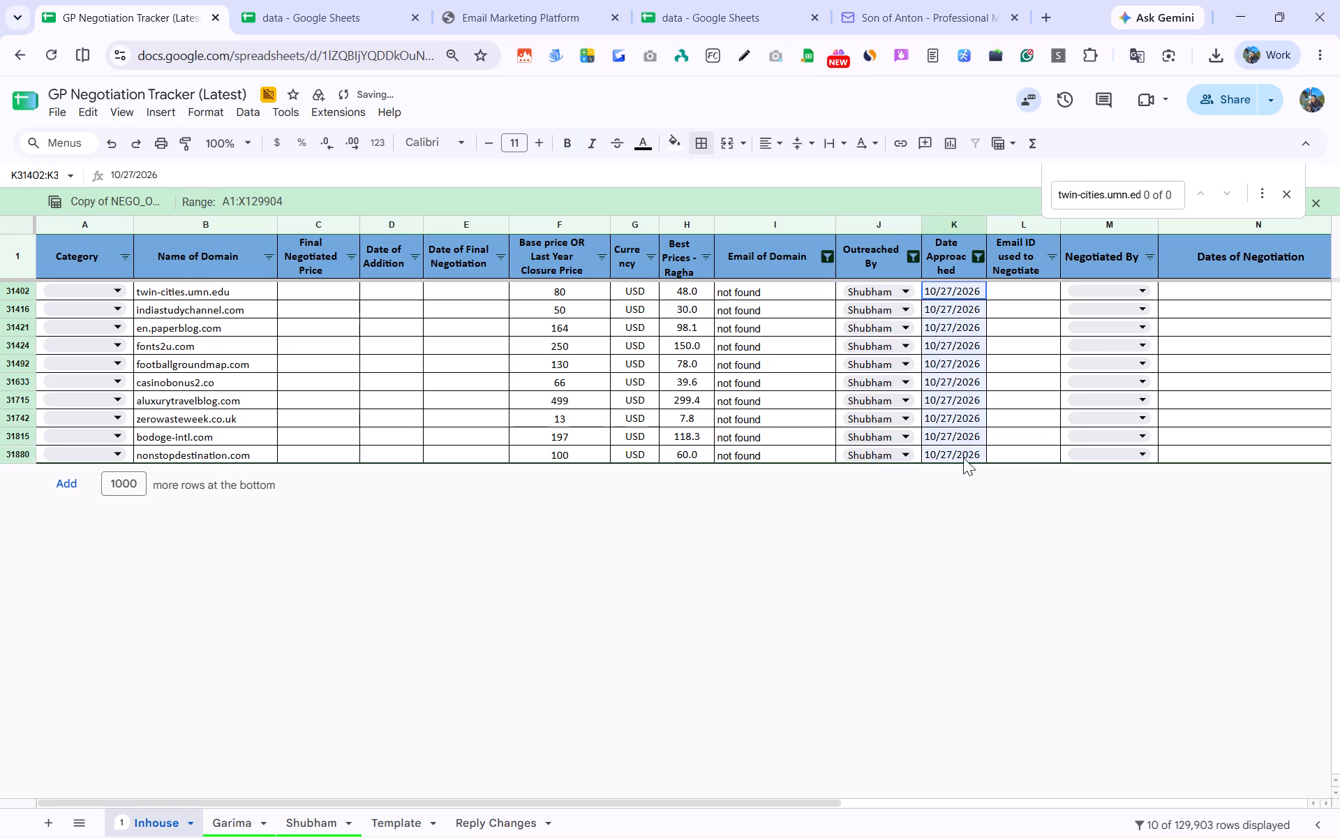
{"action": "left_click_drag", "start_coordinate": [963, 457], "coordinate": [963, 462]}
{"action": "key", "text": "BackSpace"}
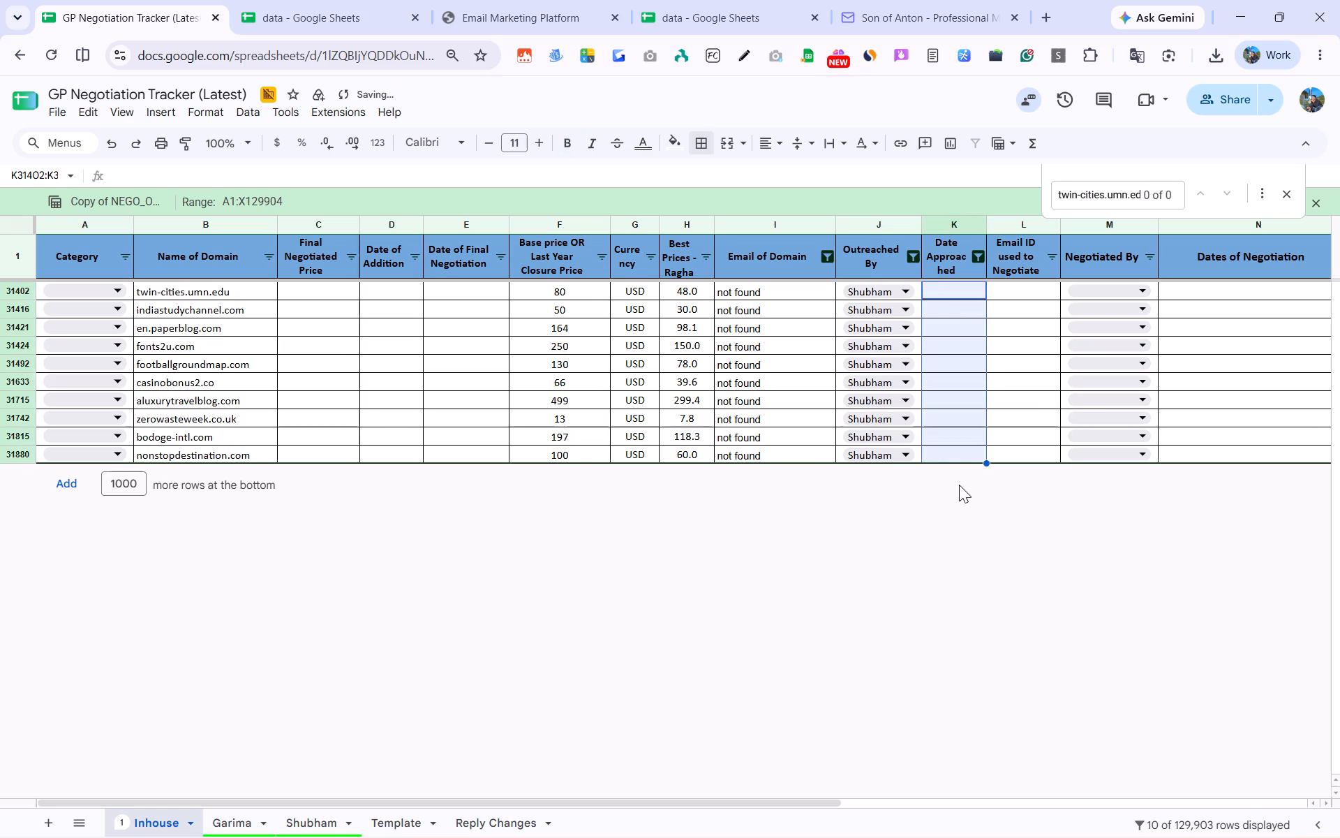
{"action": "left_click", "coordinate": [959, 485]}
Reset the Email of Domain filter to include all values again.
{"action": "left_click", "coordinate": [826, 253]}
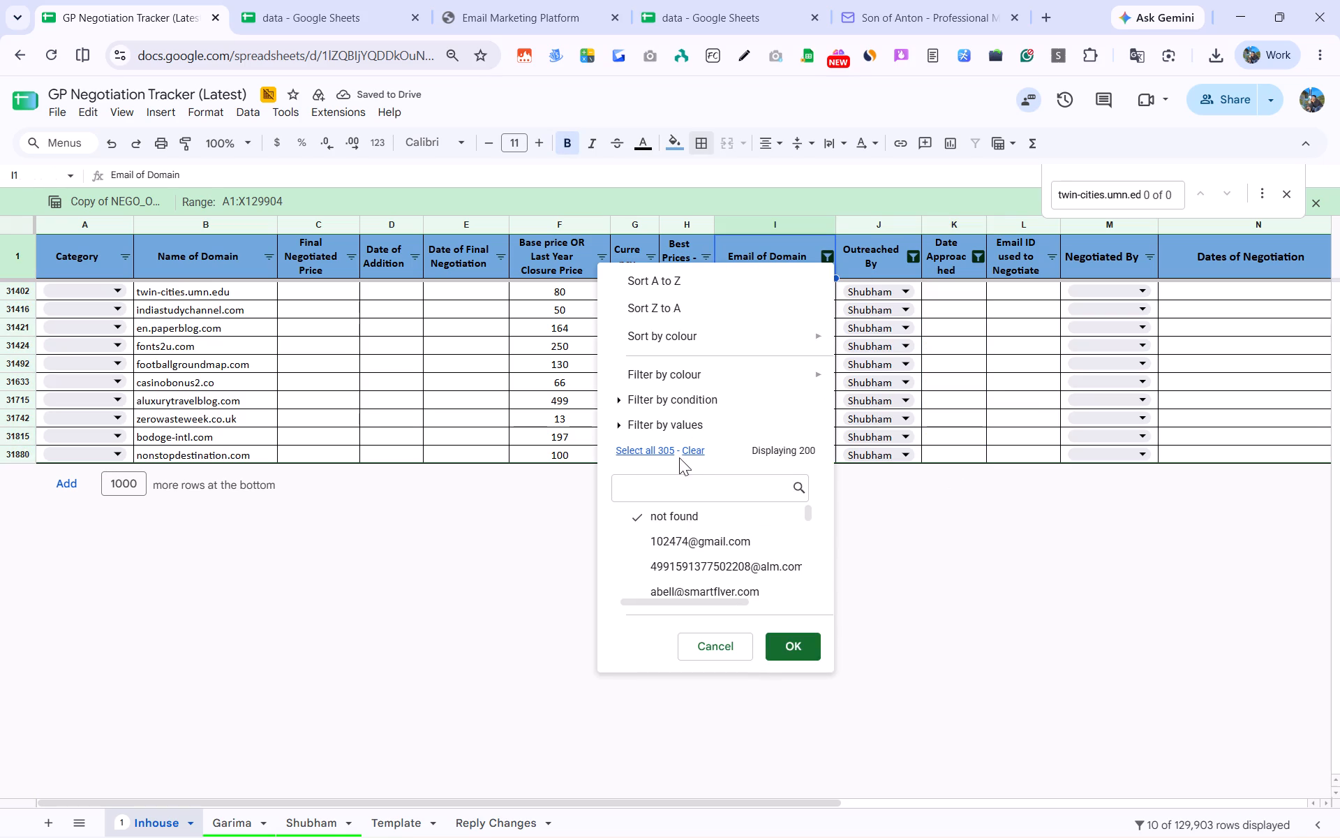
{"action": "left_click", "coordinate": [665, 453]}
{"action": "left_click", "coordinate": [808, 646]}
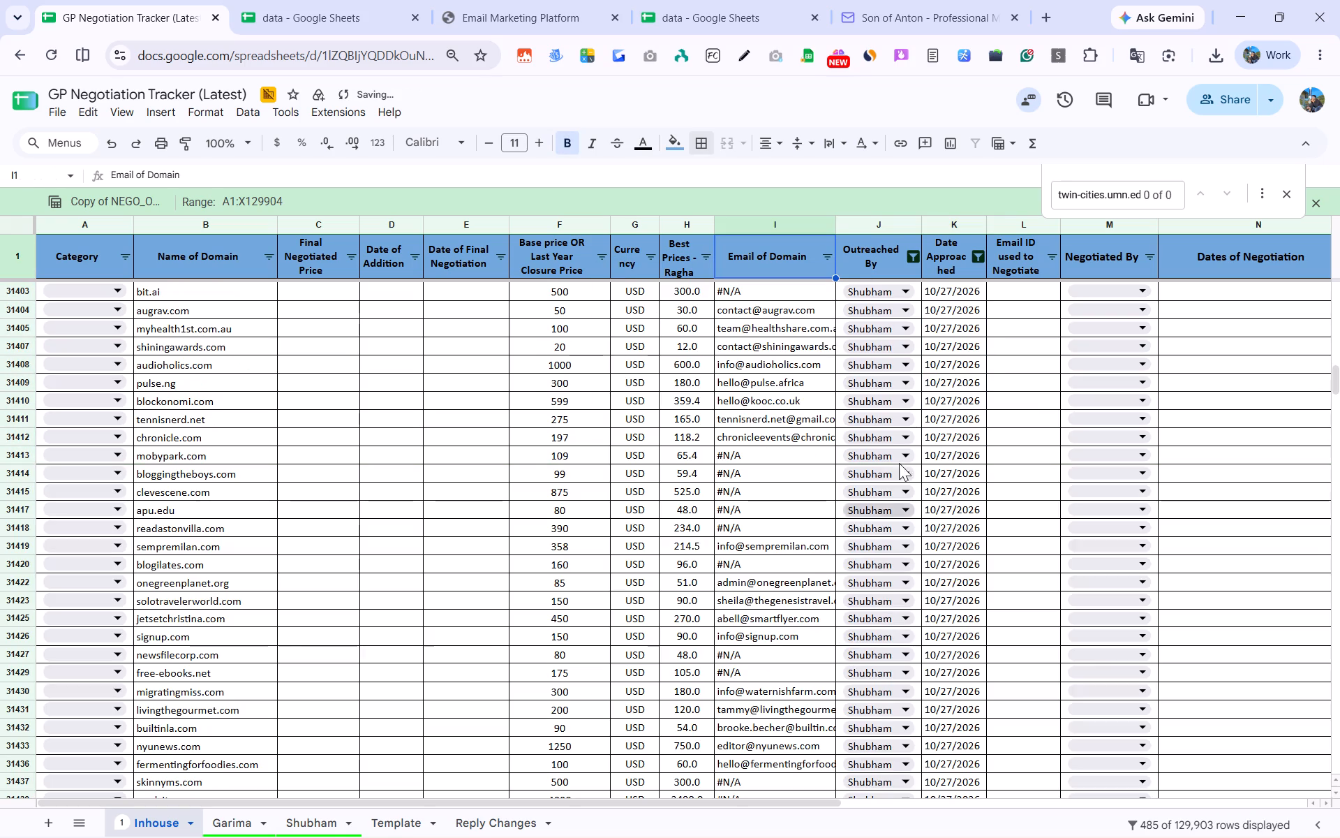
Filter the Email of Domain column to show only #N/A rows.
{"action": "left_click", "coordinate": [828, 265]}
{"action": "left_click", "coordinate": [827, 260]}
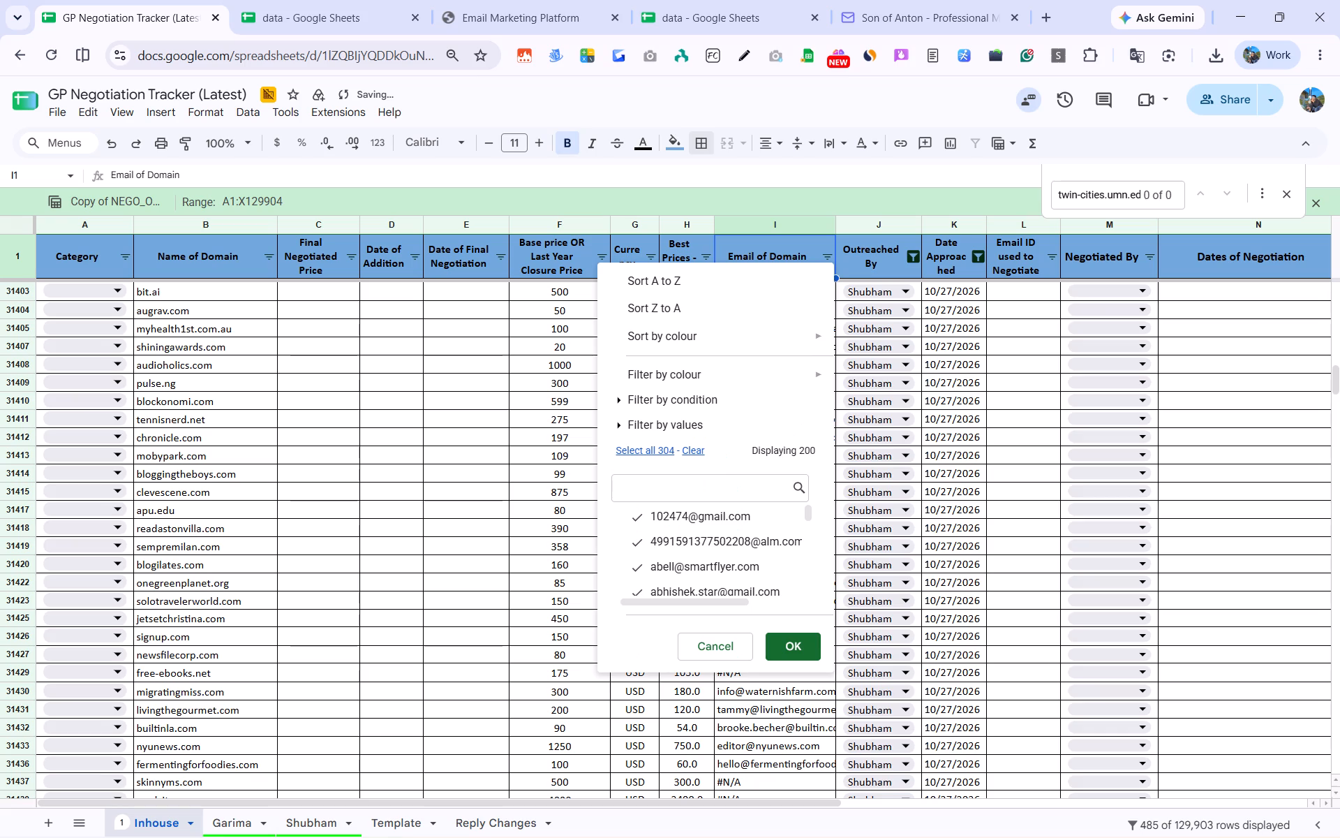
{"action": "left_click", "coordinate": [696, 449]}
{"action": "left_click", "coordinate": [702, 494]}
{"action": "key", "text": "shift+numbersign"}
{"action": "left_click", "coordinate": [702, 517]}
{"action": "left_click", "coordinate": [782, 626]}
{"action": "left_click", "coordinate": [784, 635]}
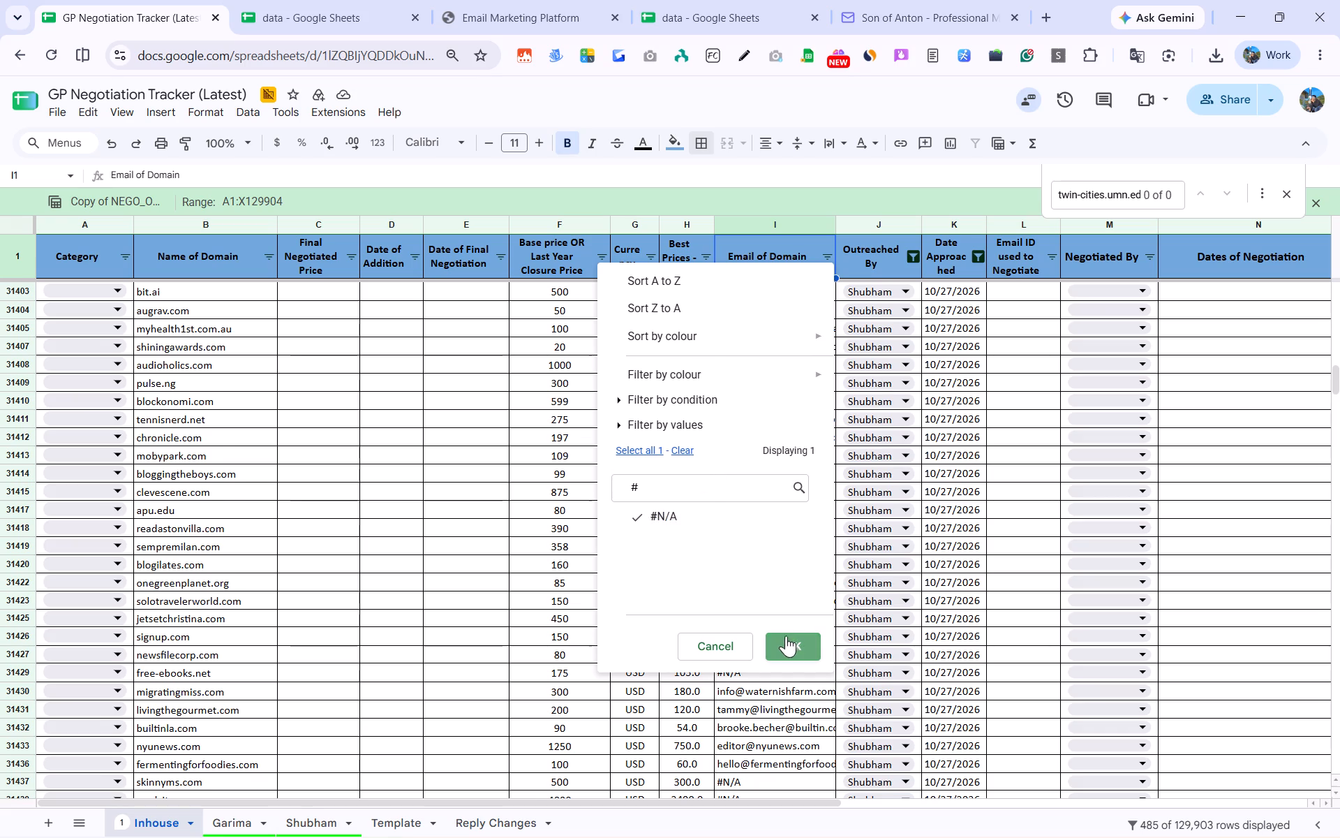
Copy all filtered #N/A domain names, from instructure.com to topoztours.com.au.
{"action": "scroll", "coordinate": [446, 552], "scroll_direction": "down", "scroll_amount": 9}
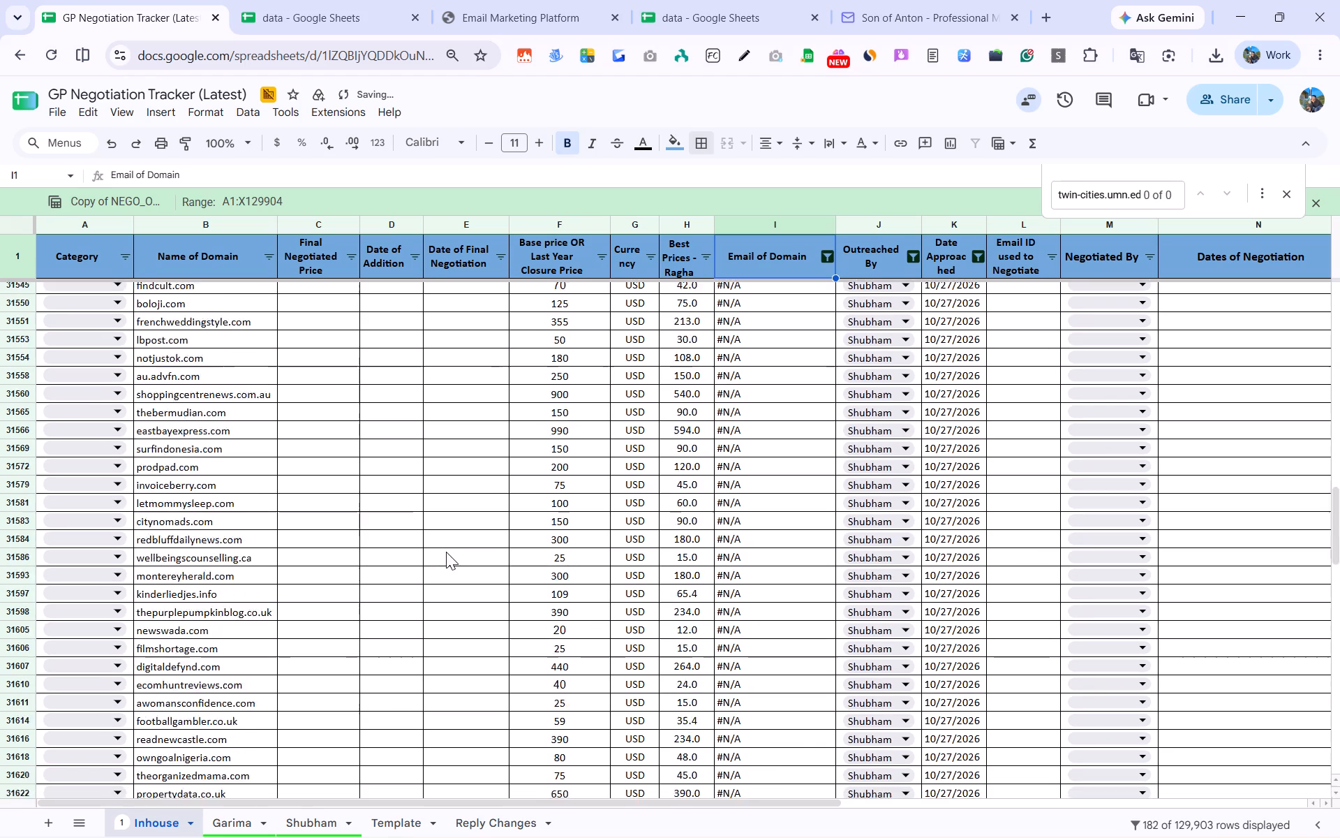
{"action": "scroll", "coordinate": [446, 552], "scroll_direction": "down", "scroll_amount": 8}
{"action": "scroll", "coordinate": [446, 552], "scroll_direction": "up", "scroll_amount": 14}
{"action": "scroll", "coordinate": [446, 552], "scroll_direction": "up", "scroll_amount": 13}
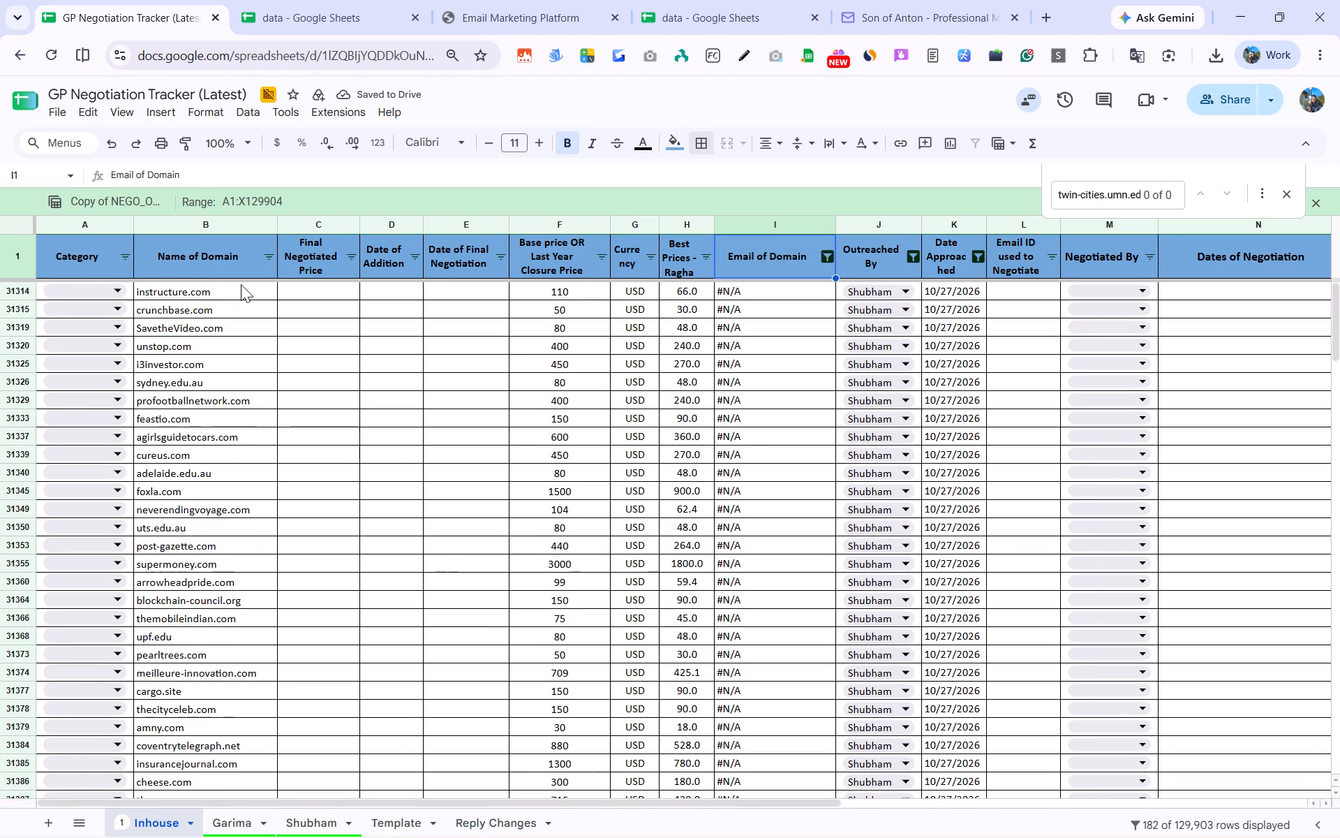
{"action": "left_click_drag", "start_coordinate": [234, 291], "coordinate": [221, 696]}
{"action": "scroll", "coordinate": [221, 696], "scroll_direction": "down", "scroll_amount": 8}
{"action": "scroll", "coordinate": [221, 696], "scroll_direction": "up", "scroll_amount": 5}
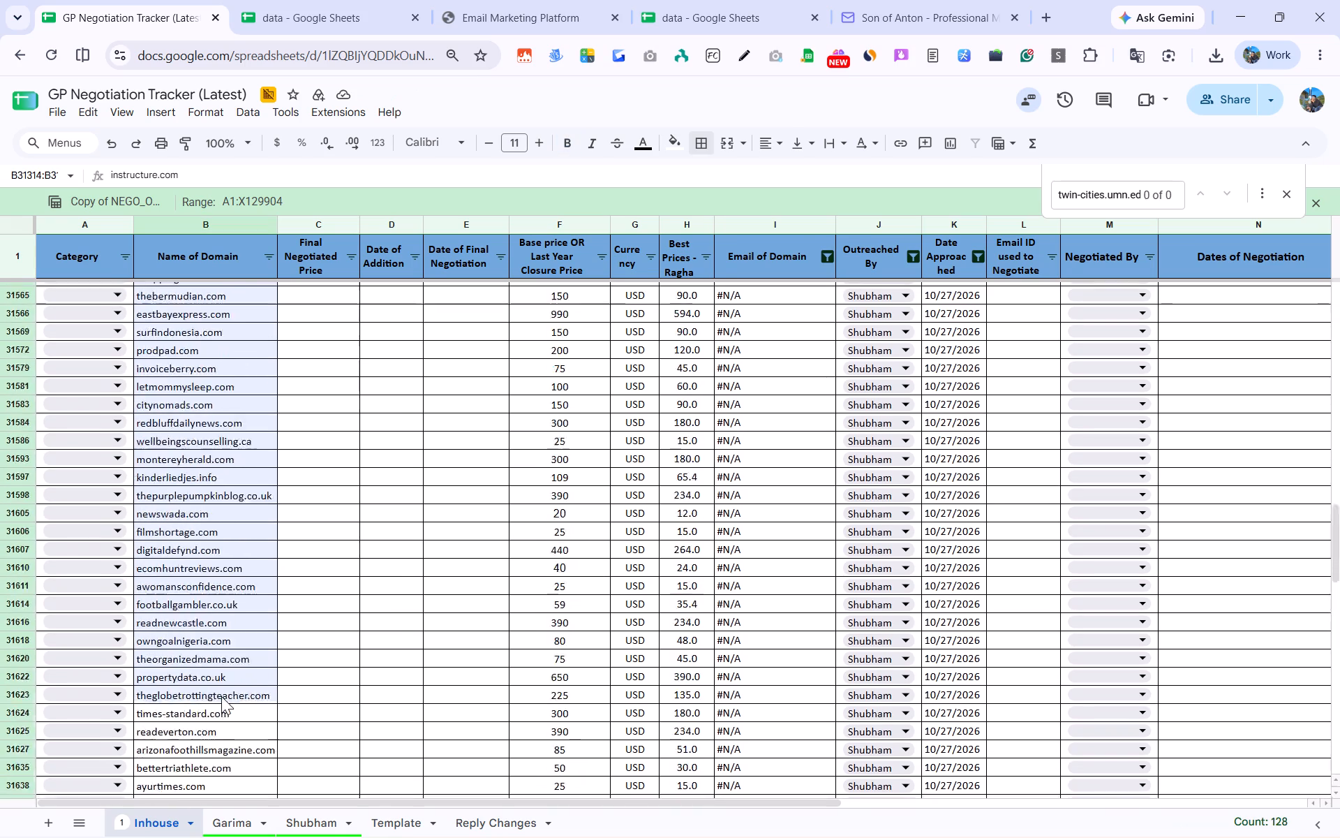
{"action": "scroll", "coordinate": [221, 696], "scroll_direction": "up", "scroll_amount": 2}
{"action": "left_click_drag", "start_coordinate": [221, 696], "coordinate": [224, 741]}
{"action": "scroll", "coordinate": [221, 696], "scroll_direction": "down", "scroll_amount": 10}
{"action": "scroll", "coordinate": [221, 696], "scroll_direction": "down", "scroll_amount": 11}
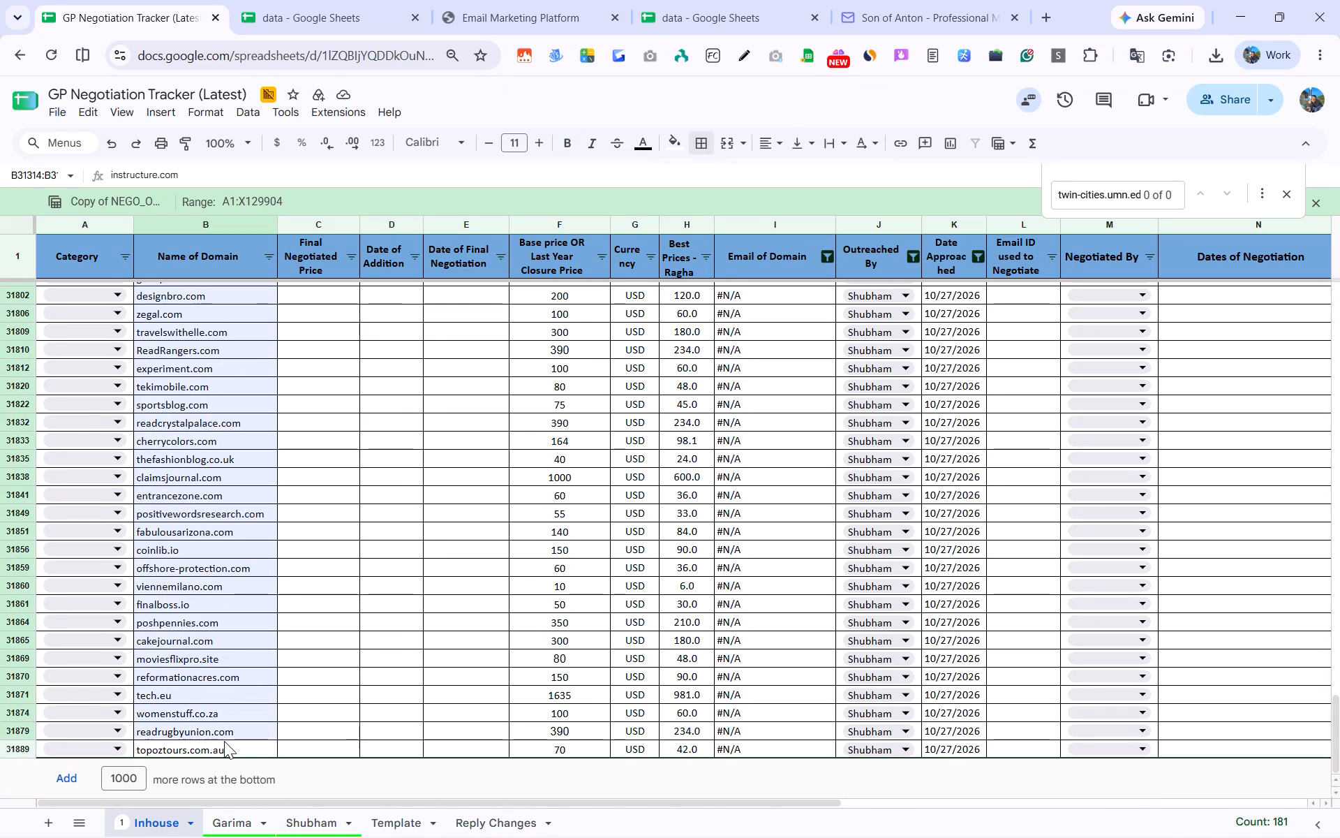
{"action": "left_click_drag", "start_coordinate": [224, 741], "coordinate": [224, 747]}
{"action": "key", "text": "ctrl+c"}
In Sheet16 of the data spreadsheet, reset the Email1 filter to include all values.
{"action": "left_click", "coordinate": [285, 9]}
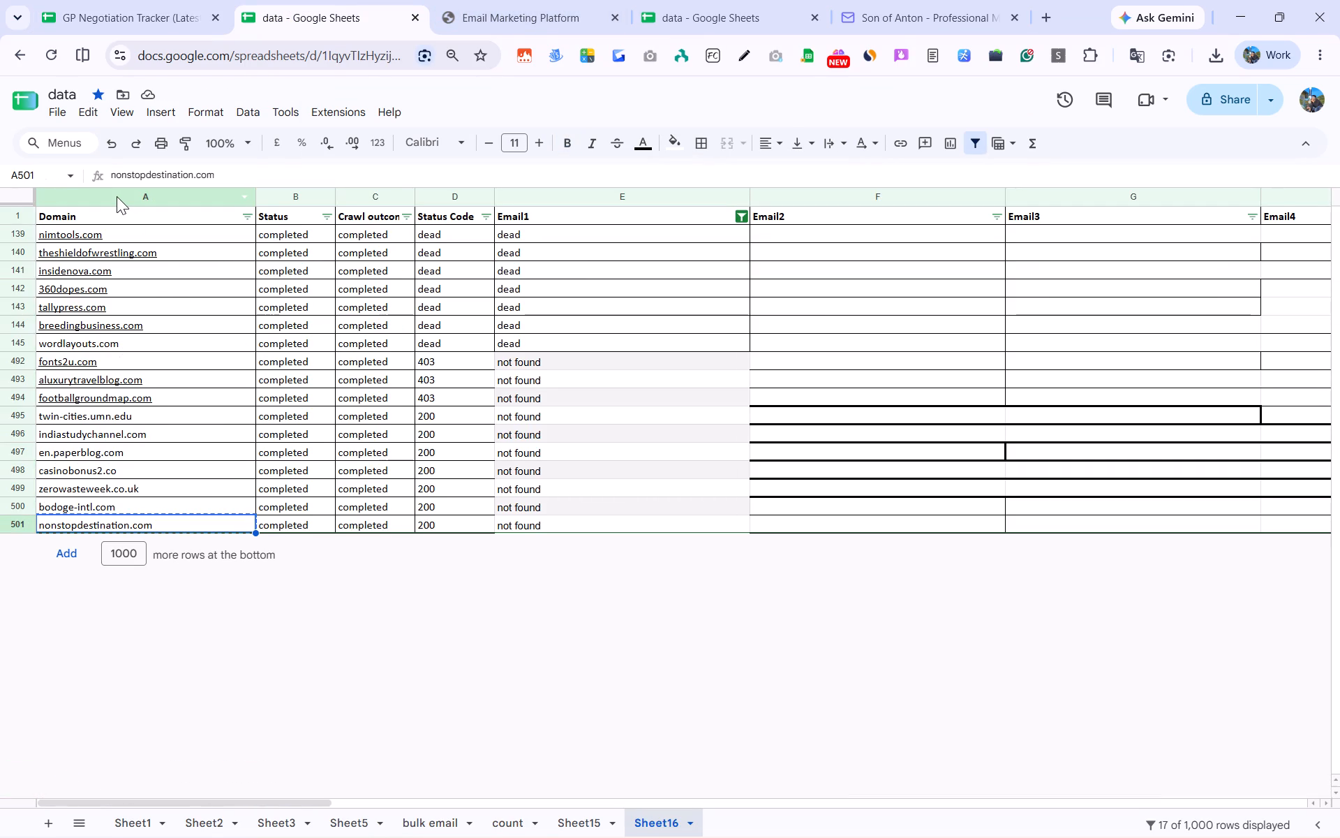
{"action": "left_click", "coordinate": [736, 219]}
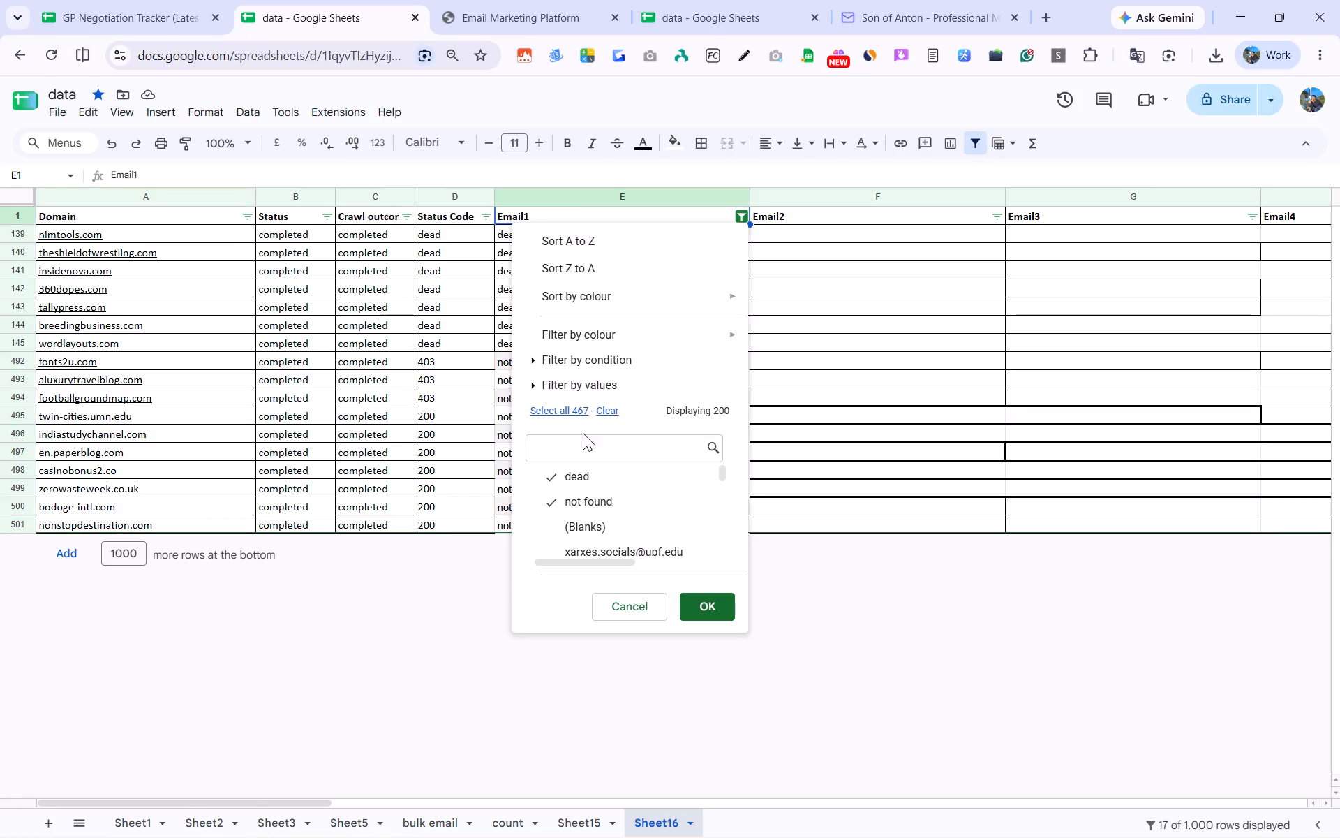
{"action": "left_click", "coordinate": [544, 409]}
{"action": "left_click", "coordinate": [699, 605]}
{"action": "scroll", "coordinate": [683, 325], "scroll_direction": "up", "scroll_amount": 10}
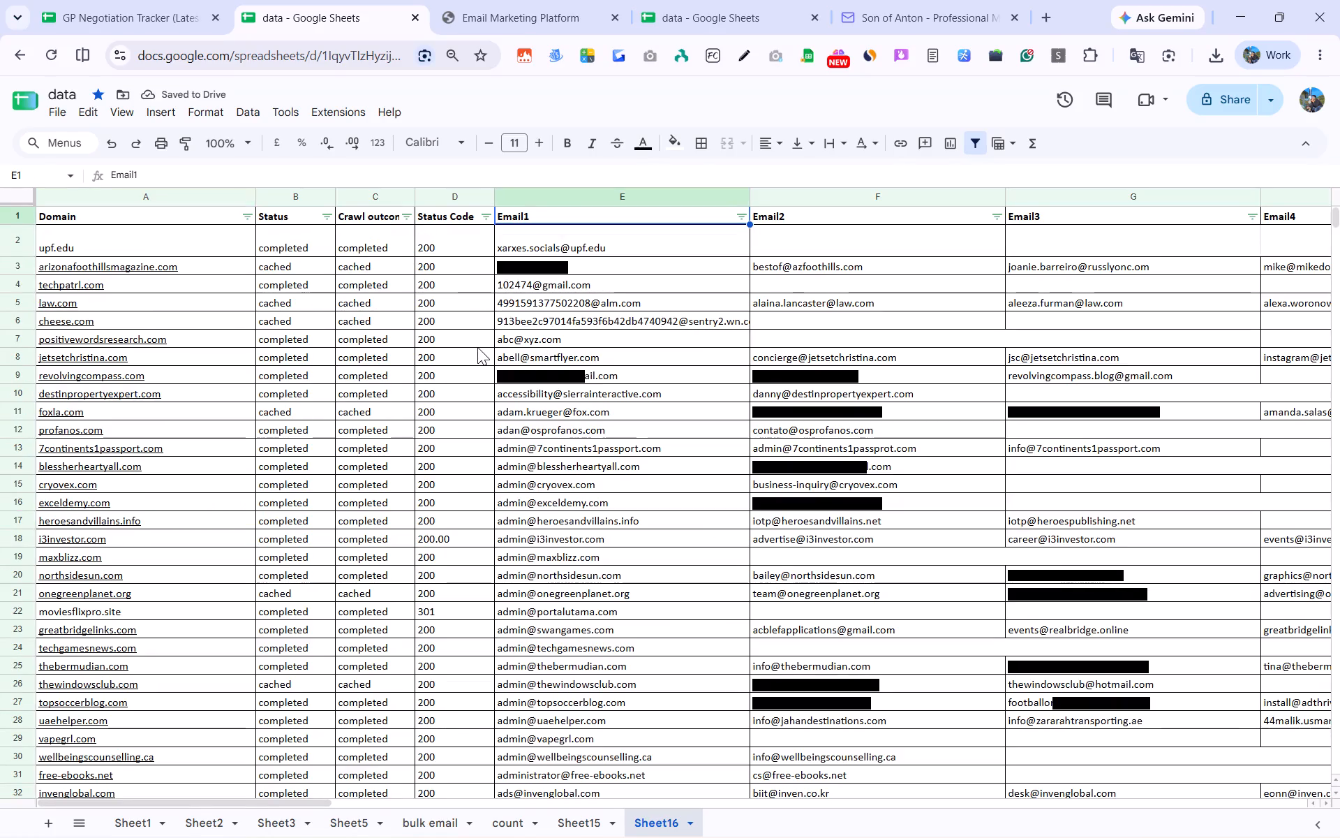
Return to the GP Negotiation Tracker and copy the first domain name in the filtered #N/A list.
{"action": "left_click", "coordinate": [186, 0]}
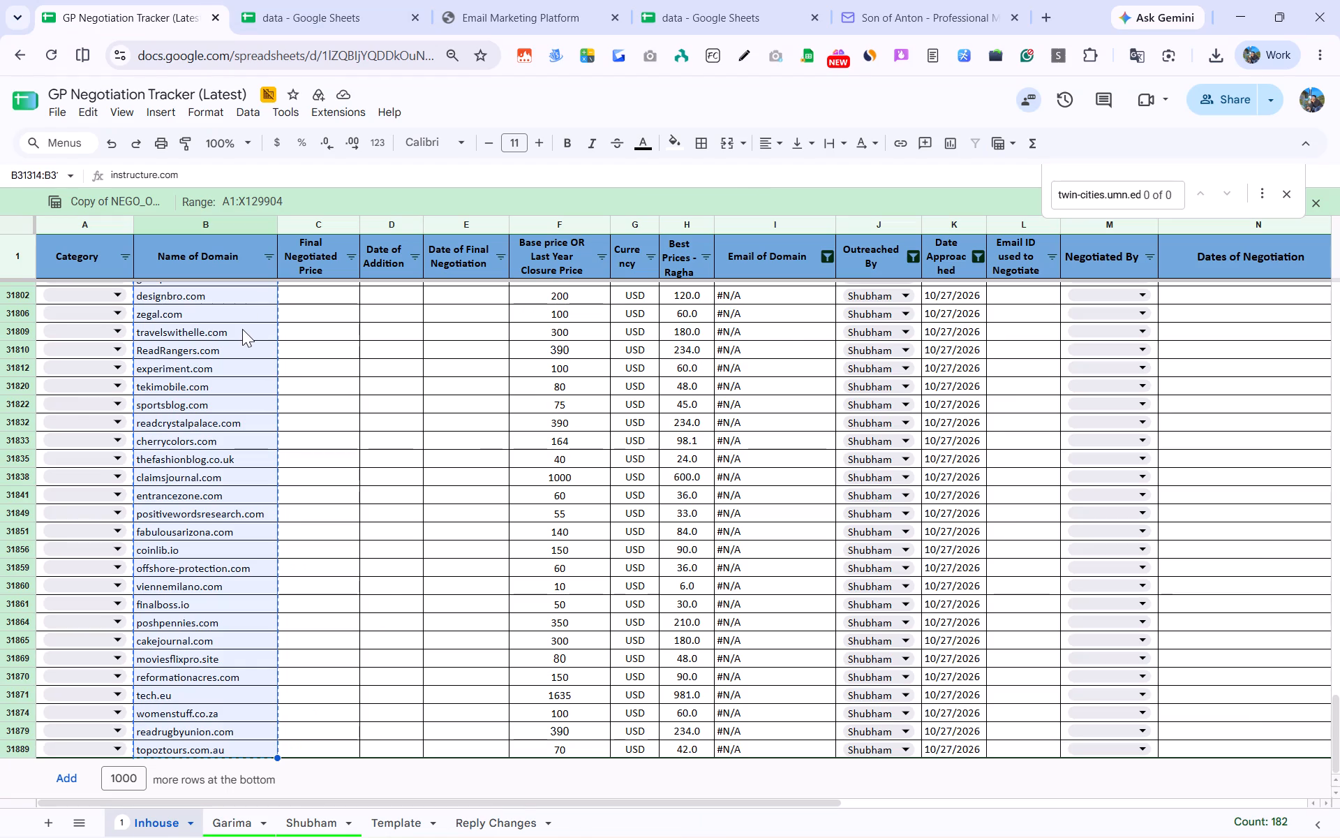
{"action": "left_click", "coordinate": [238, 328]}
{"action": "key", "text": "ctrl+c"}
{"action": "scroll", "coordinate": [249, 478], "scroll_direction": "up", "scroll_amount": 2}
{"action": "scroll", "coordinate": [249, 478], "scroll_direction": "down", "scroll_amount": 1}
{"action": "scroll", "coordinate": [249, 478], "scroll_direction": "up", "scroll_amount": 17}
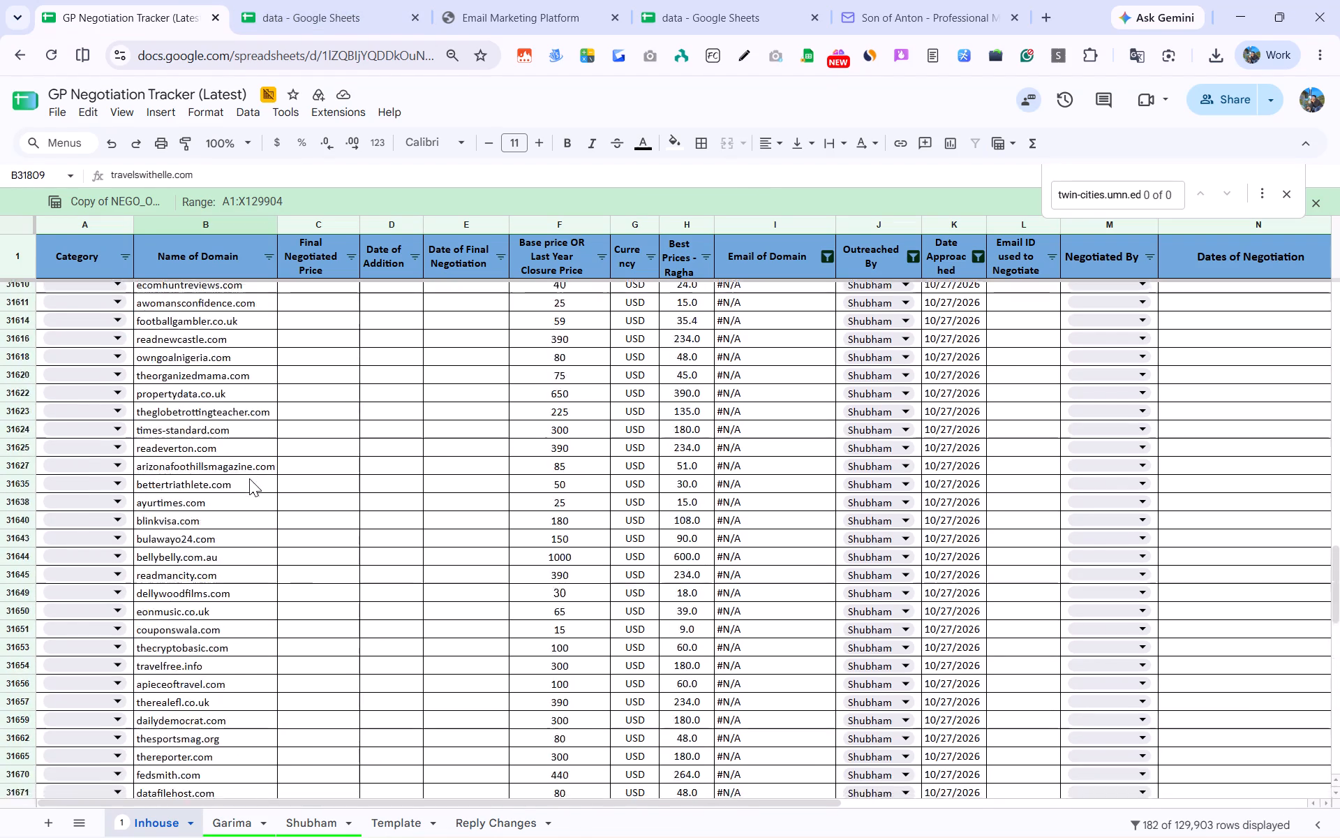
{"action": "scroll", "coordinate": [249, 478], "scroll_direction": "up", "scroll_amount": 14}
{"action": "left_click", "coordinate": [241, 294]}
{"action": "key", "text": "ctrl+c"}
Check the open data and campaign tabs, then examine the list of safe emails in Sheet15 of the data spreadsheet.
{"action": "left_click", "coordinate": [327, 0]}
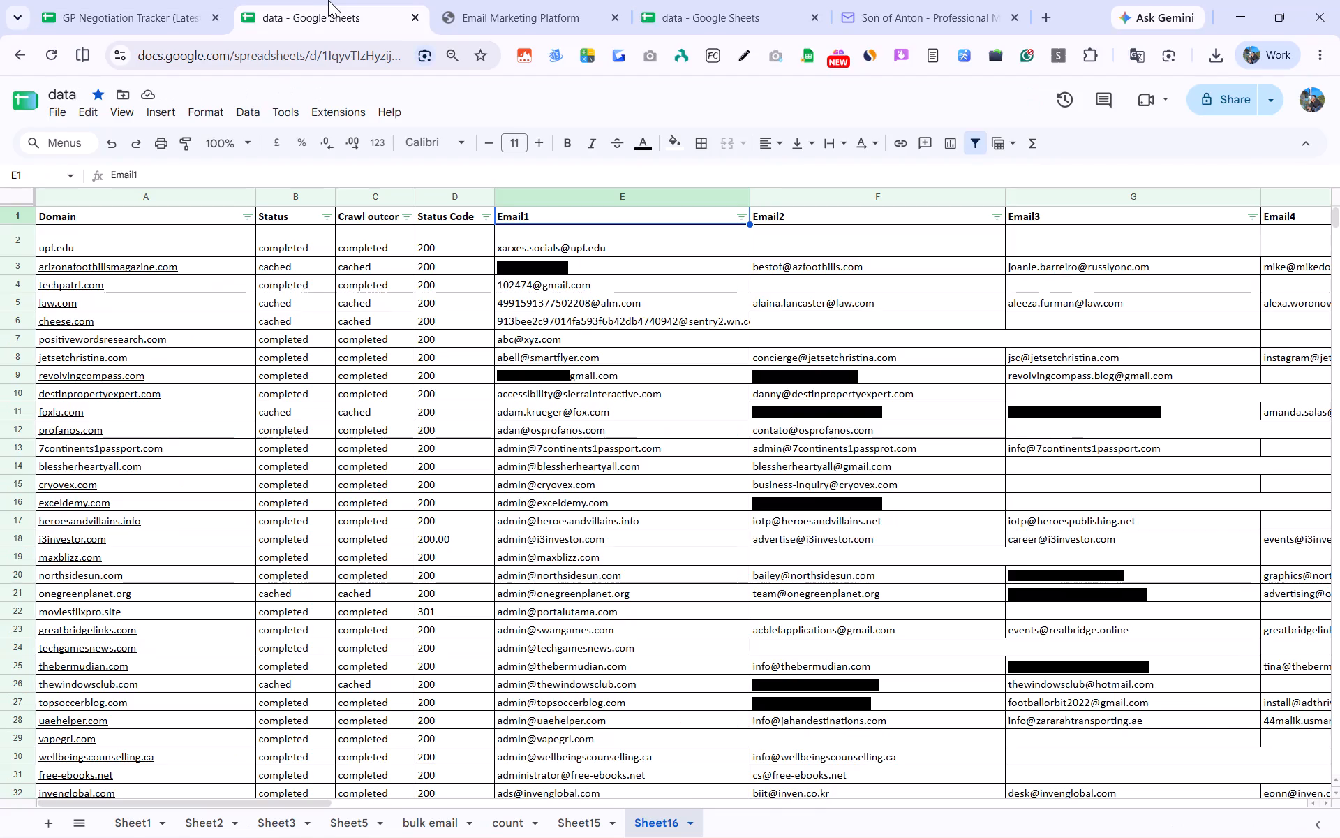
{"action": "left_click", "coordinate": [442, 0]}
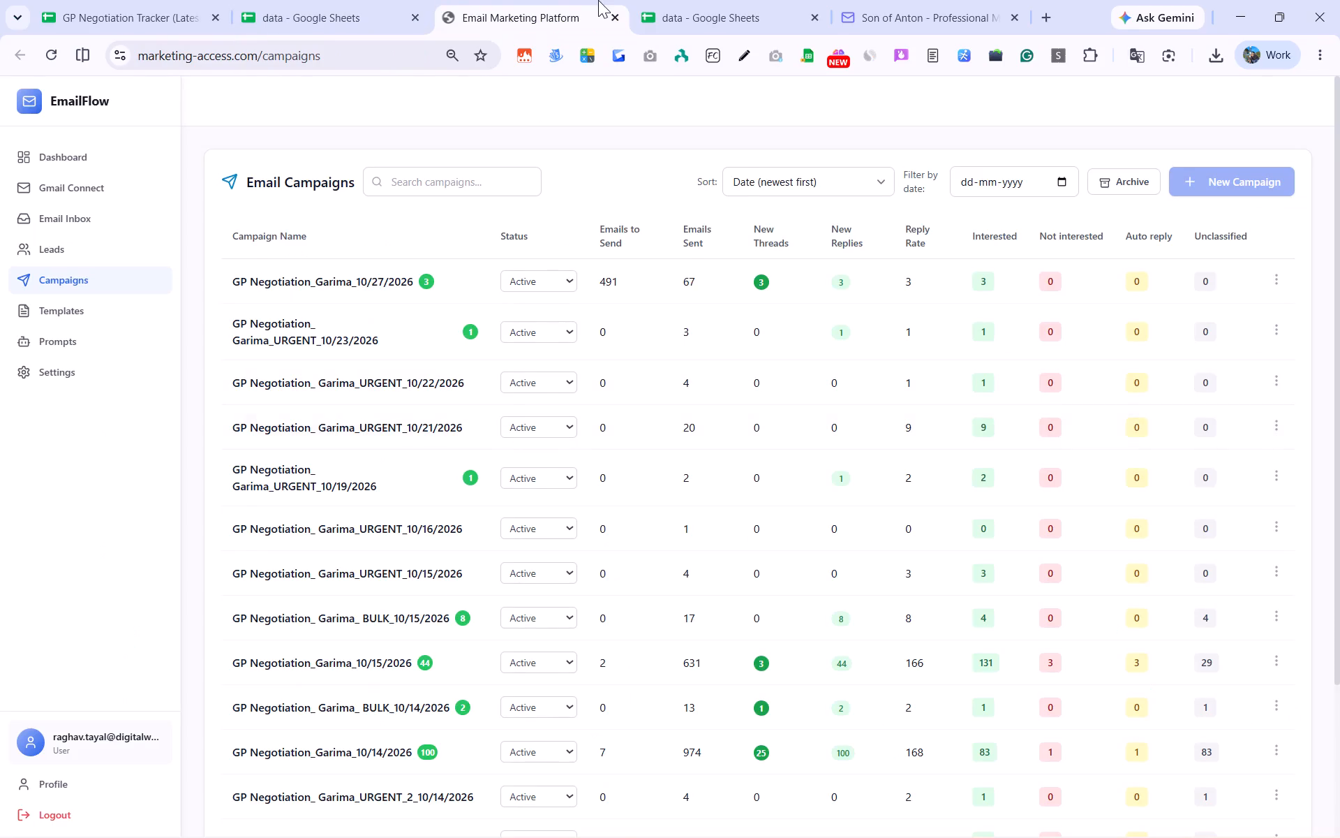
{"action": "left_click", "coordinate": [667, 0]}
{"action": "scroll", "coordinate": [517, 527], "scroll_direction": "up", "scroll_amount": 15}
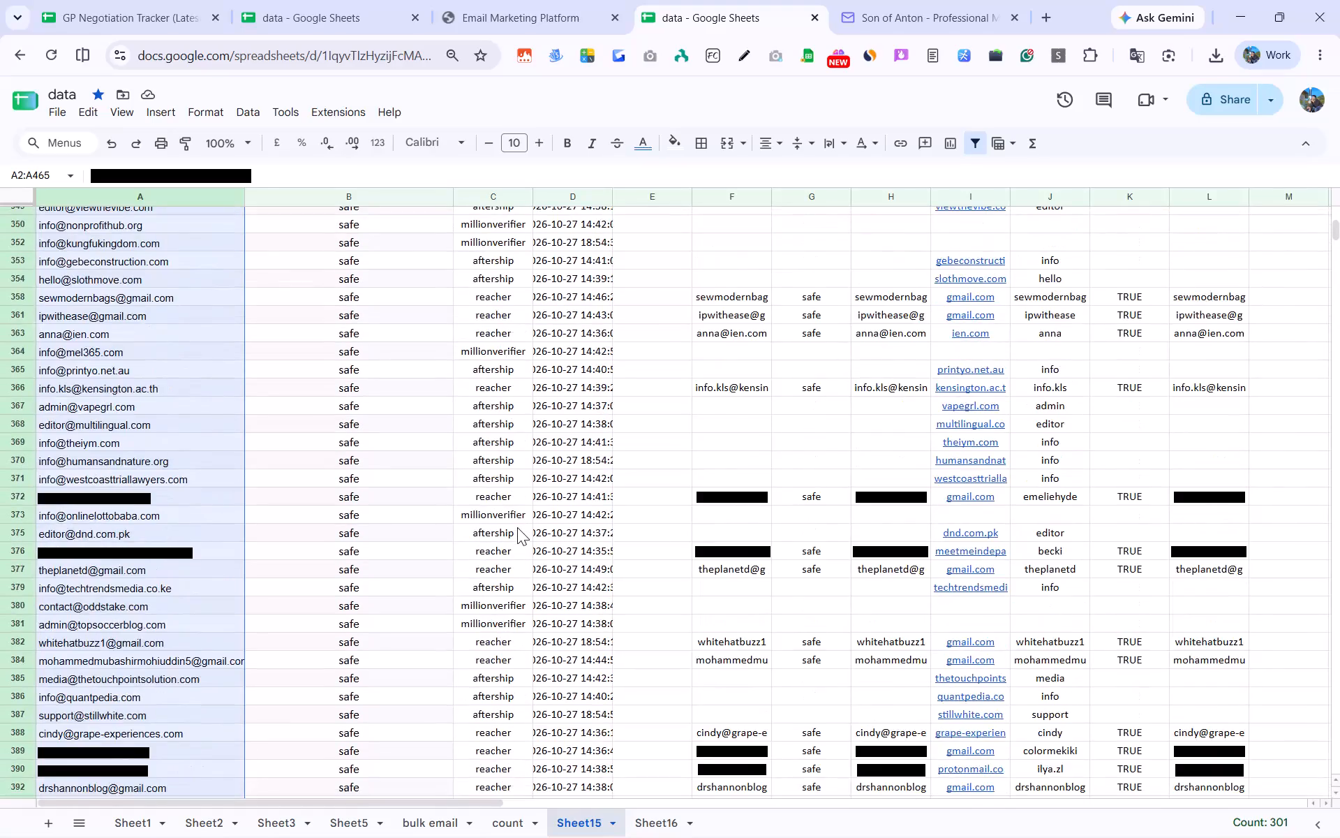
{"action": "scroll", "coordinate": [517, 527], "scroll_direction": "up", "scroll_amount": 11}
{"action": "scroll", "coordinate": [513, 533], "scroll_direction": "down", "scroll_amount": 1}
{"action": "scroll", "coordinate": [513, 533], "scroll_direction": "up", "scroll_amount": 5}
{"action": "scroll", "coordinate": [509, 542], "scroll_direction": "down", "scroll_amount": 2}
{"action": "scroll", "coordinate": [509, 542], "scroll_direction": "up", "scroll_amount": 20}
{"action": "scroll", "coordinate": [509, 542], "scroll_direction": "up", "scroll_amount": 2}
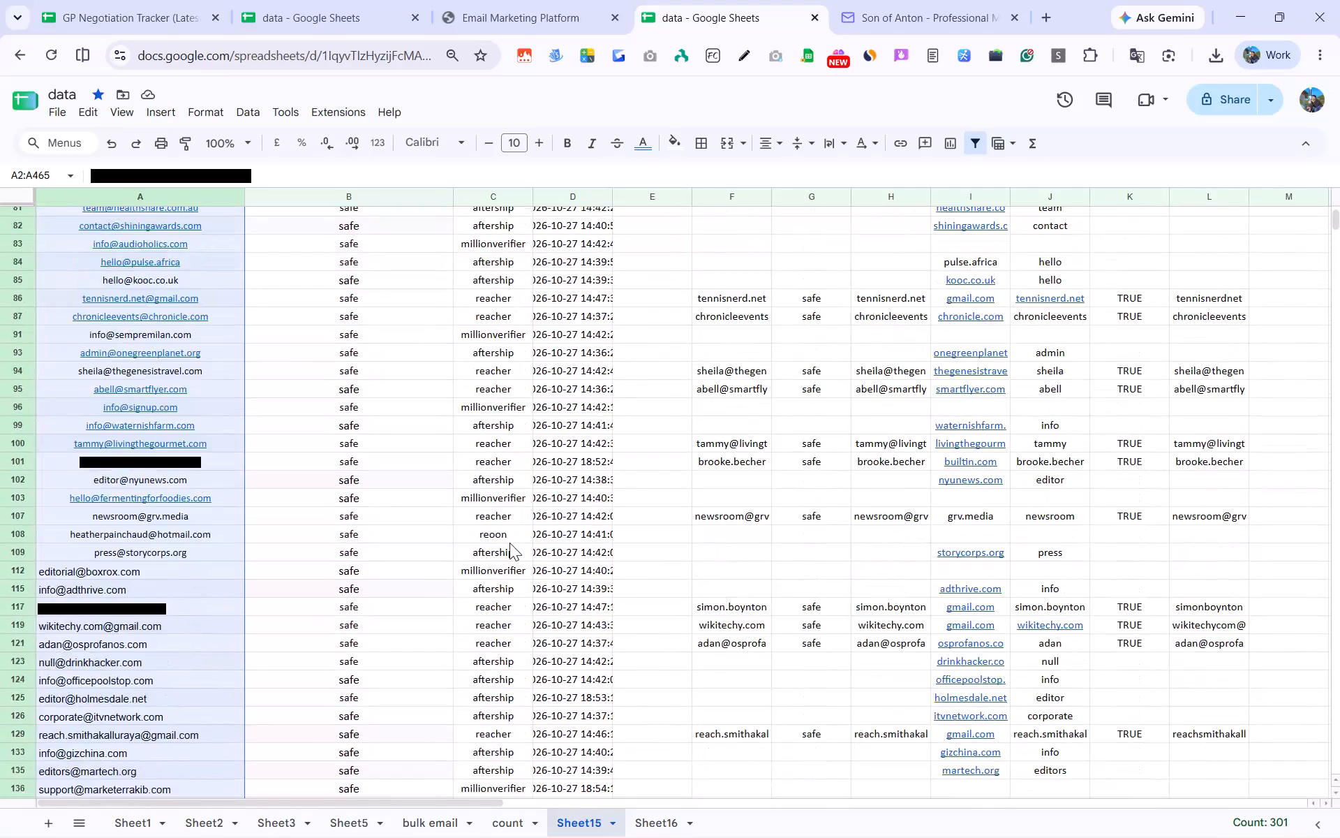
{"action": "scroll", "coordinate": [509, 543], "scroll_direction": "up", "scroll_amount": 20}
{"action": "scroll", "coordinate": [509, 543], "scroll_direction": "up", "scroll_amount": 1}
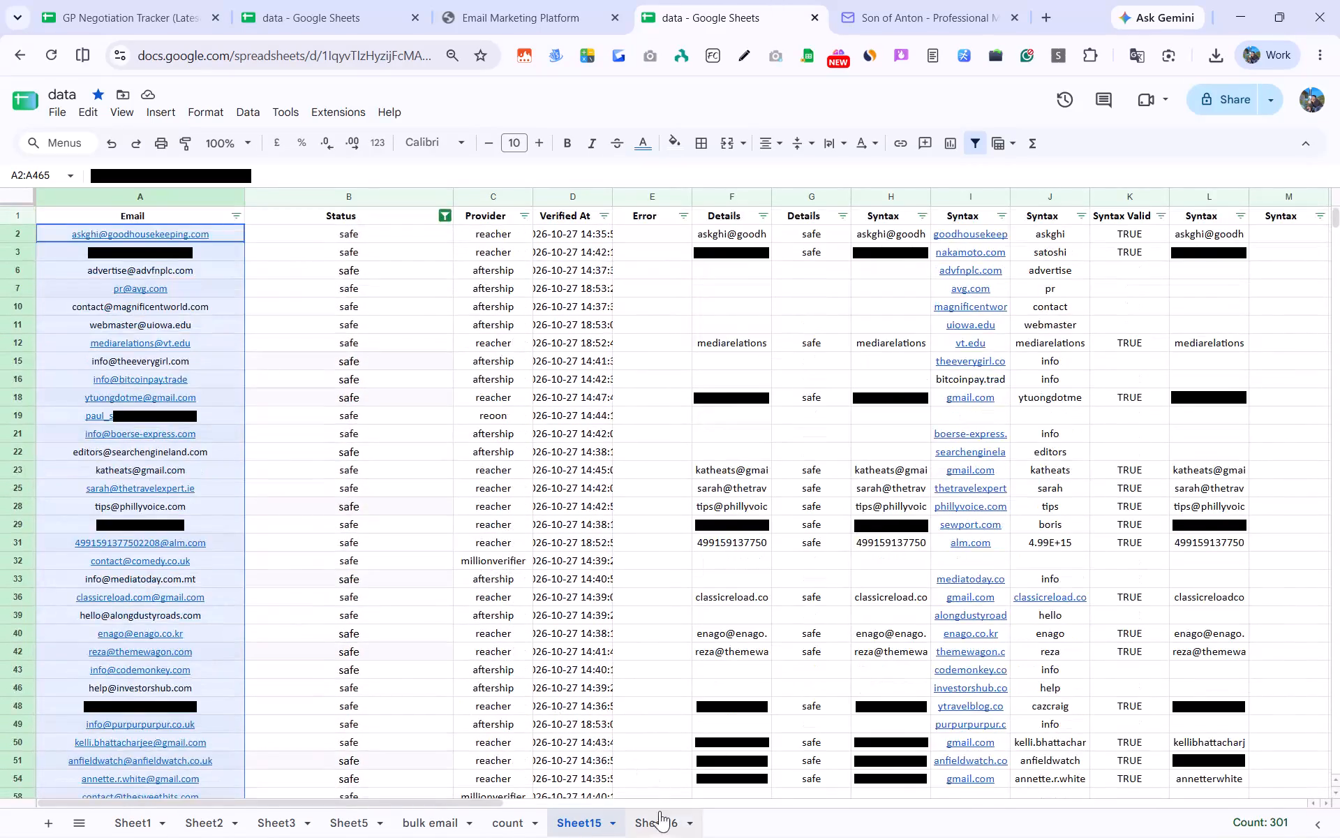
Search Sheet16 of the data spreadsheet for instructure.com and select its row to view the listed emails.
{"action": "left_click", "coordinate": [660, 811]}
{"action": "left_click", "coordinate": [518, 474]}
{"action": "key", "text": "ctrl+f"}
{"action": "key", "text": "ctrl+v"}
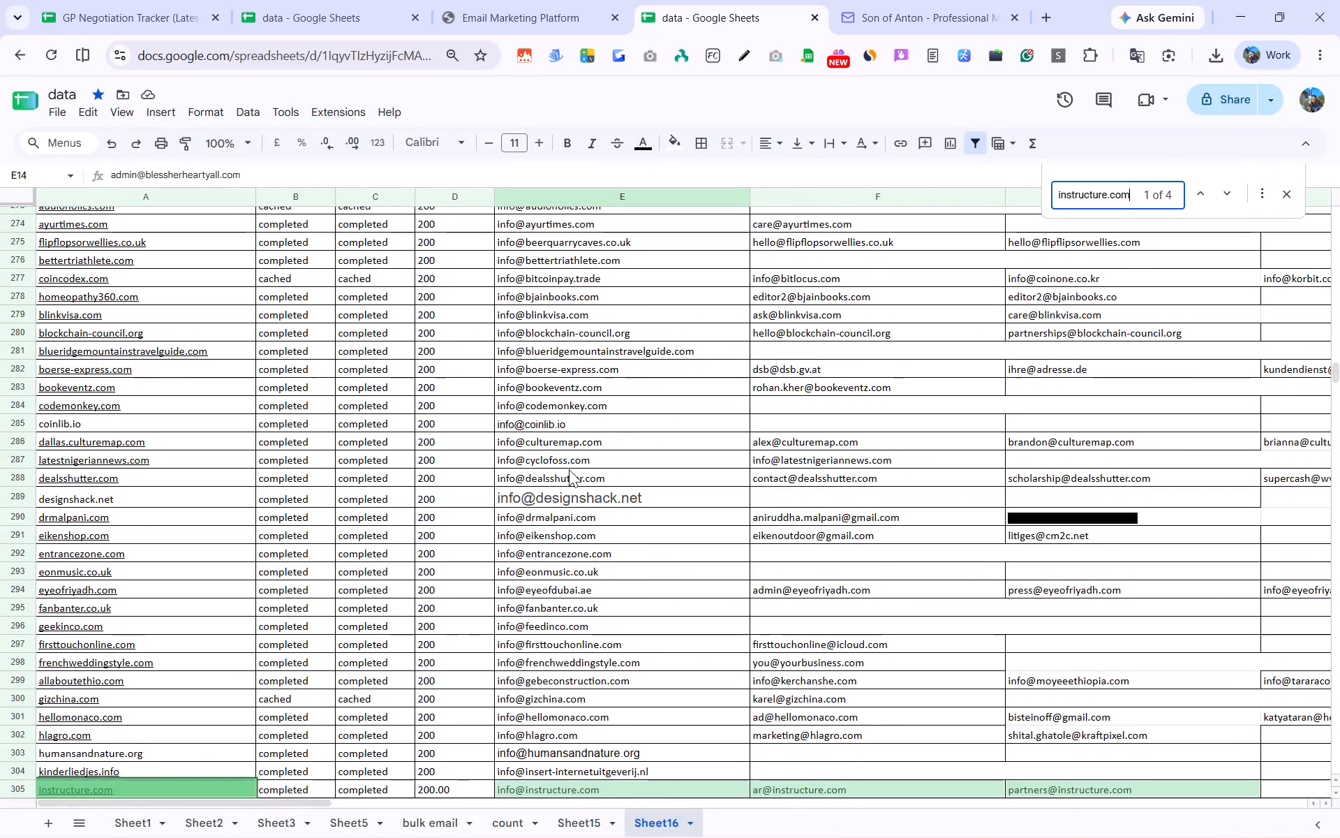
{"action": "scroll", "coordinate": [583, 608], "scroll_direction": "down", "scroll_amount": 2}
{"action": "left_click", "coordinate": [558, 616]}
{"action": "key", "text": "shift+space"}
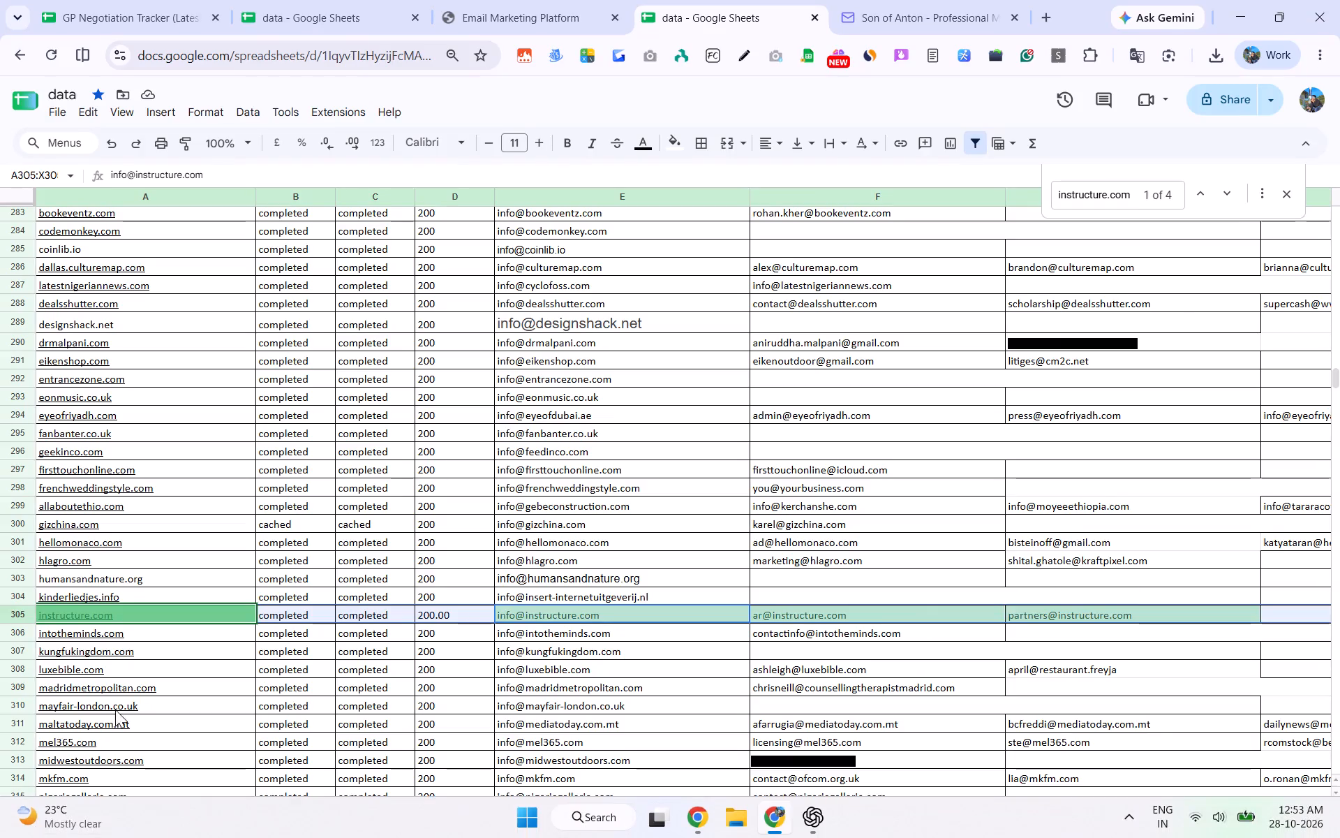
In Sheet1, clear all contents of columns D and E.
{"action": "left_click", "coordinate": [137, 822]}
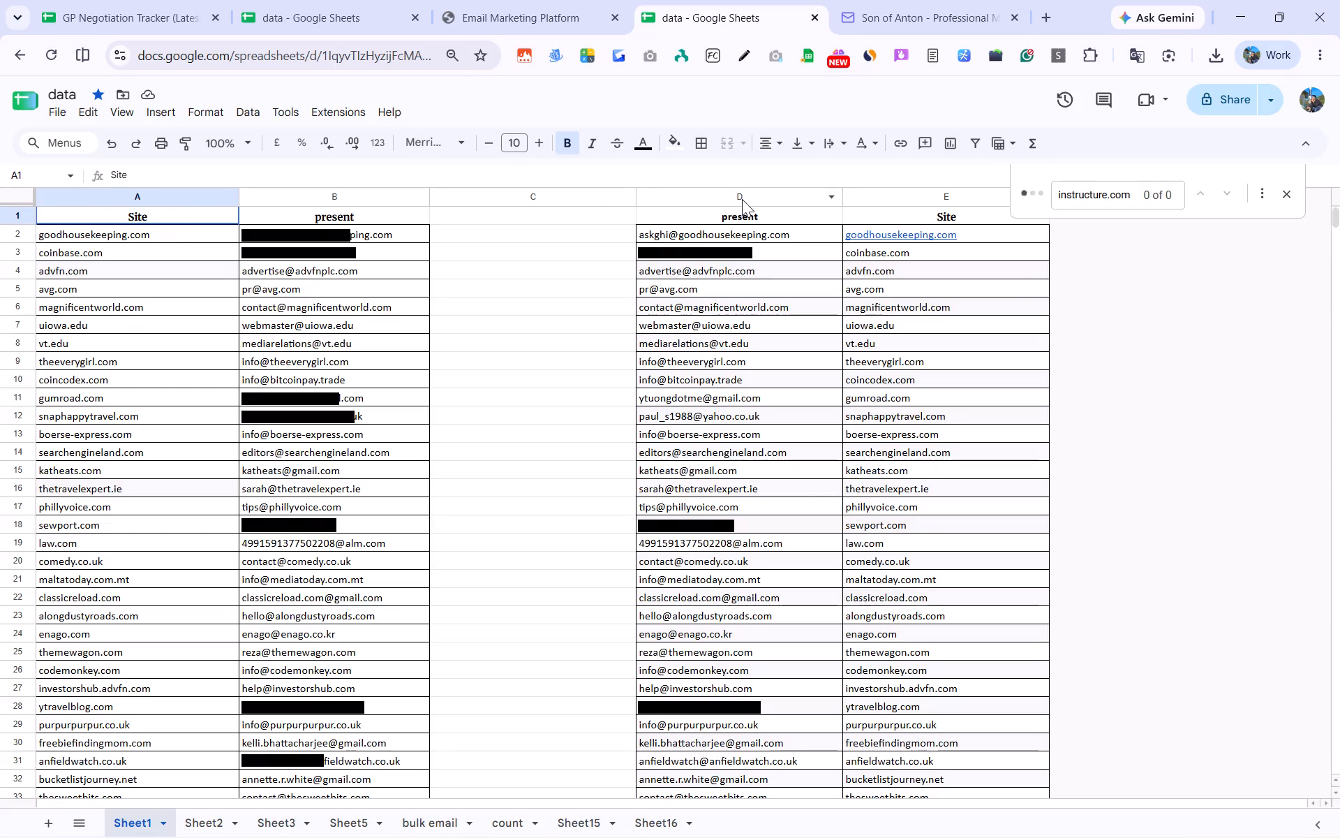
{"action": "left_click_drag", "start_coordinate": [730, 189], "coordinate": [941, 189]}
{"action": "key", "text": "BackSpace"}
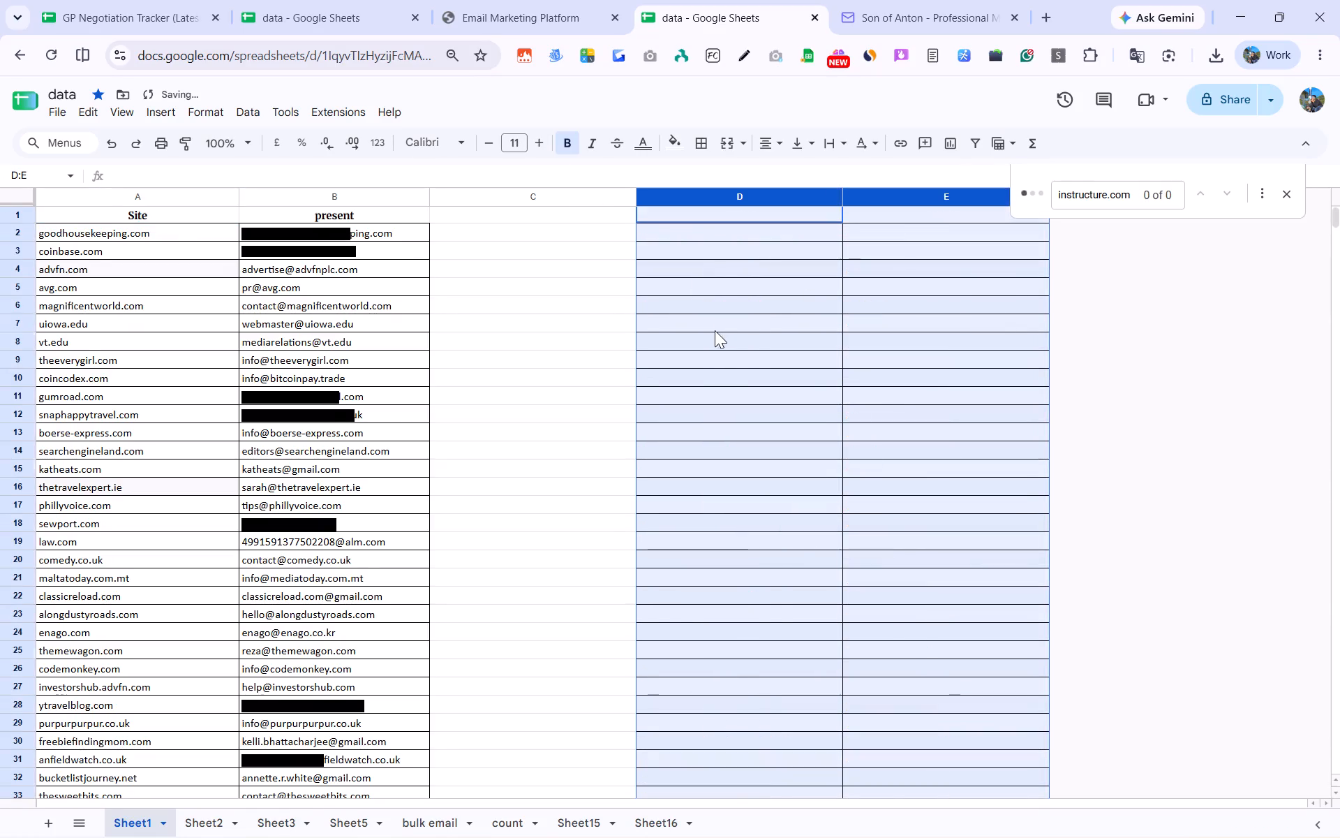
{"action": "left_click", "coordinate": [715, 330]}
Clear all old Site and present entries below the headers in columns A and B of Sheet1.
{"action": "left_click", "coordinate": [180, 191]}
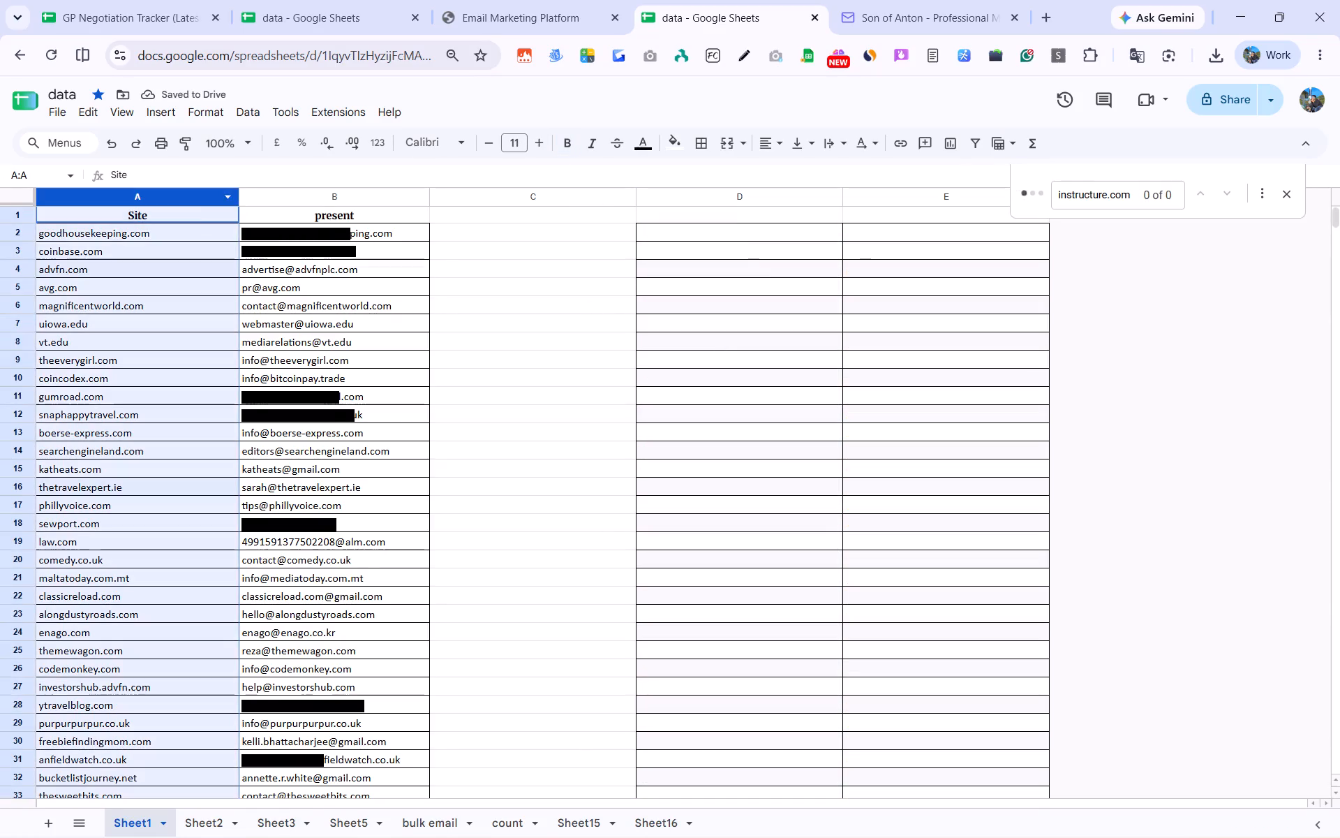
{"action": "left_click", "coordinate": [192, 214], "text": "ctrl"}
{"action": "left_click", "coordinate": [272, 211], "text": "ctrl"}
{"action": "left_click", "coordinate": [315, 253]}
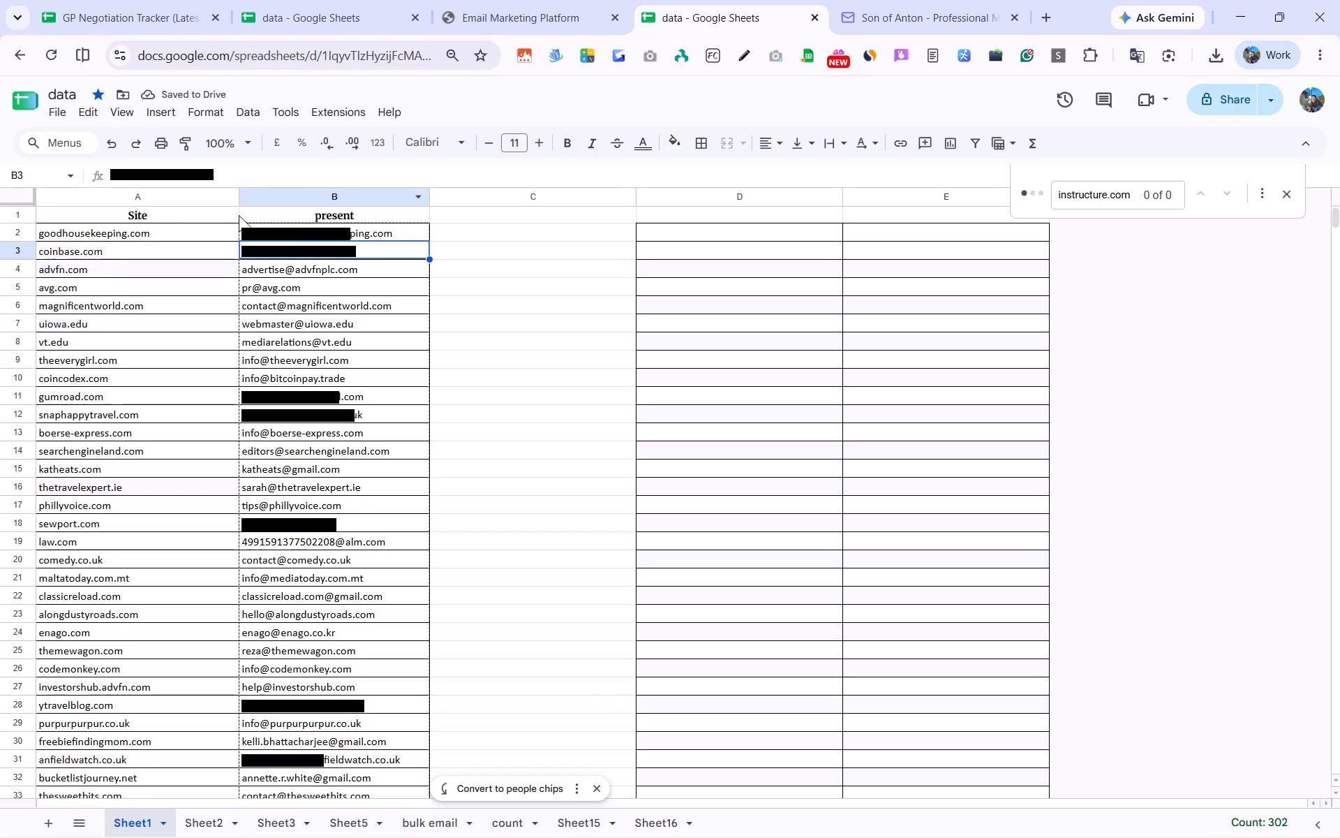
{"action": "left_click_drag", "start_coordinate": [183, 191], "coordinate": [325, 198]}
{"action": "left_click", "coordinate": [188, 219], "text": "ctrl"}
{"action": "left_click", "coordinate": [276, 219], "text": "ctrl"}
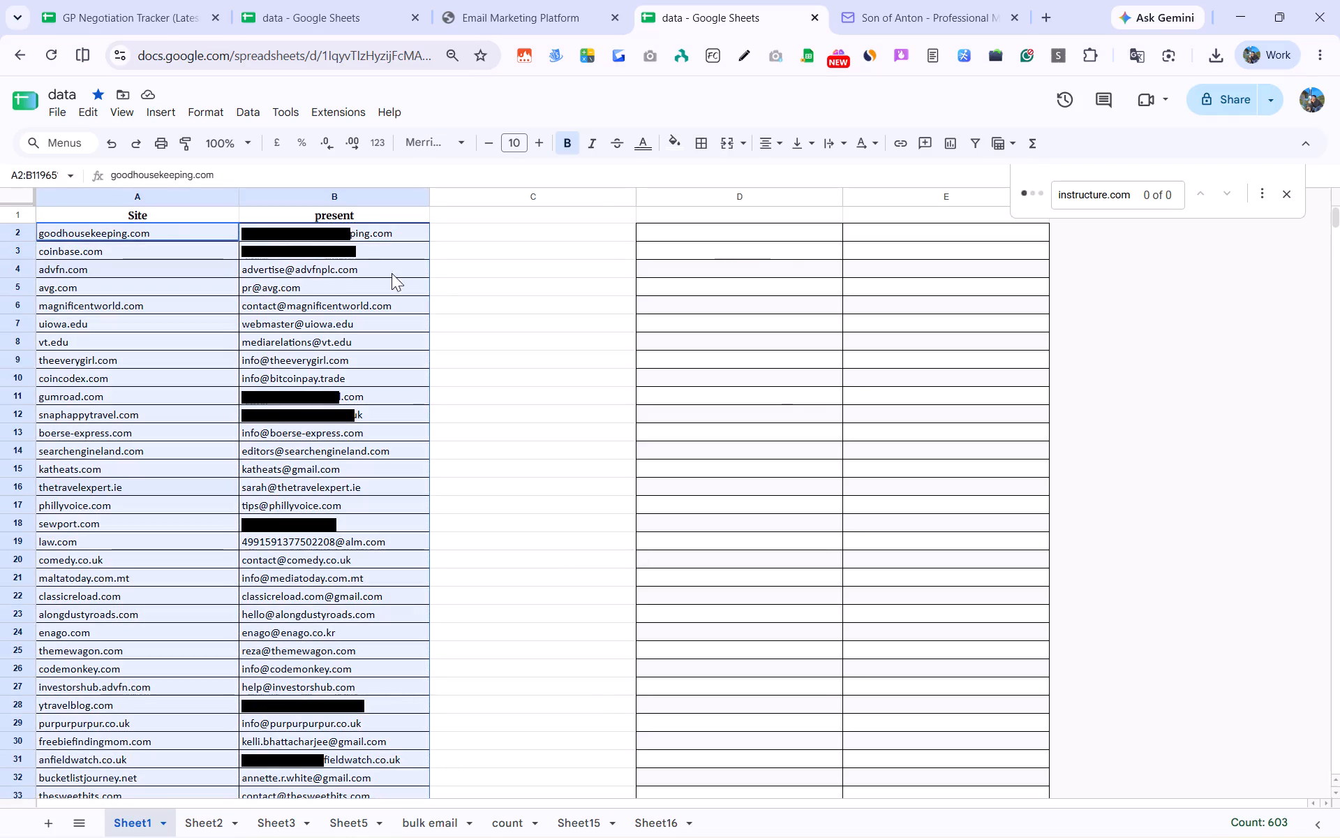
{"action": "key", "text": "BackSpace"}
{"action": "left_click", "coordinate": [477, 316]}
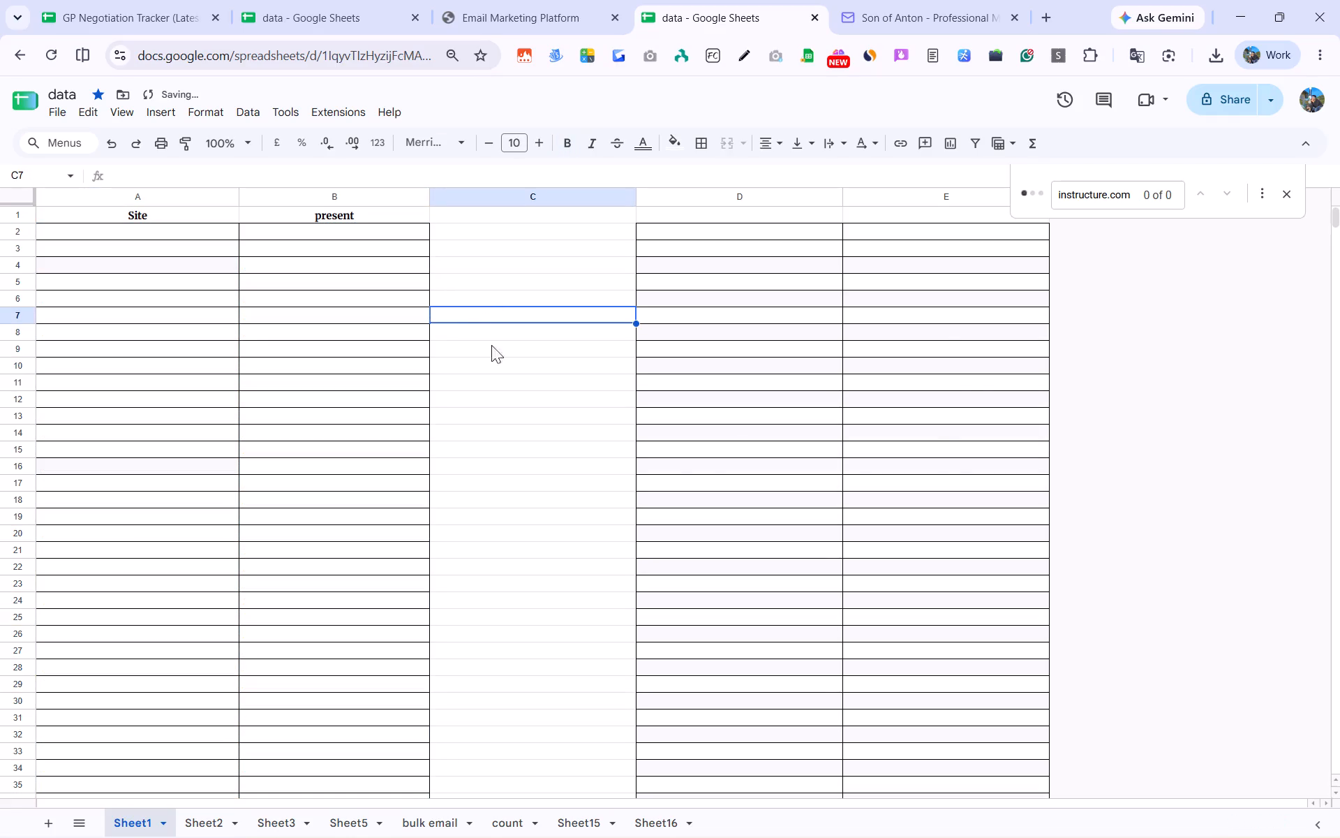
In the GP Negotiation Tracker, copy all filtered #N/A domain names from instructure.com to topoztours.com.au.
{"action": "left_click", "coordinate": [158, 0]}
{"action": "scroll", "coordinate": [257, 318], "scroll_direction": "up", "scroll_amount": 13}
{"action": "left_click_drag", "start_coordinate": [229, 295], "coordinate": [244, 674]}
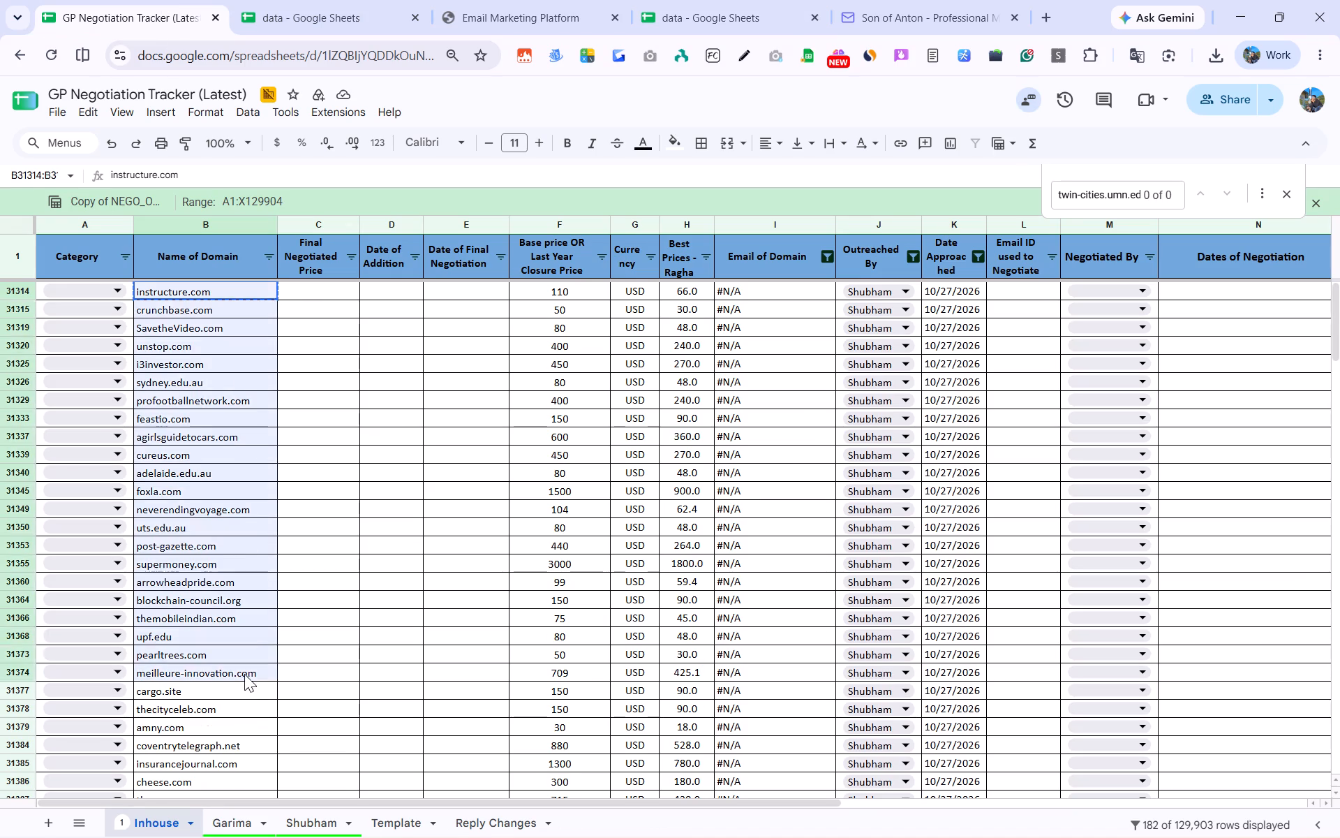
{"action": "left_click_drag", "start_coordinate": [244, 674], "coordinate": [235, 745]}
{"action": "scroll", "coordinate": [244, 675], "scroll_direction": "down", "scroll_amount": 11}
{"action": "scroll", "coordinate": [237, 715], "scroll_direction": "down", "scroll_amount": 10}
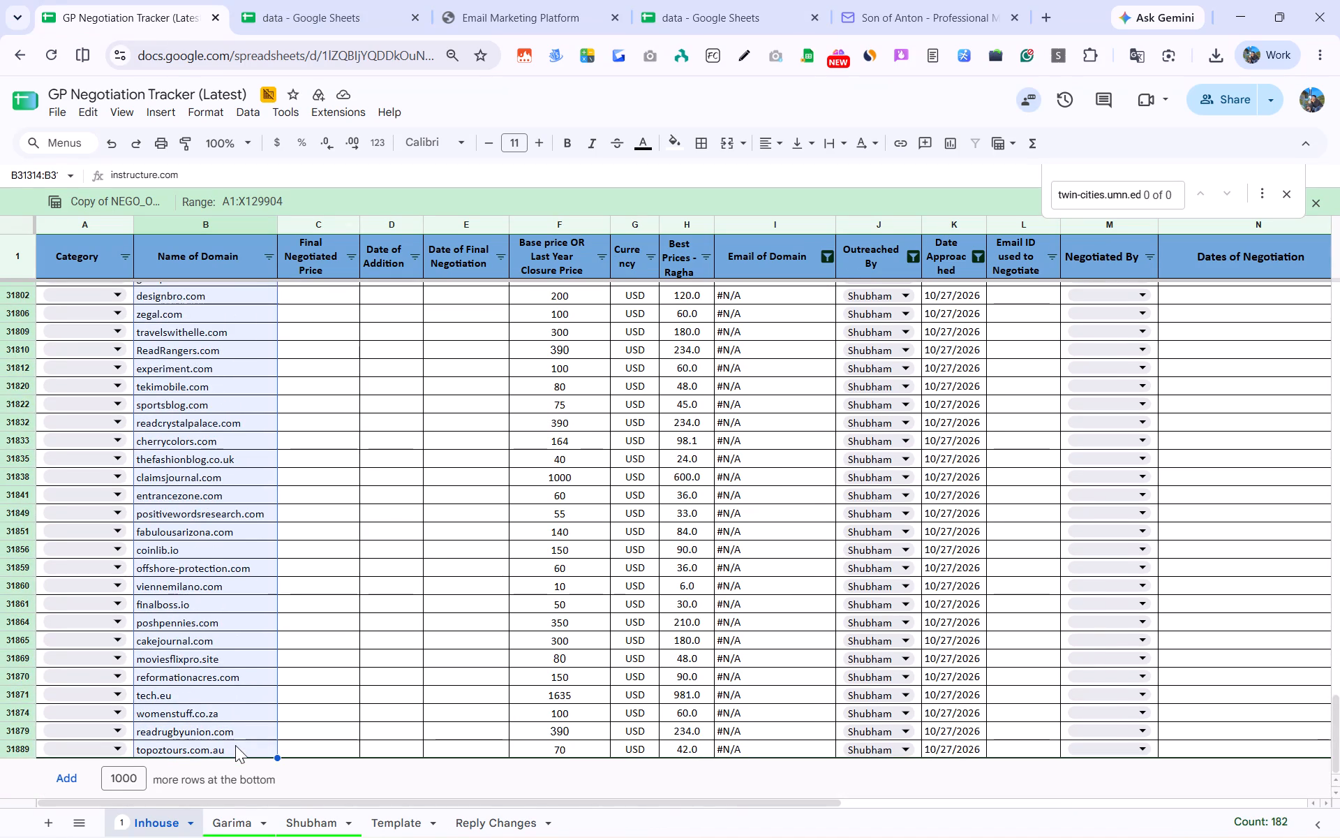
{"action": "key", "text": "ctrl+c"}
Replace the Websites list in Sheet2 of the data spreadsheet with the copied domains, pasted as values only from A2.
{"action": "left_click", "coordinate": [278, 0]}
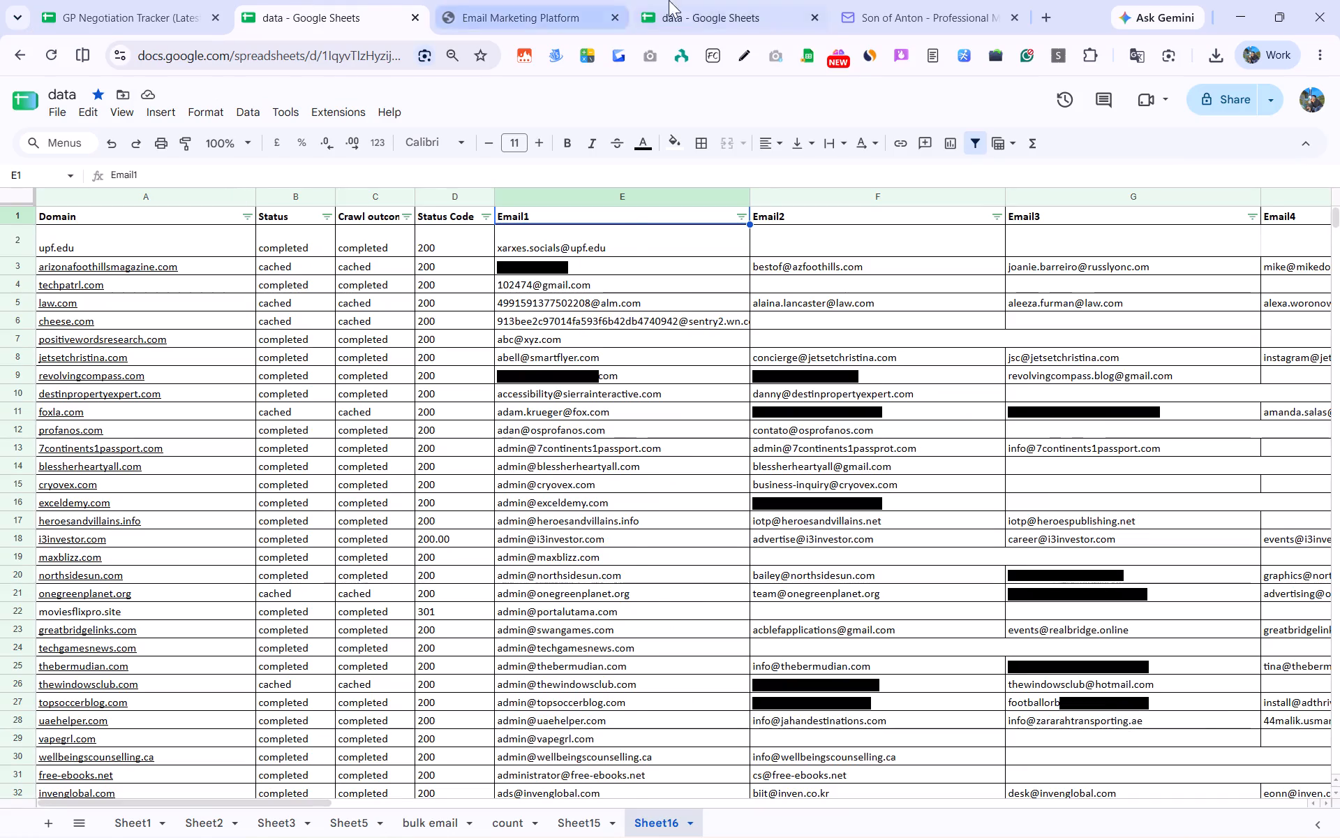
{"action": "left_click_drag", "start_coordinate": [681, 0], "coordinate": [347, 0]}
{"action": "left_click", "coordinate": [185, 237]}
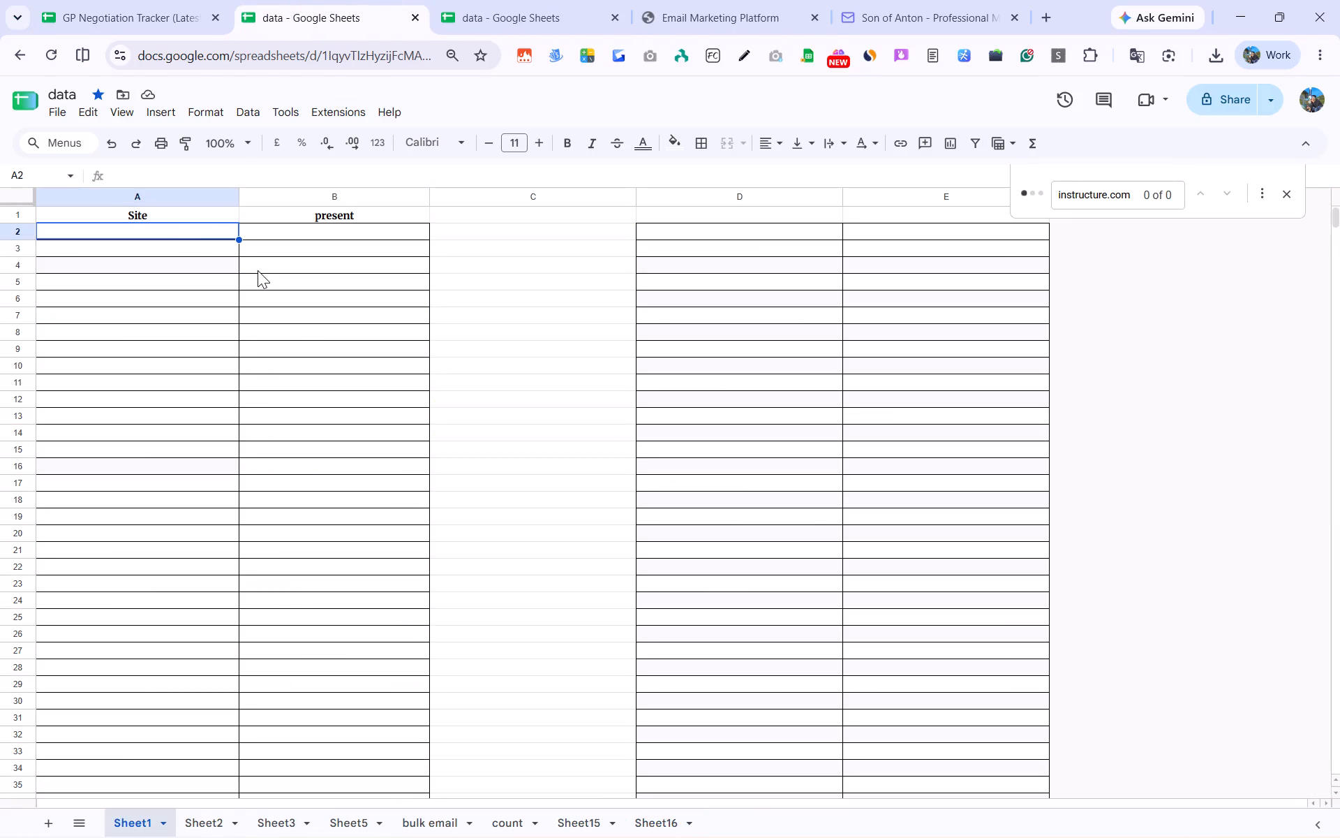
{"action": "left_click", "coordinate": [209, 830]}
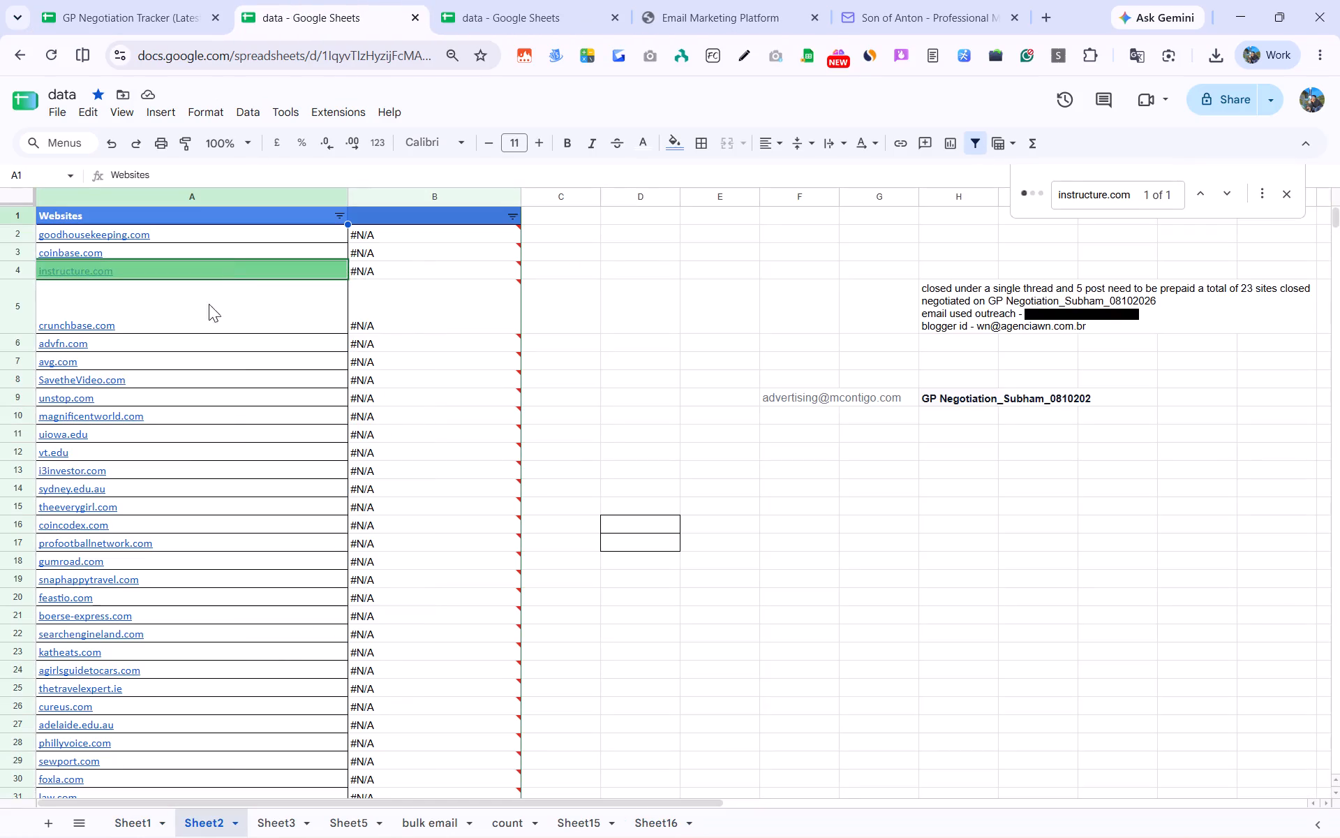
{"action": "left_click", "coordinate": [230, 188]}
{"action": "left_click", "coordinate": [232, 214], "text": "ctrl"}
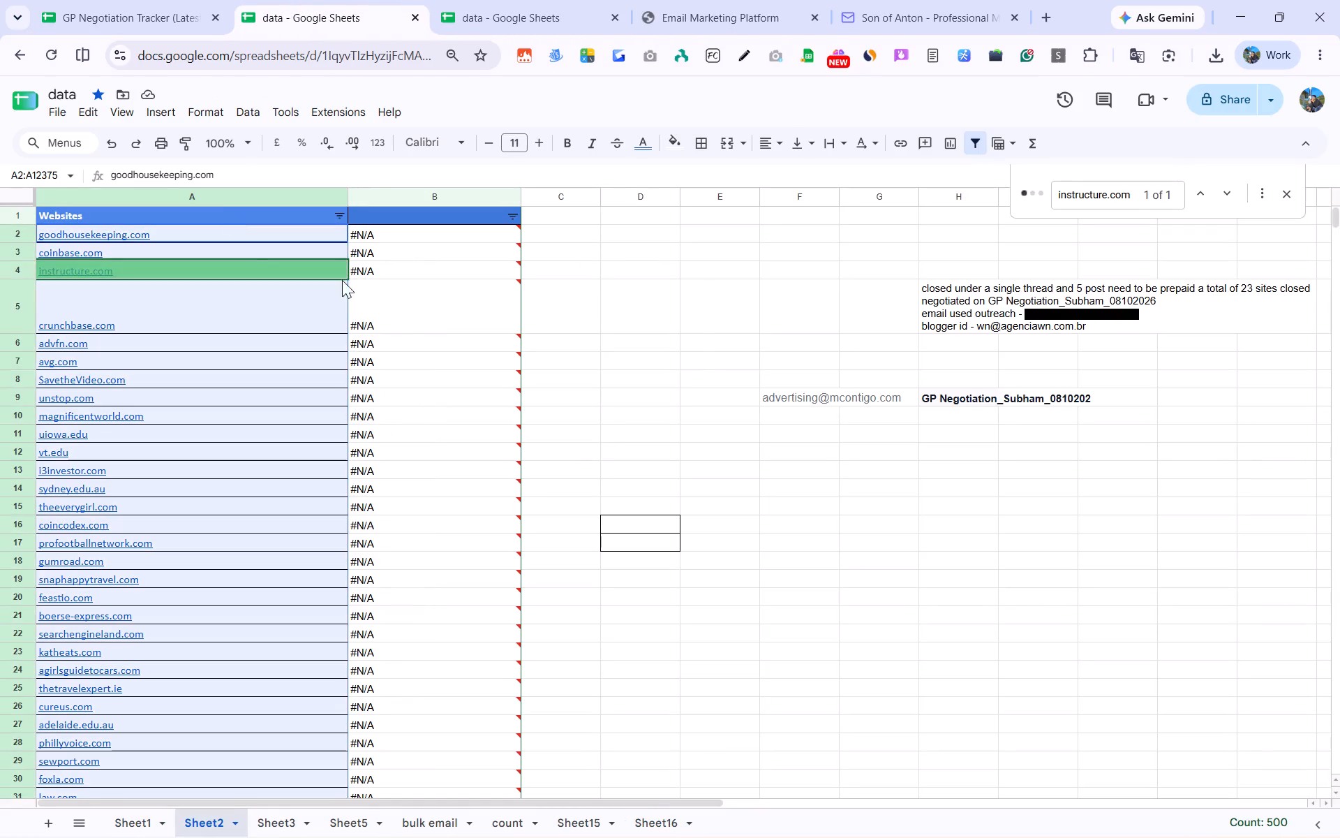
{"action": "key", "text": "BackSpace"}
{"action": "left_click", "coordinate": [276, 230]}
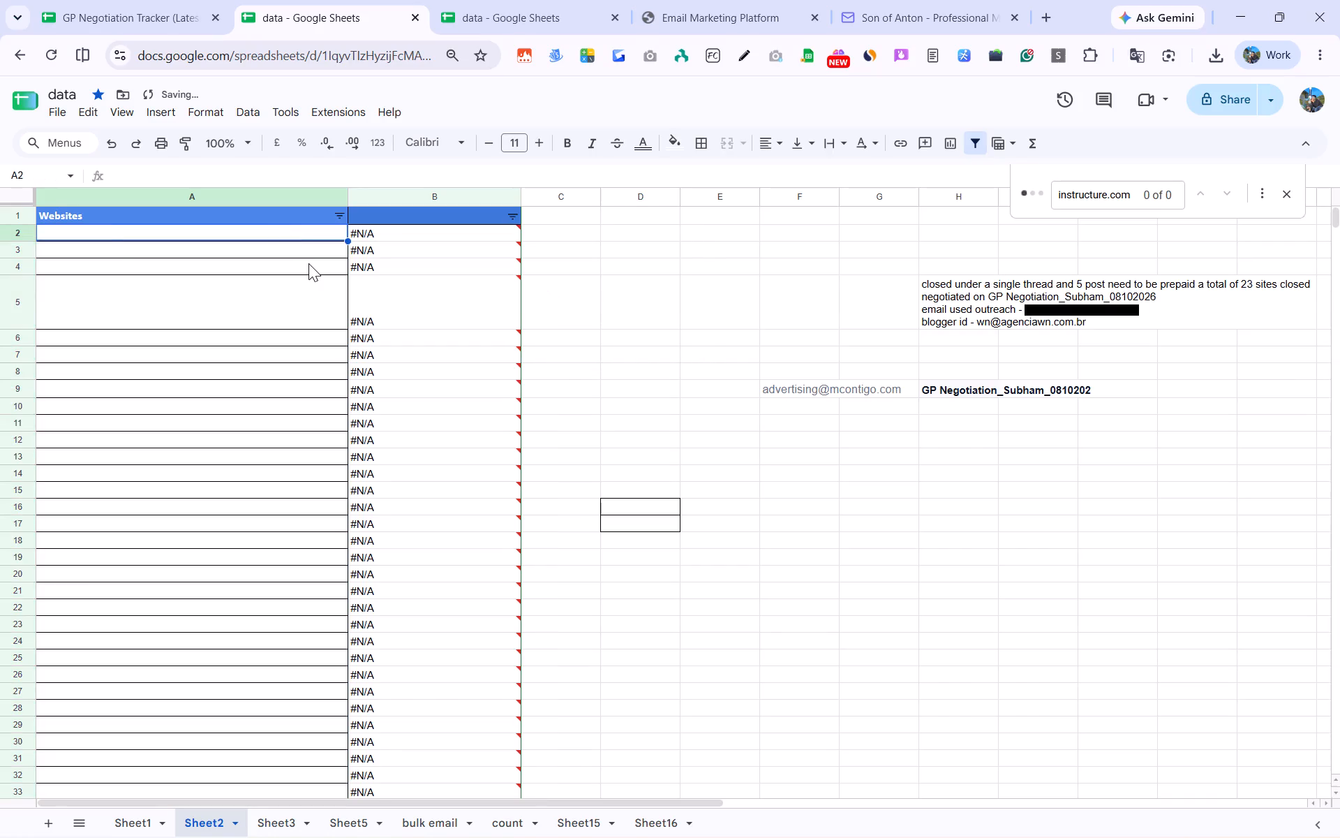
{"action": "key", "text": "ctrl+shift+v"}
{"action": "left_click", "coordinate": [189, 0]}
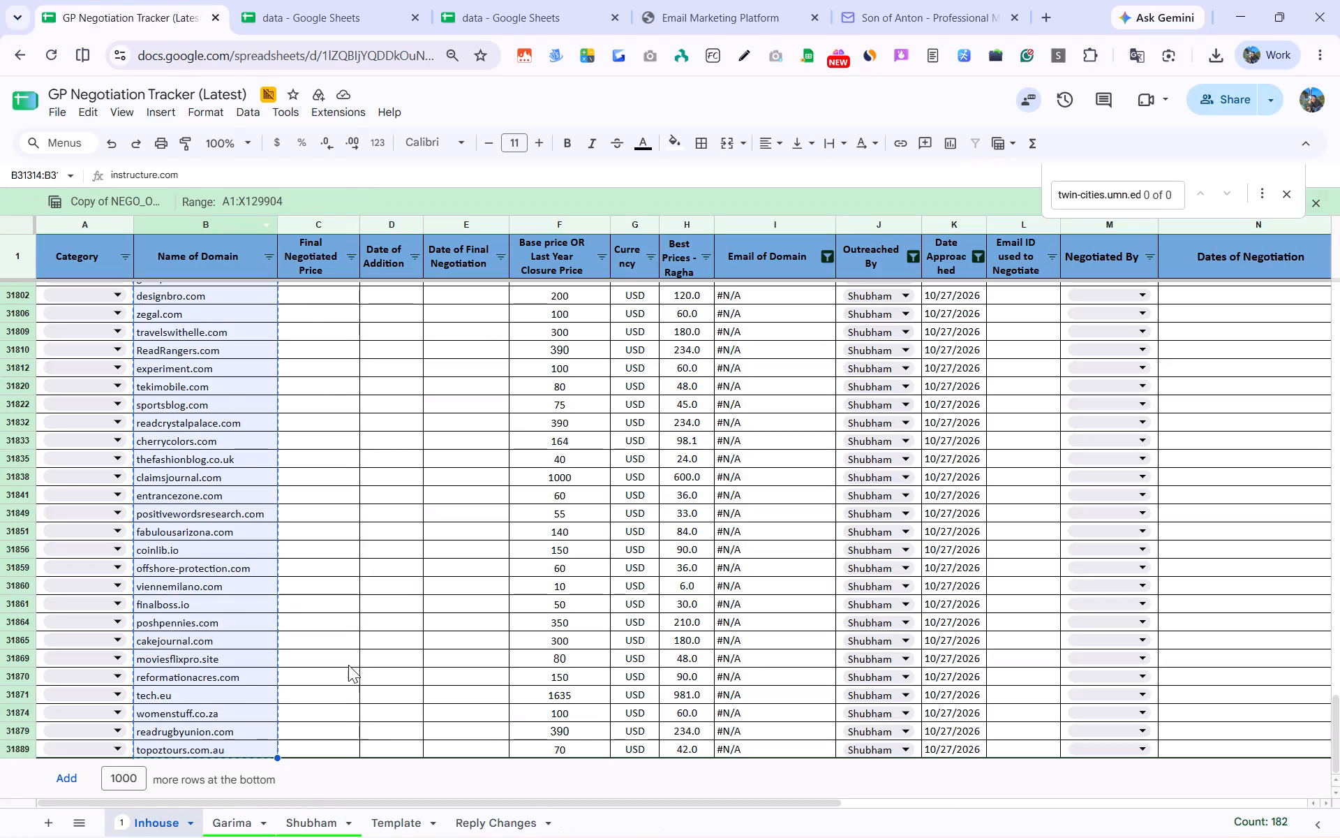
{"action": "left_click", "coordinate": [414, 378]}
{"action": "left_click", "coordinate": [330, 0]}
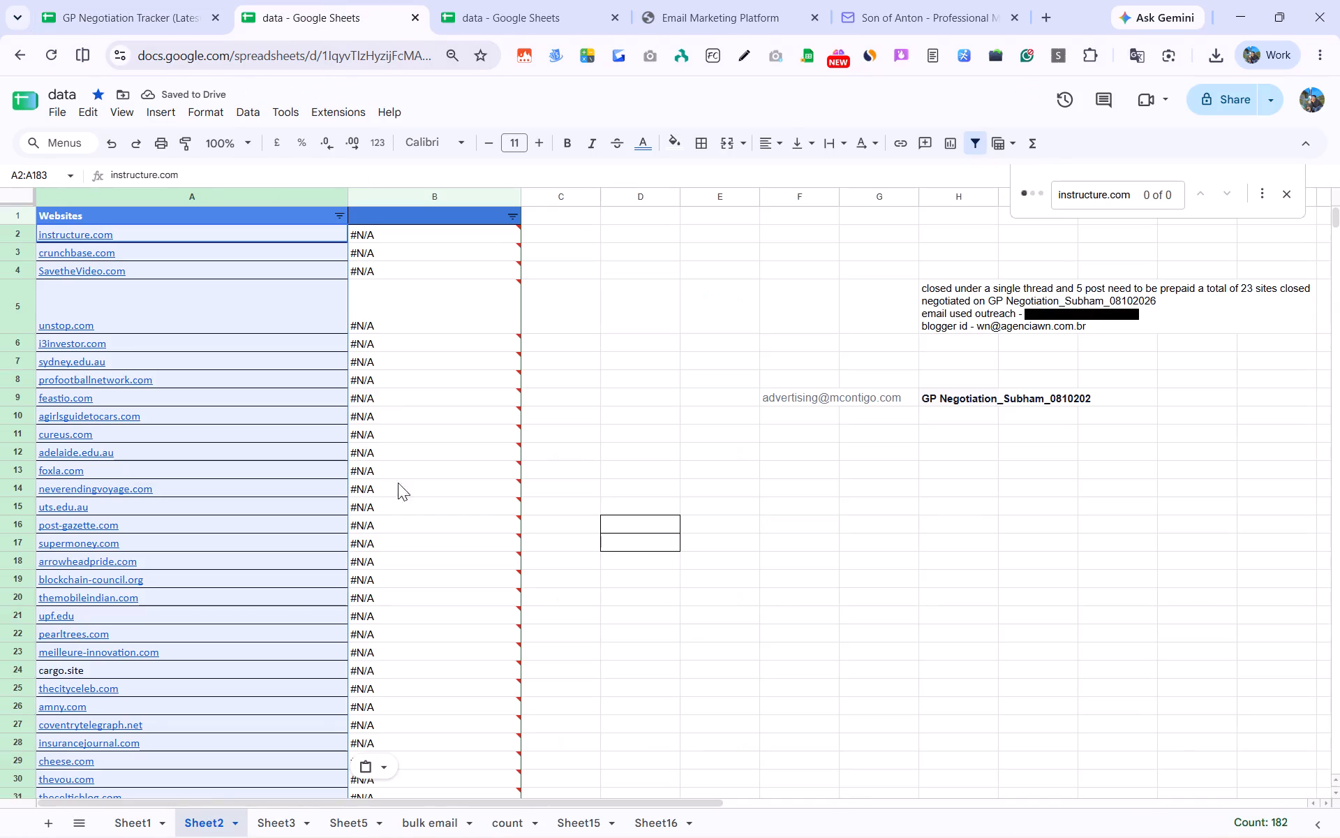
Copy the whole Domain column from Sheet16 into column A of Sheet1, starting at the header cell.
{"action": "left_click", "coordinate": [142, 812]}
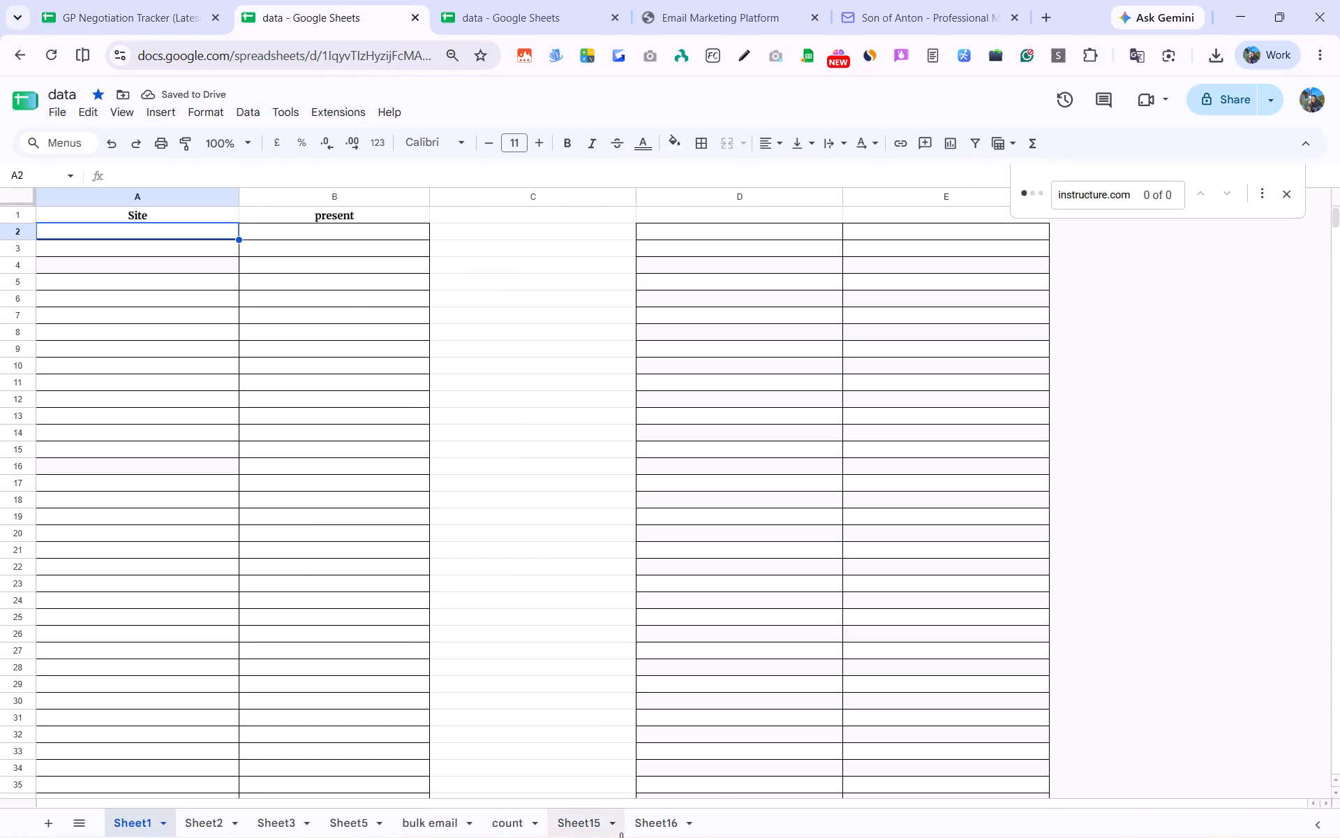
{"action": "left_click", "coordinate": [434, 0]}
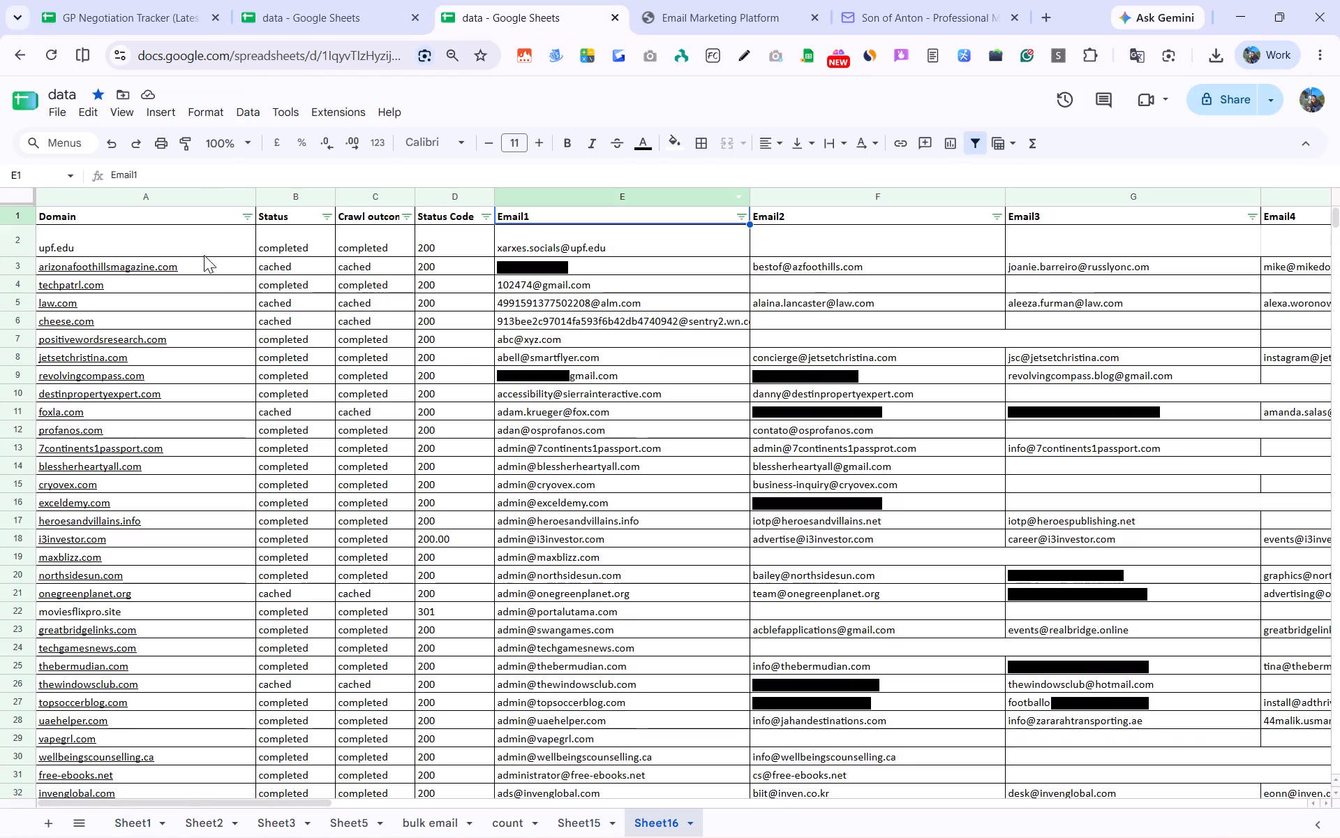
{"action": "left_click", "coordinate": [144, 195]}
{"action": "key", "text": "ctrl+c"}
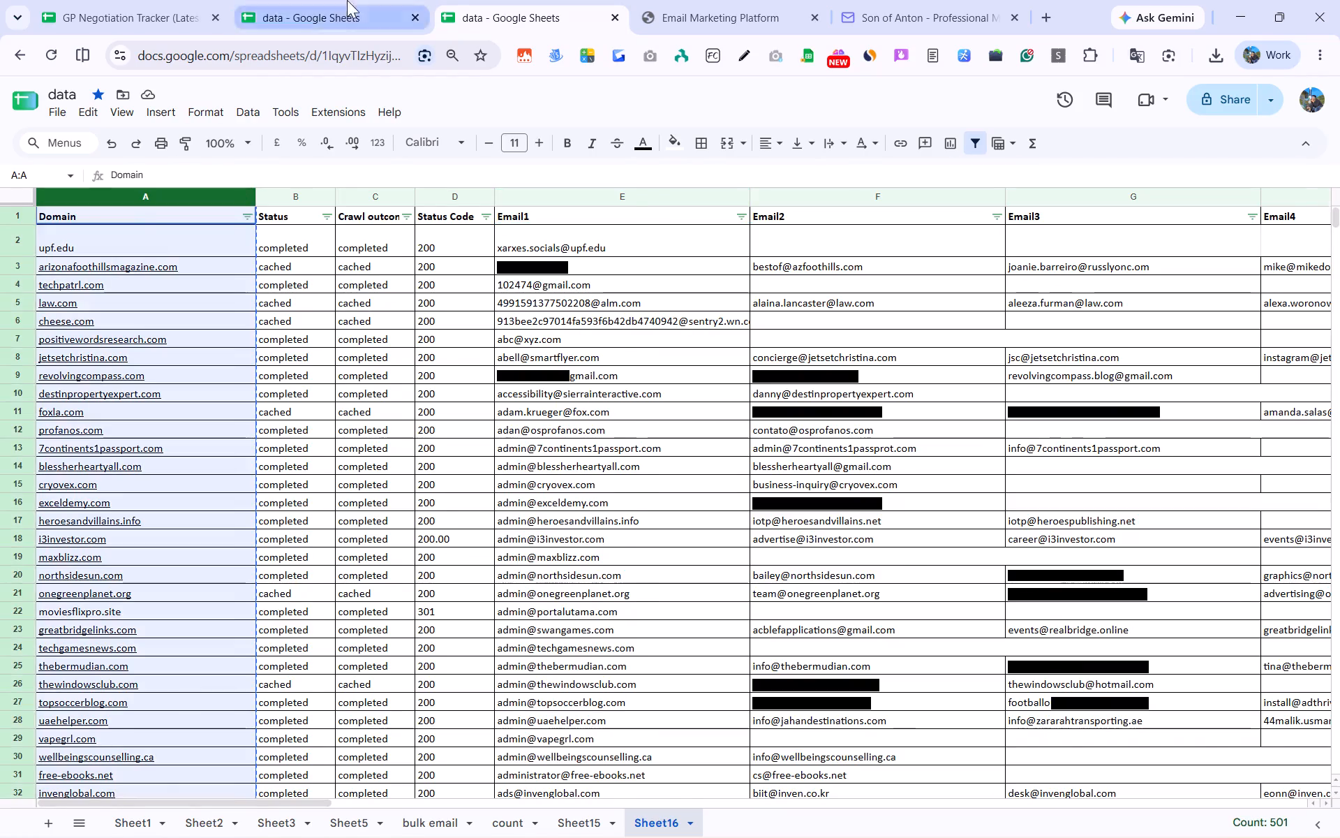
{"action": "left_click", "coordinate": [347, 0]}
{"action": "left_click", "coordinate": [143, 221]}
{"action": "left_click", "coordinate": [141, 217]}
{"action": "key", "text": "ctrl+v"}
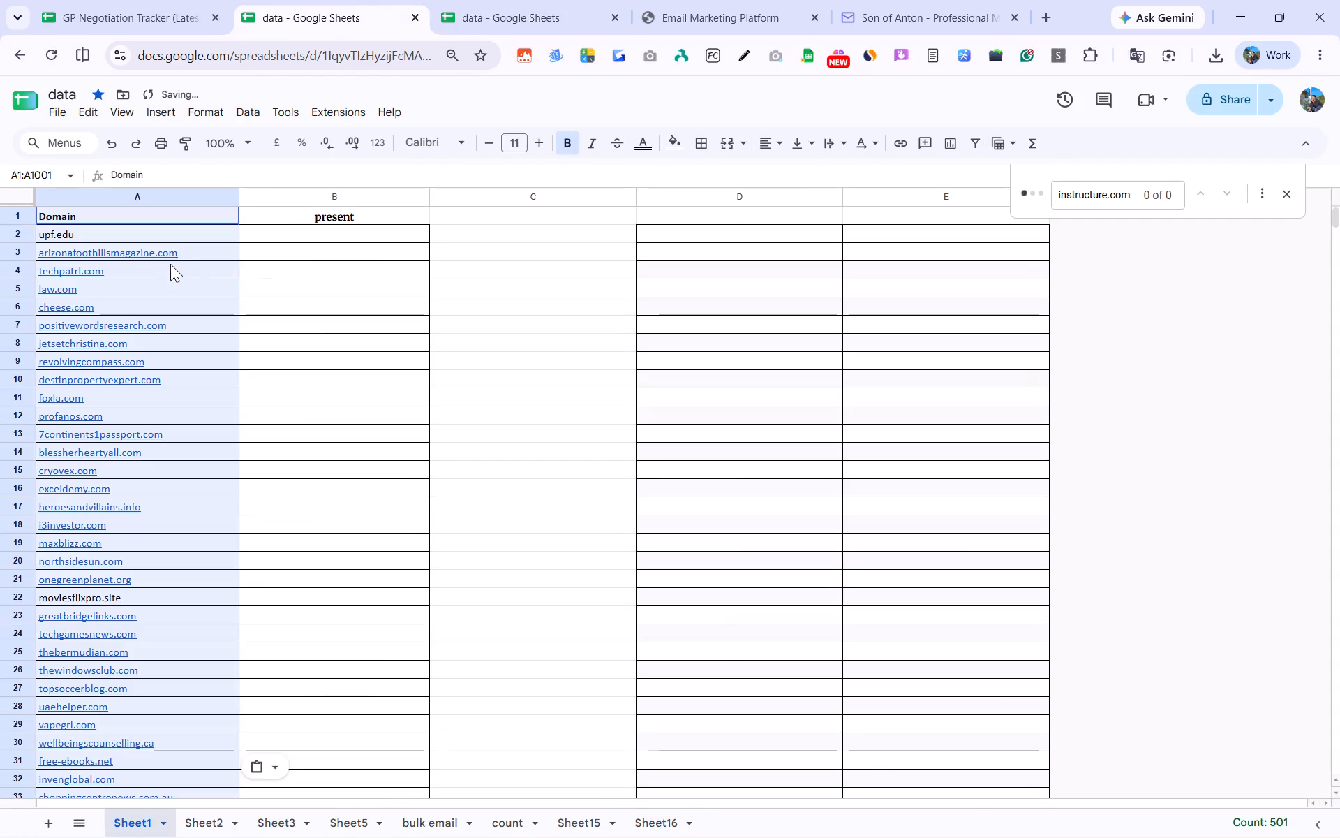
Copy the Email2 values from Sheet16, without the header, into the present column of Sheet1 from B2.
{"action": "left_click", "coordinate": [461, 0]}
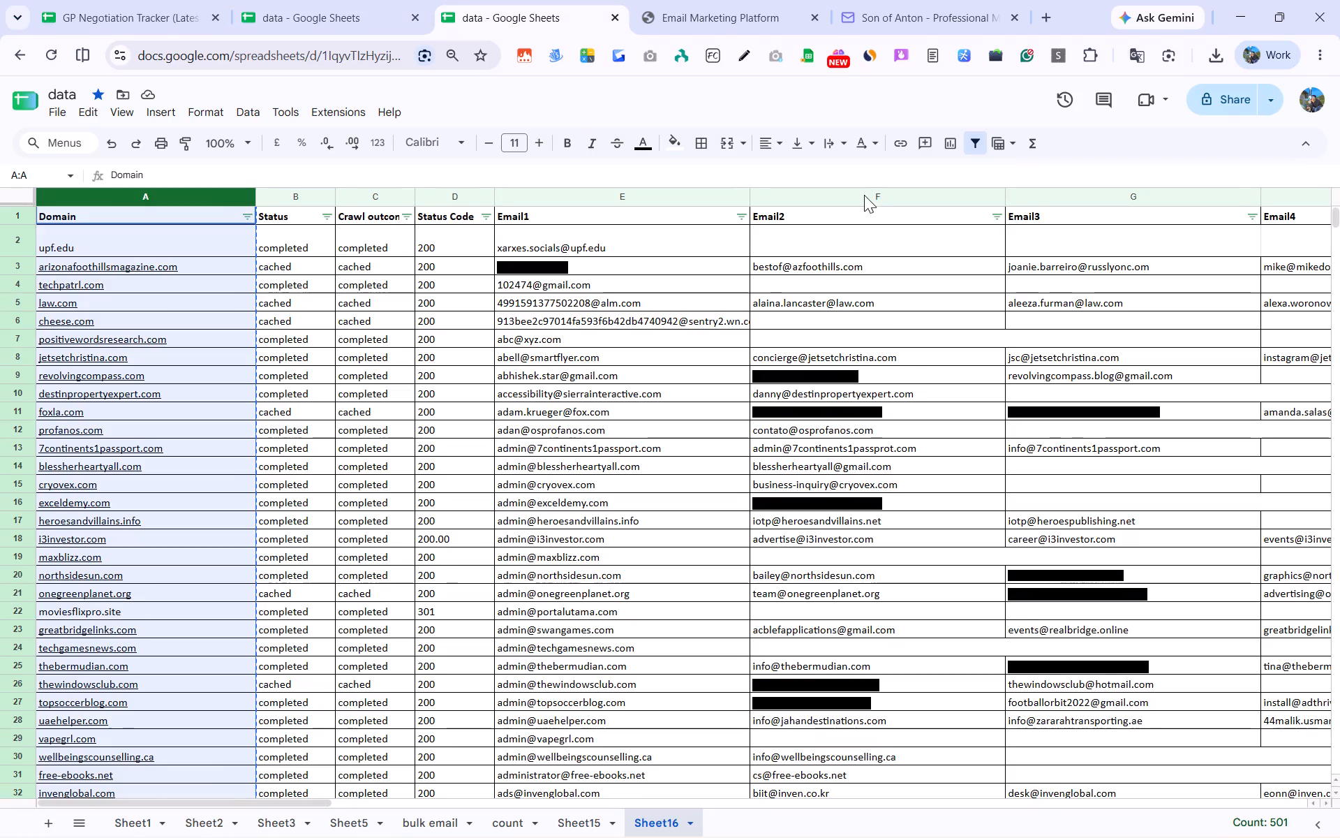
{"action": "left_click", "coordinate": [864, 195]}
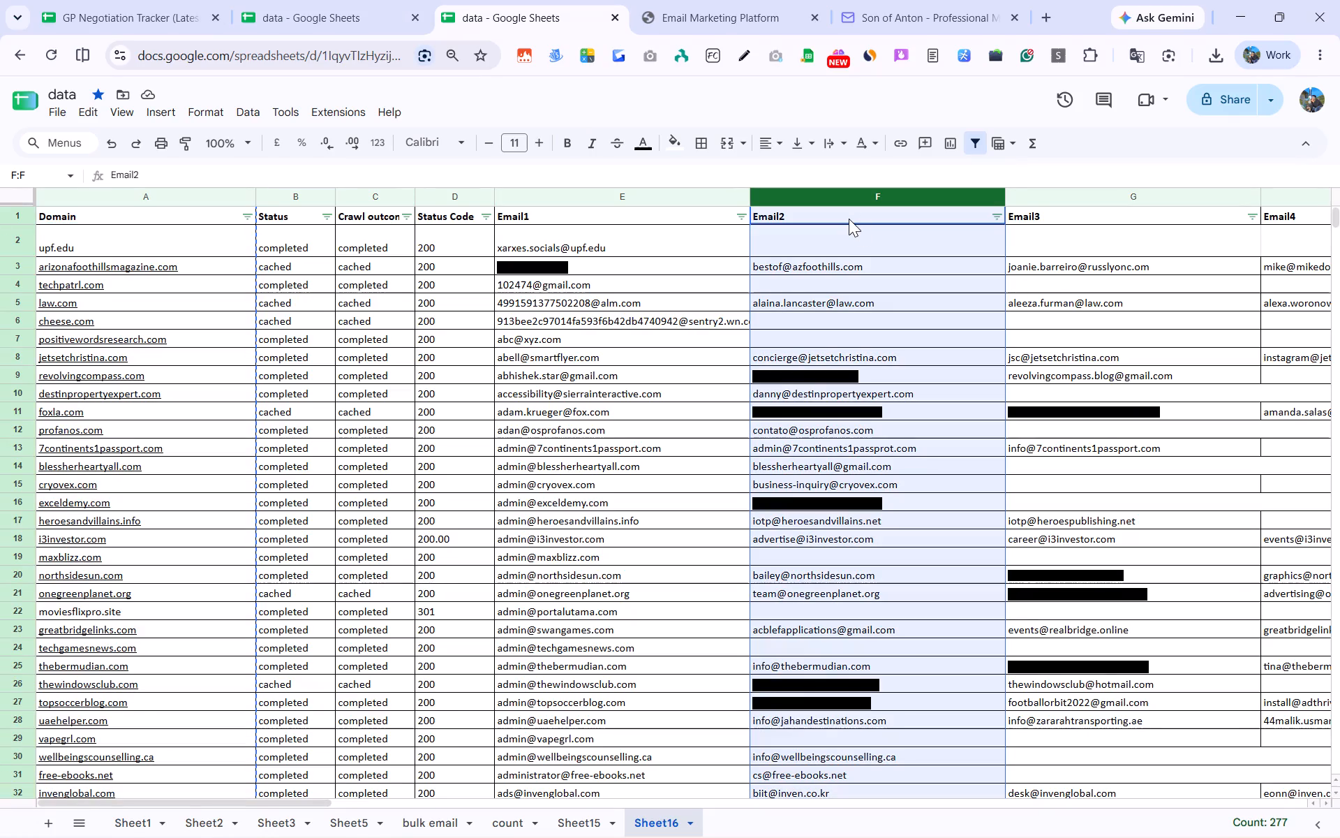
{"action": "left_click", "coordinate": [849, 219], "text": "ctrl"}
{"action": "key", "text": "ctrl+c"}
{"action": "left_click", "coordinate": [343, 0]}
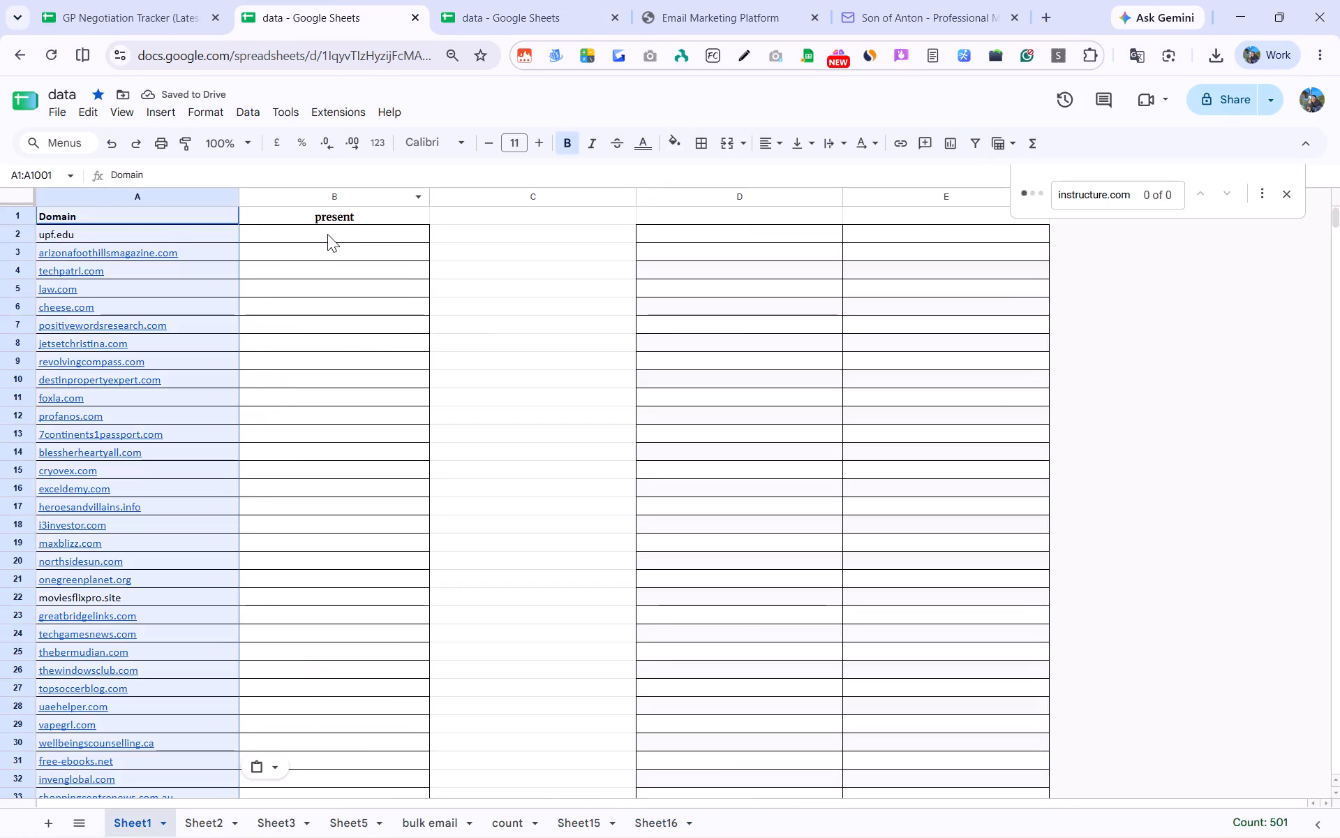
{"action": "left_click", "coordinate": [327, 234]}
{"action": "key", "text": "ctrl+v"}
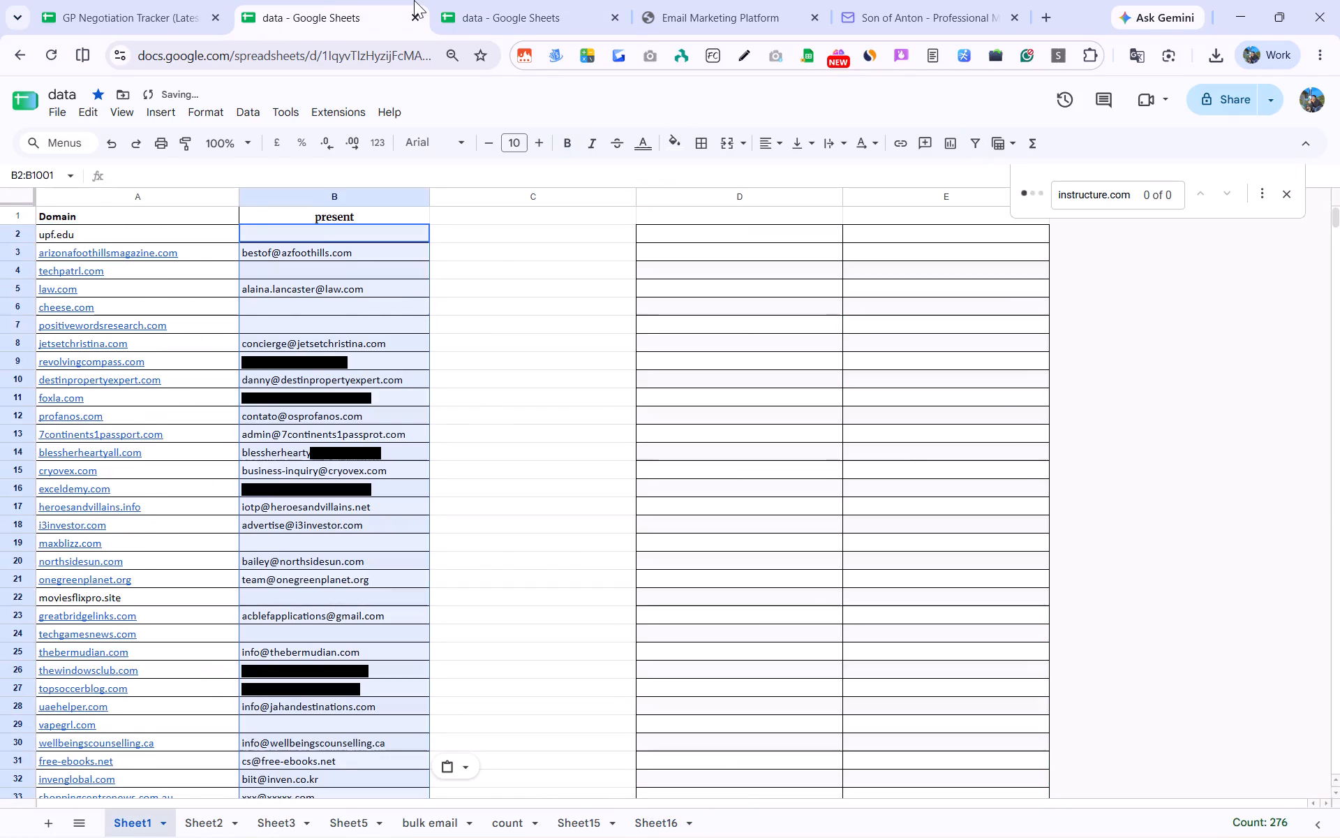
Examine the looked-up emails beside the Websites list in Sheet2, down to the last domain.
{"action": "left_click", "coordinate": [455, 1]}
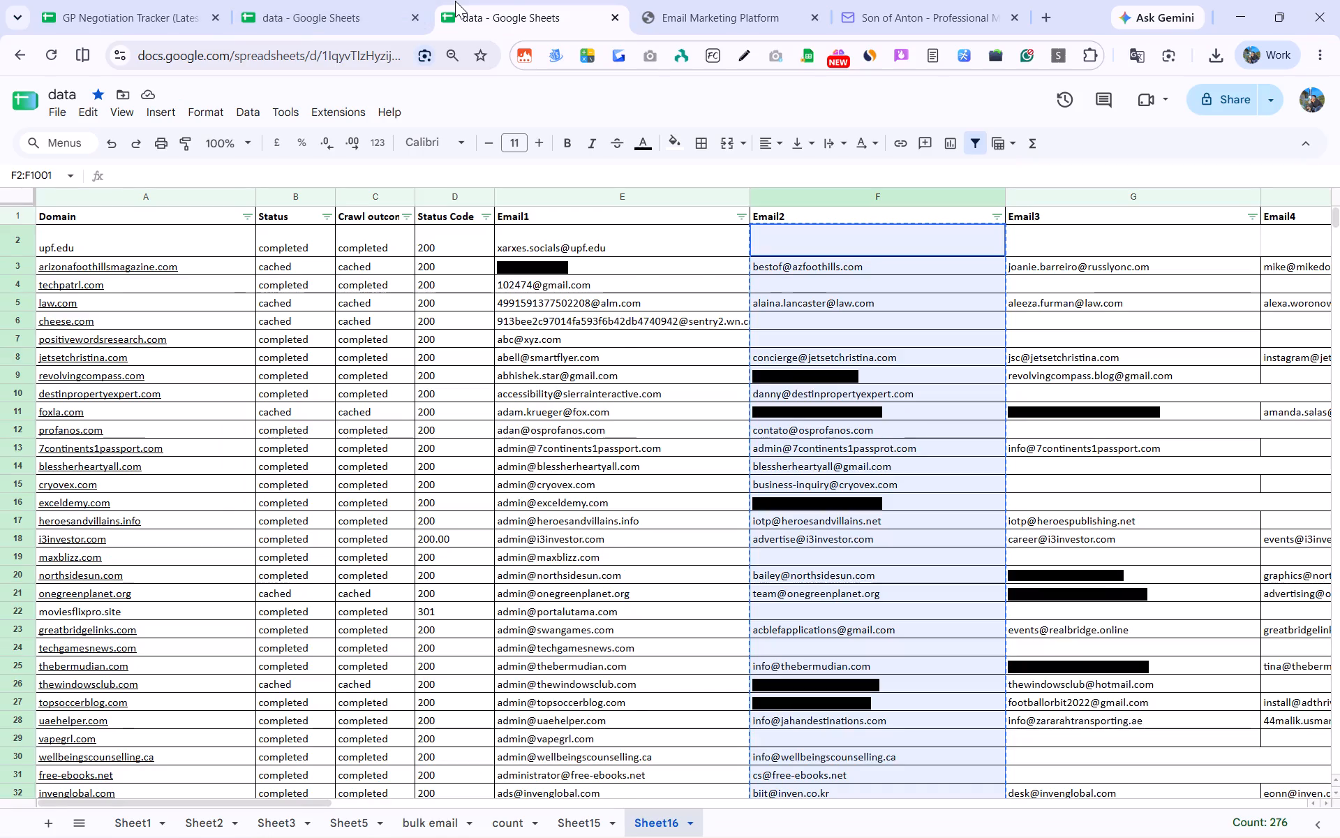
{"action": "left_click", "coordinate": [376, 0]}
{"action": "left_click", "coordinate": [211, 810]}
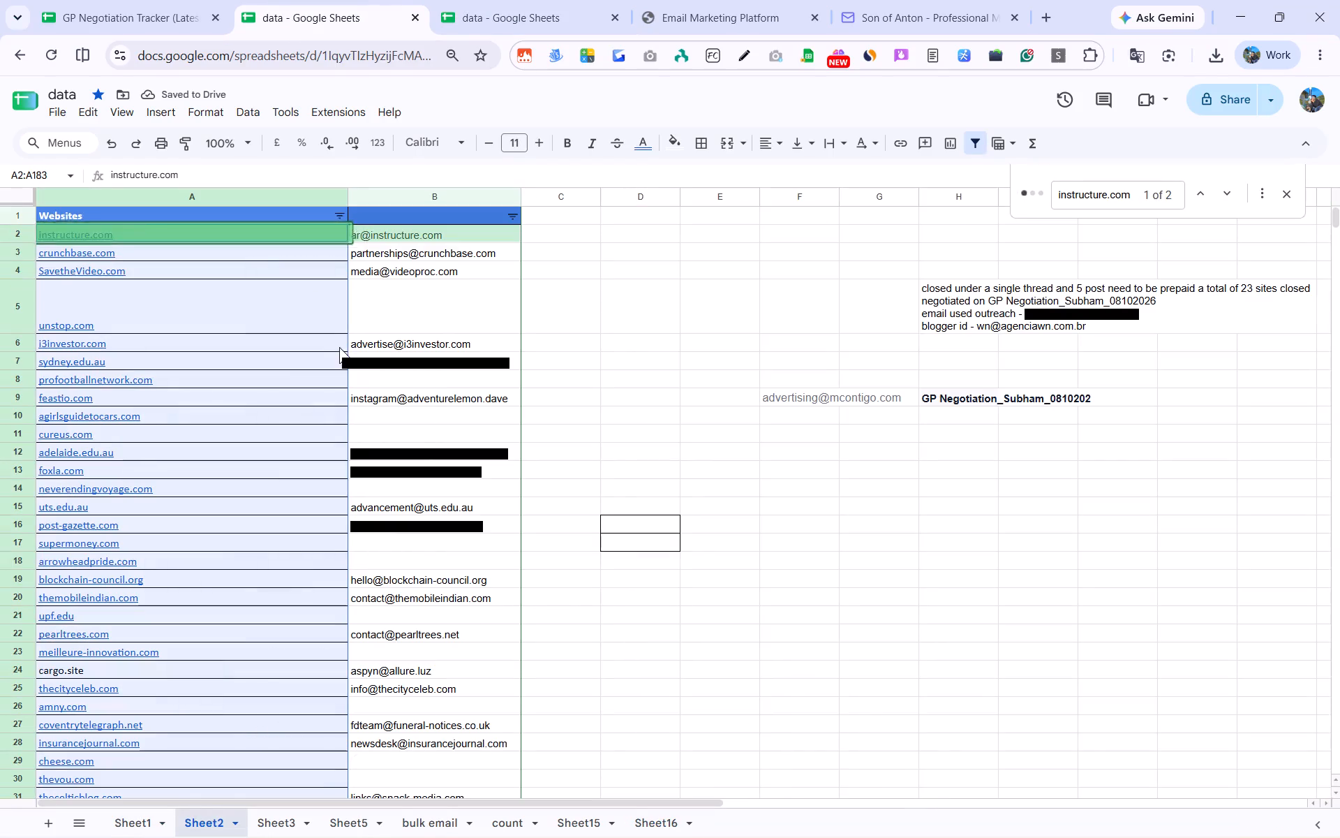
{"action": "left_click", "coordinate": [612, 337]}
{"action": "scroll", "coordinate": [440, 450], "scroll_direction": "down", "scroll_amount": 8}
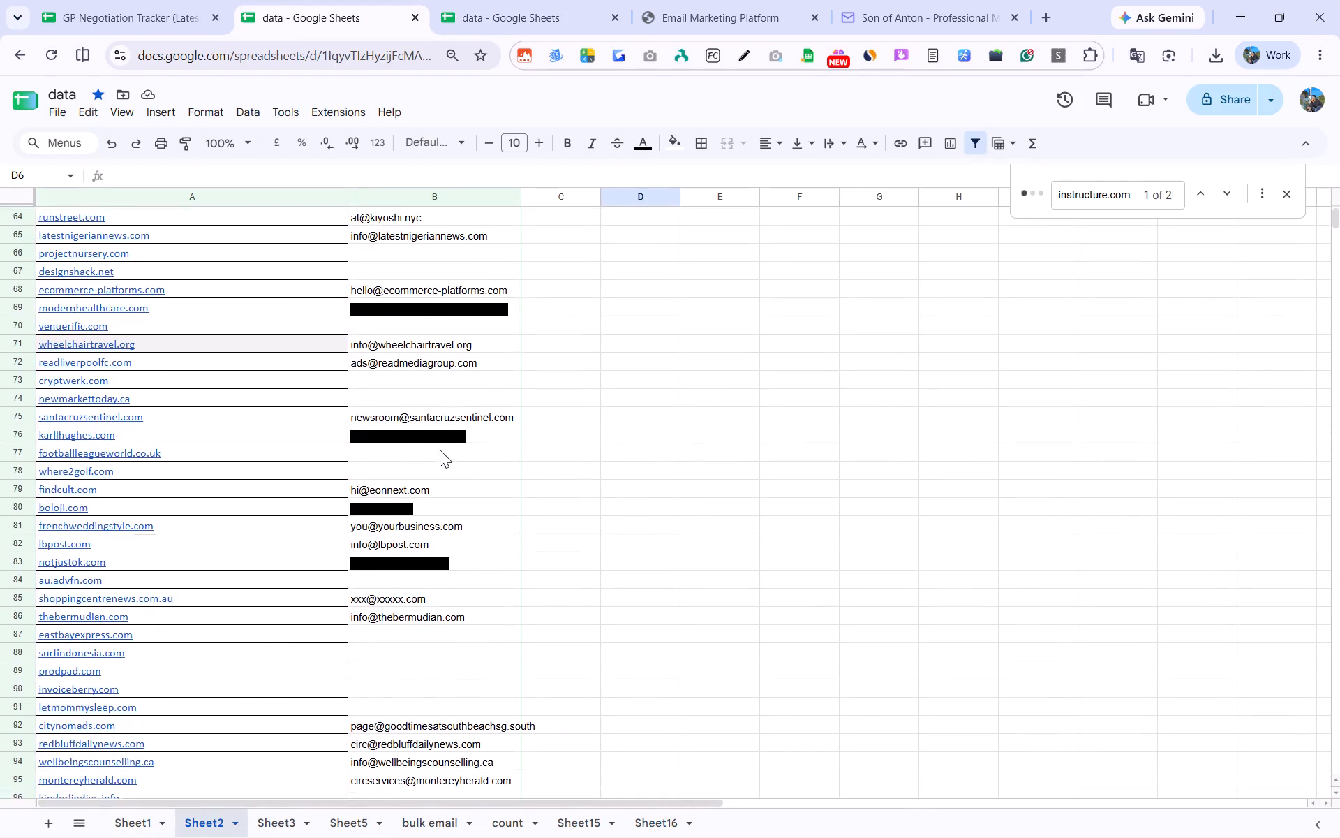
{"action": "scroll", "coordinate": [440, 450], "scroll_direction": "down", "scroll_amount": 2}
{"action": "scroll", "coordinate": [440, 450], "scroll_direction": "up", "scroll_amount": 3}
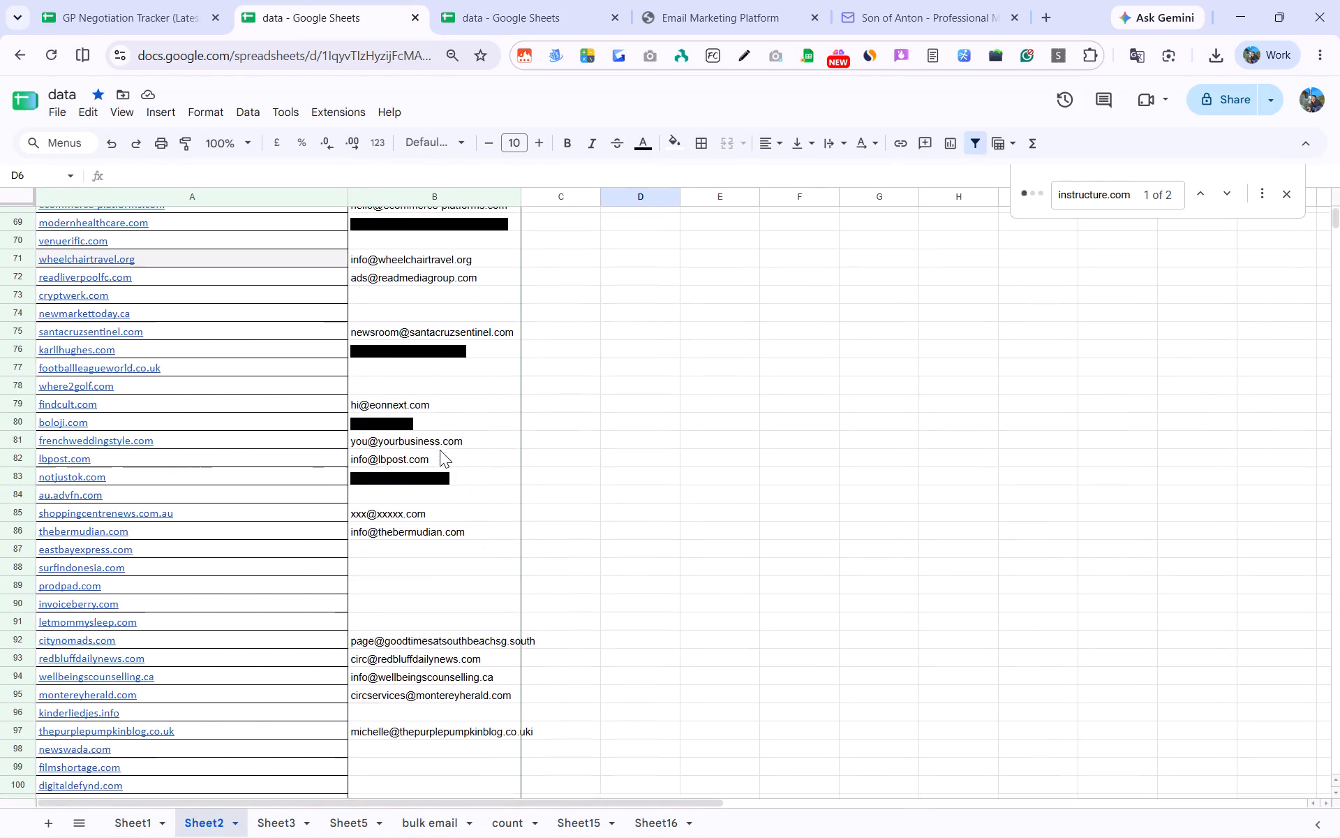
{"action": "scroll", "coordinate": [440, 450], "scroll_direction": "up", "scroll_amount": 1}
{"action": "scroll", "coordinate": [440, 450], "scroll_direction": "down", "scroll_amount": 12}
{"action": "scroll", "coordinate": [440, 450], "scroll_direction": "up", "scroll_amount": 2}
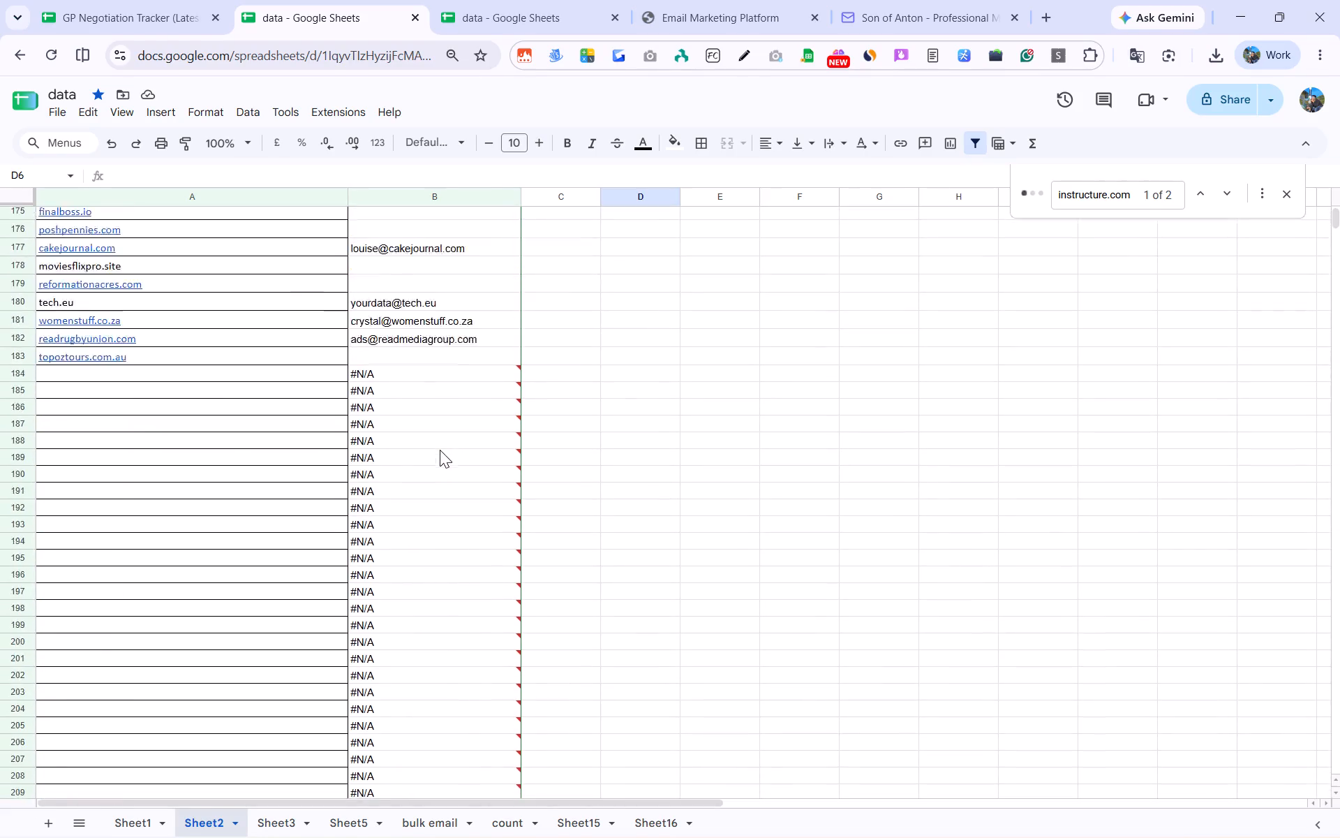
{"action": "scroll", "coordinate": [440, 450], "scroll_direction": "up", "scroll_amount": 1}
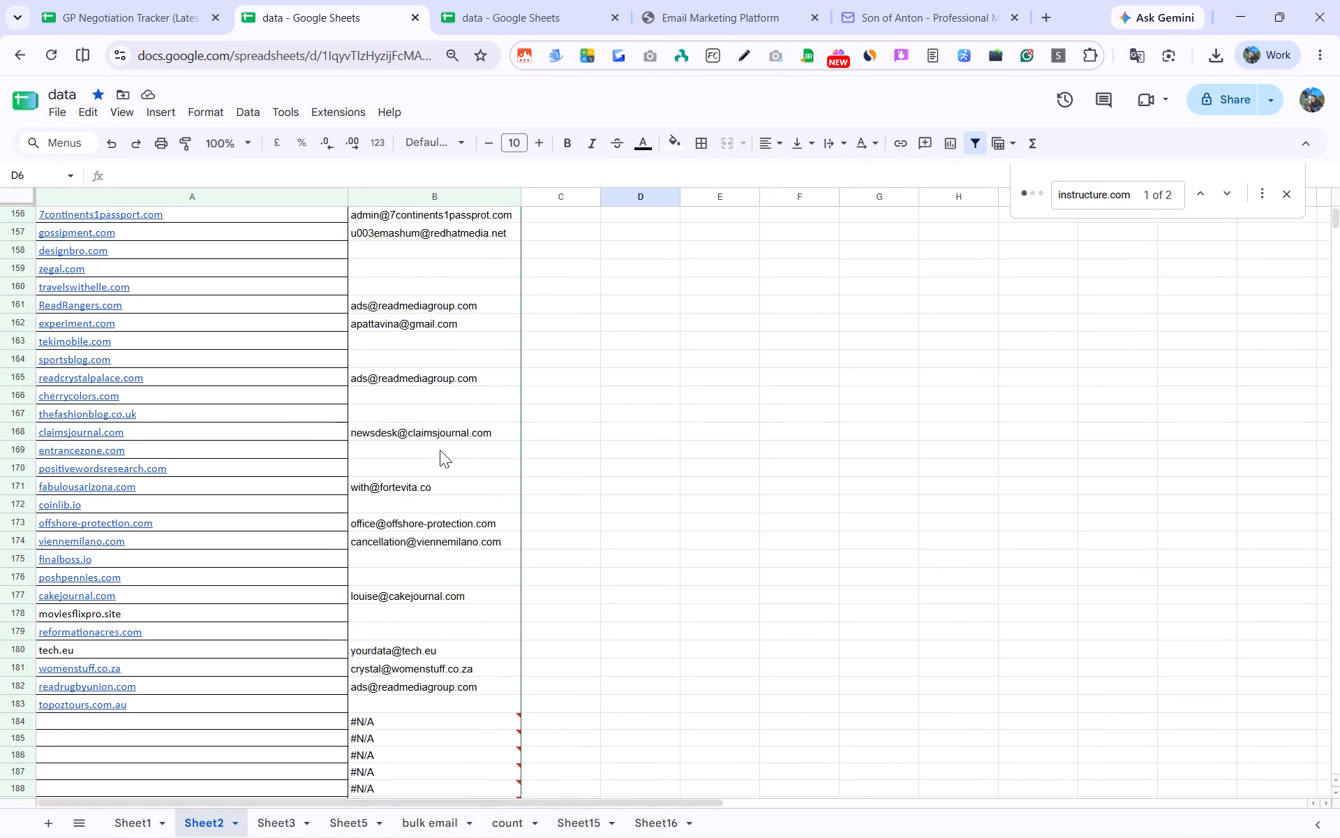
{"action": "scroll", "coordinate": [569, 502], "scroll_direction": "up", "scroll_amount": 5}
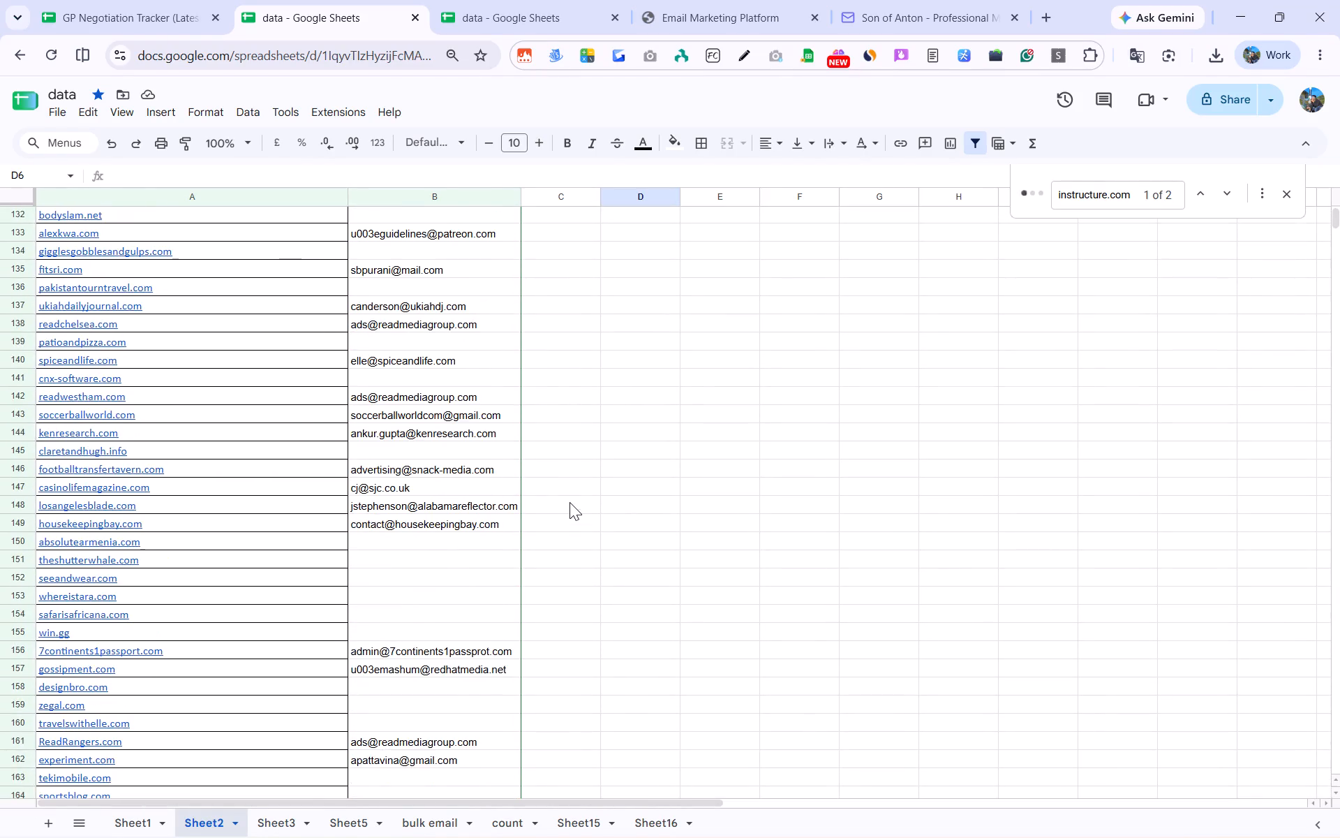
{"action": "scroll", "coordinate": [569, 502], "scroll_direction": "up", "scroll_amount": 4}
Delete Sheet15 from the data spreadsheet.
{"action": "left_click", "coordinate": [641, 828]}
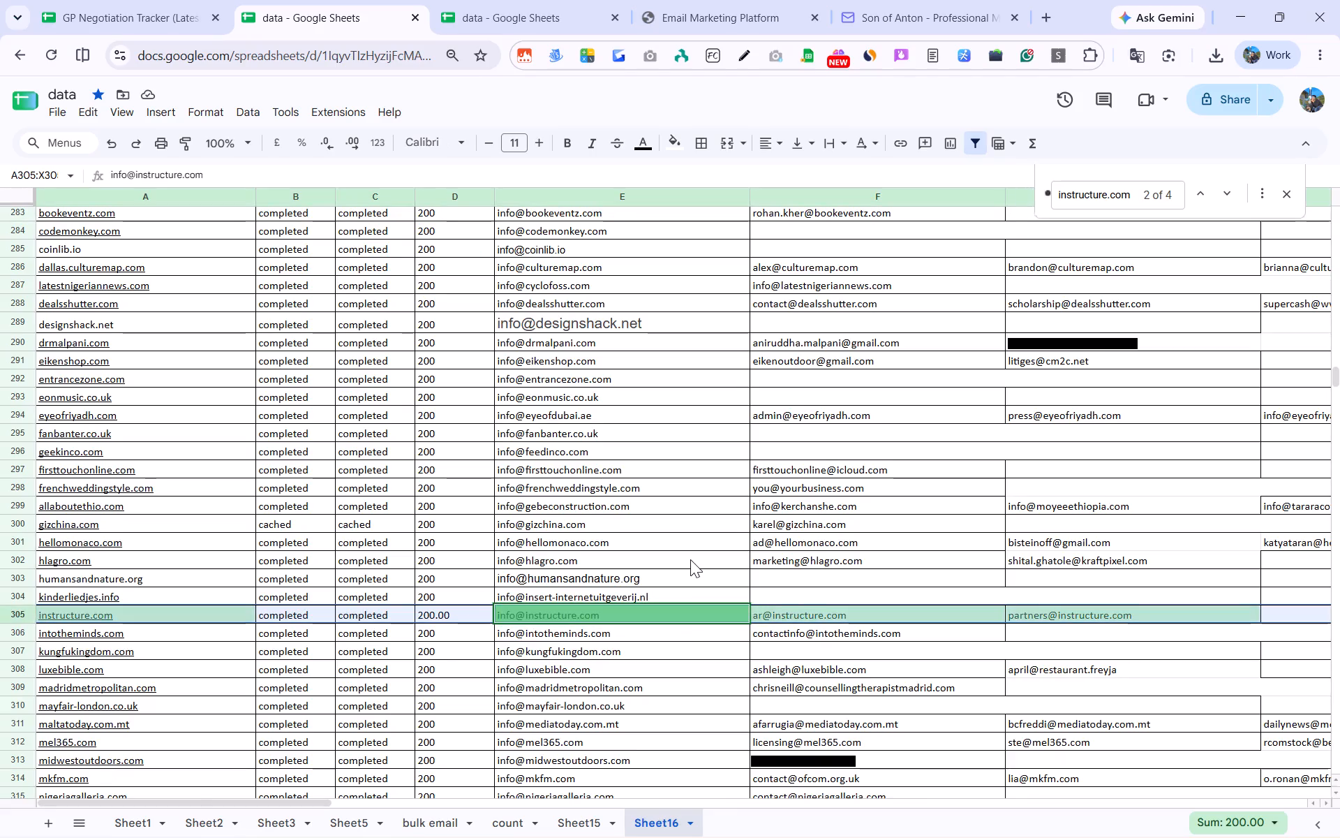
{"action": "left_click", "coordinate": [584, 818]}
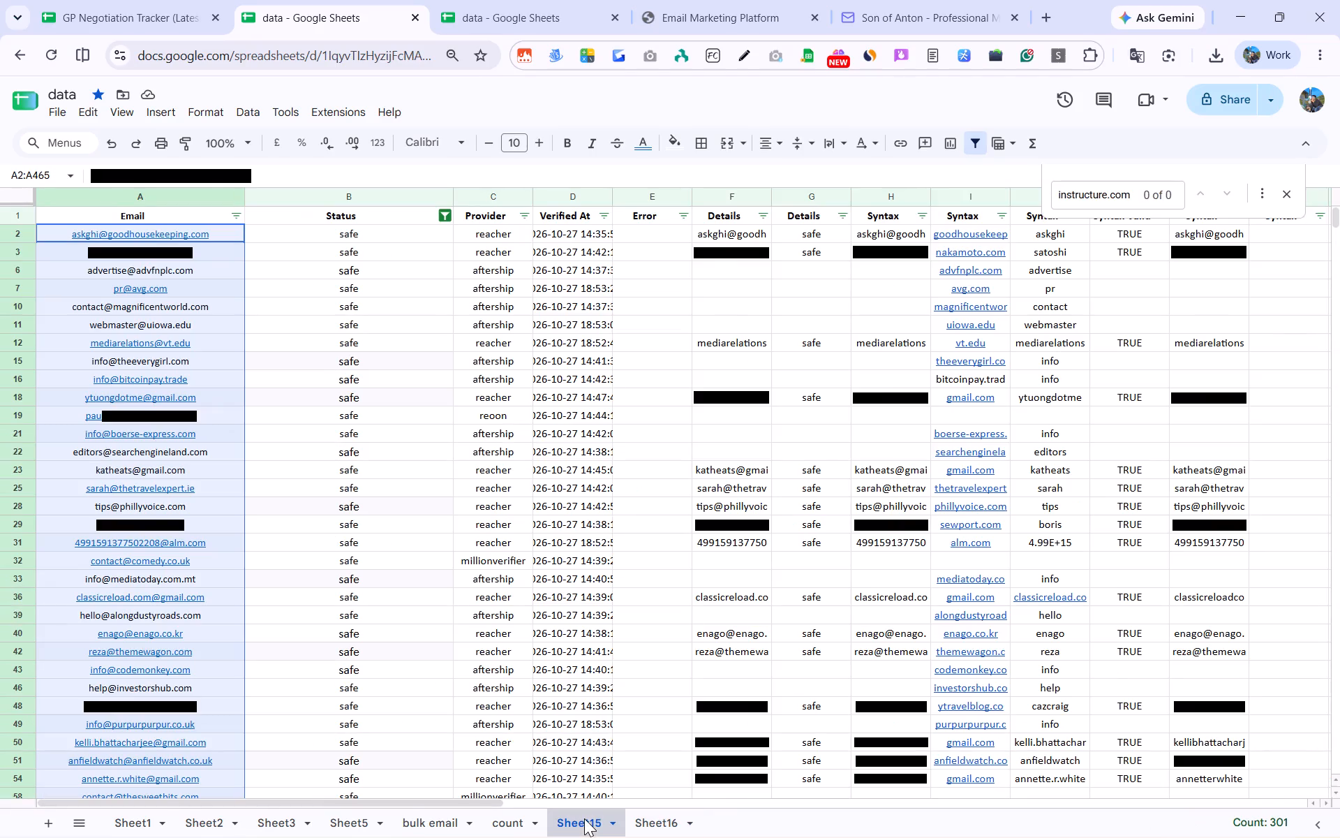
{"action": "scroll", "coordinate": [563, 747], "scroll_direction": "up", "scroll_amount": 6}
{"action": "scroll", "coordinate": [539, 538], "scroll_direction": "up", "scroll_amount": 1}
{"action": "right_click", "coordinate": [582, 811]}
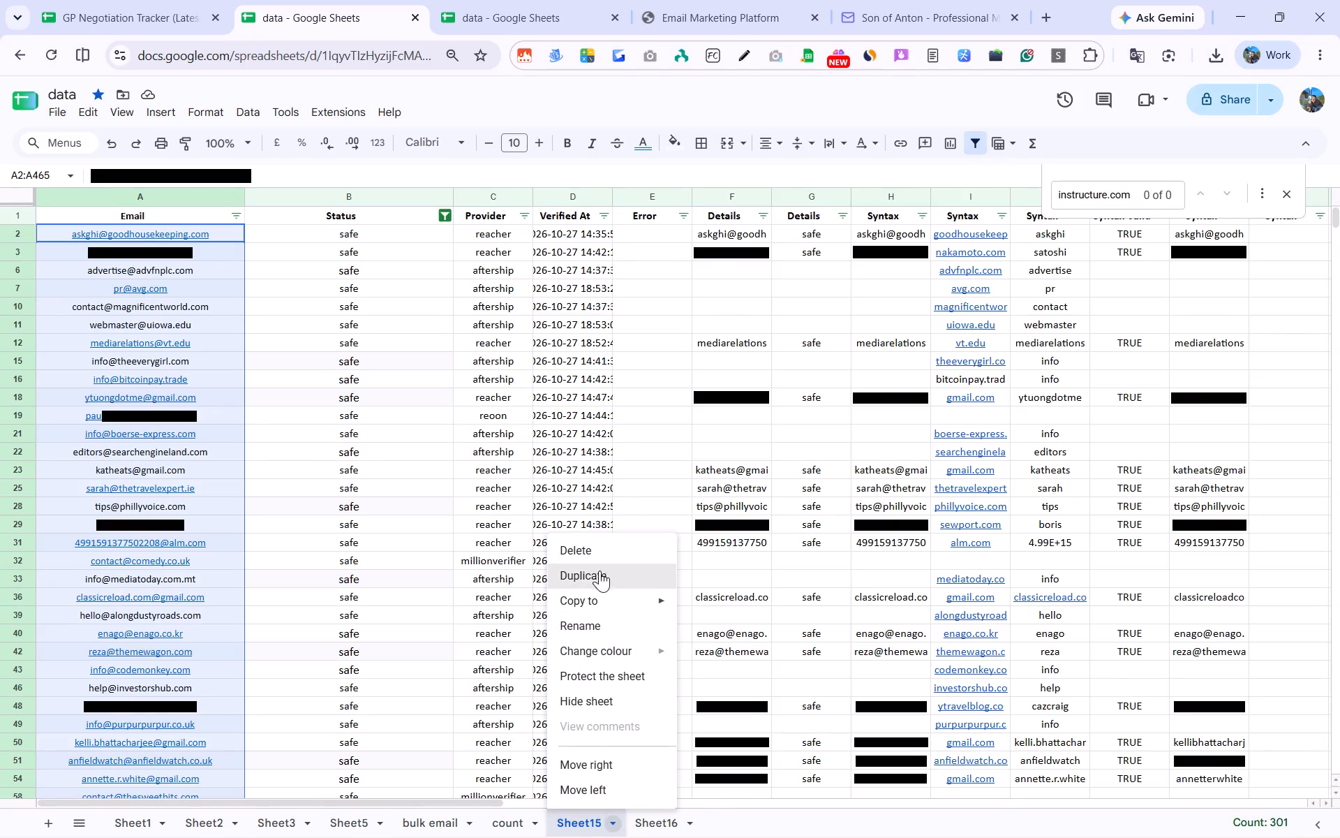
{"action": "left_click", "coordinate": [591, 553]}
{"action": "left_click", "coordinate": [863, 494]}
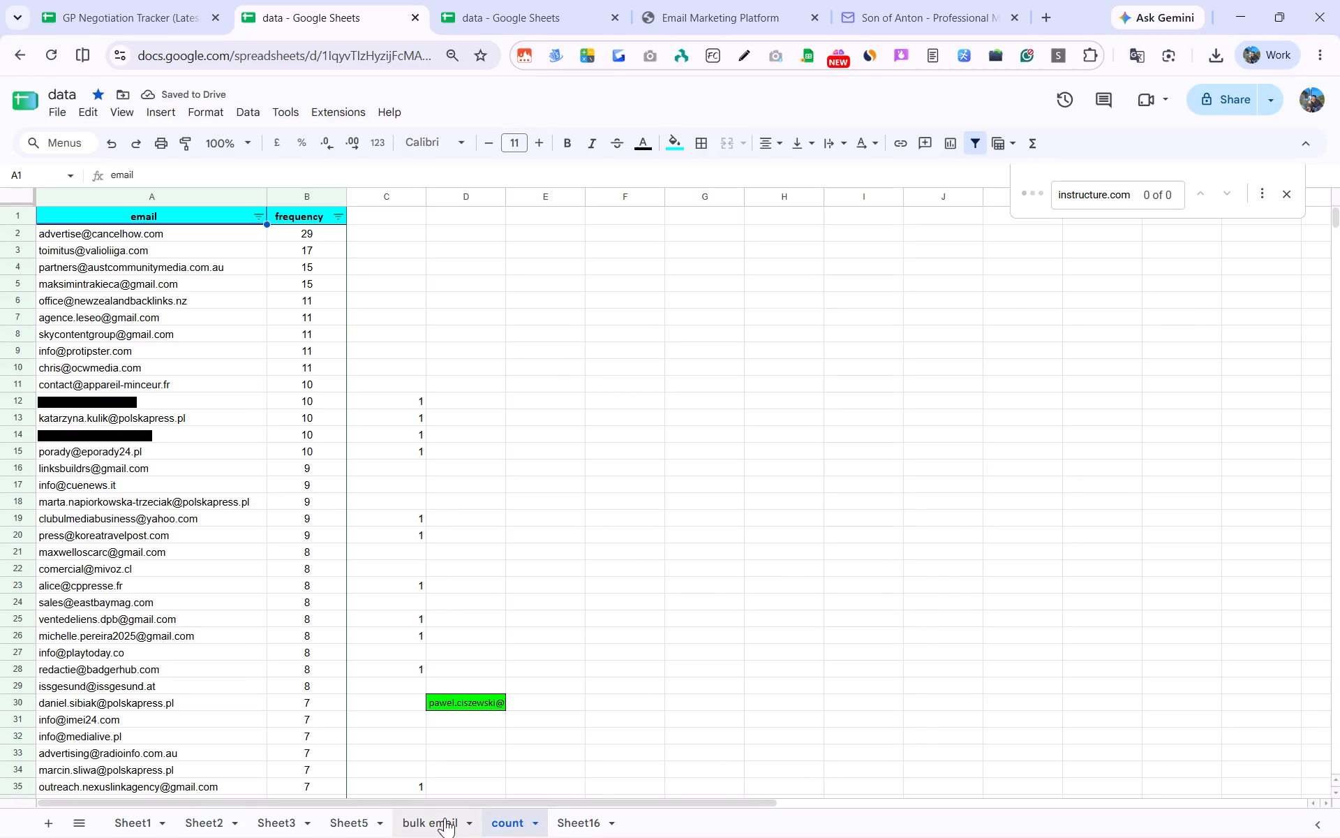
Open the sorting spreadsheet from the recent Drive files in a new browser tab.
{"action": "left_click", "coordinate": [1042, 7]}
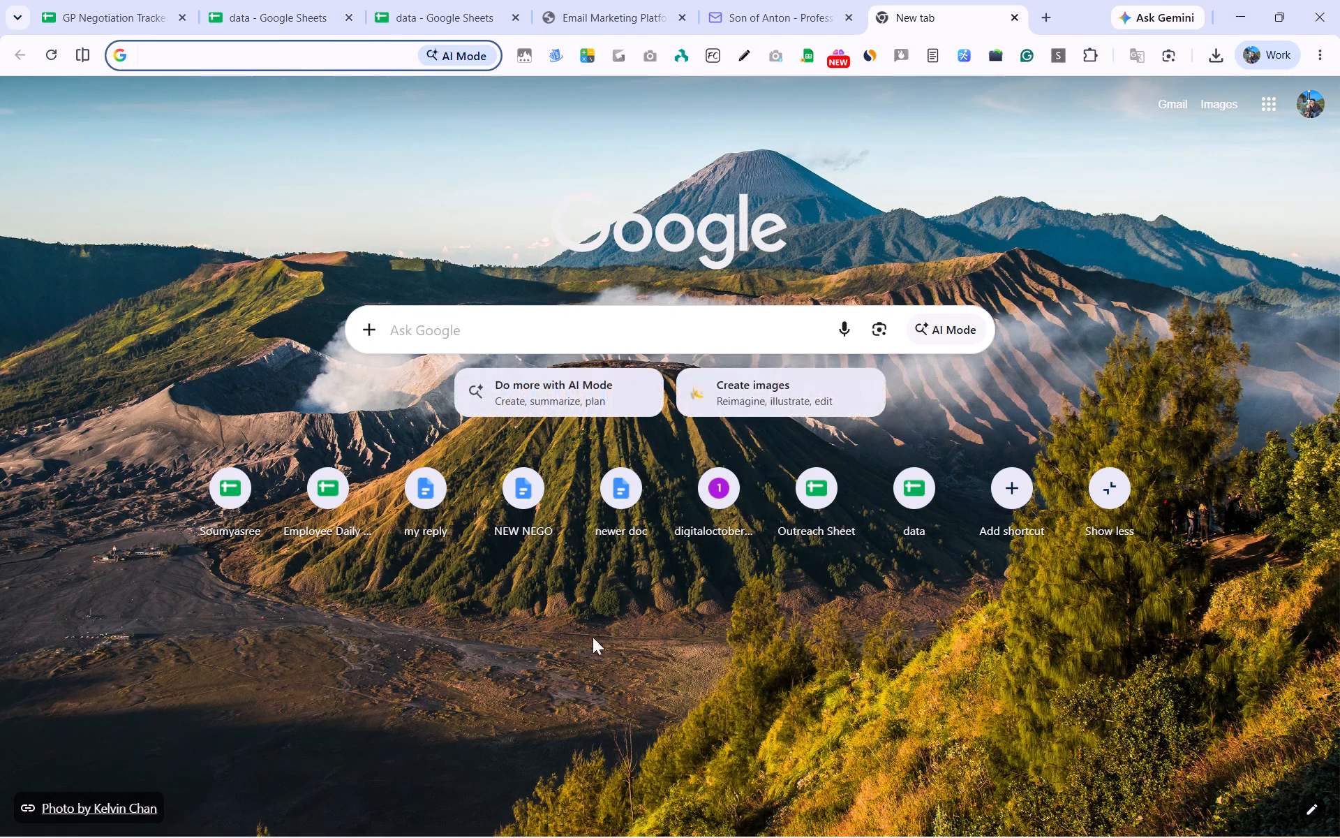
{"action": "left_click", "coordinate": [1267, 103]}
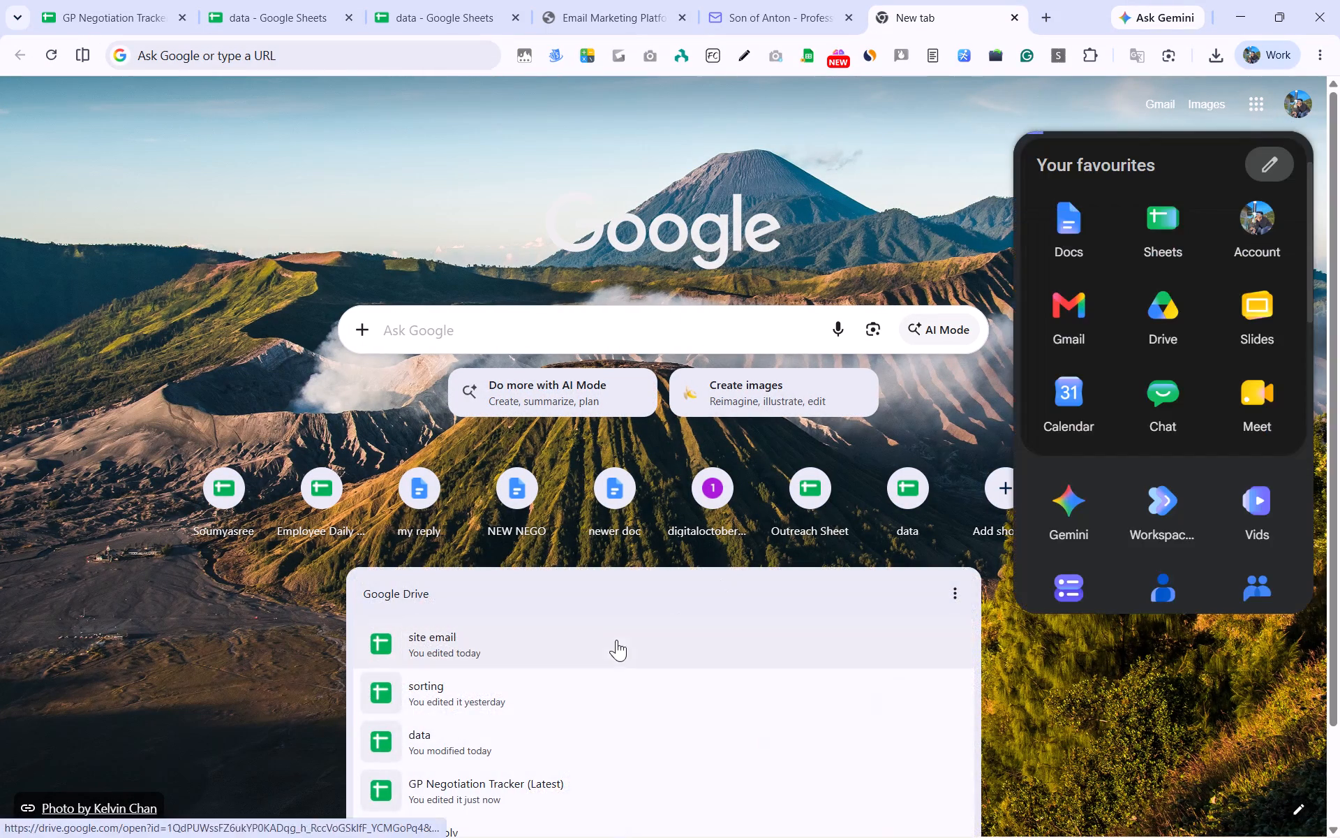
{"action": "left_click", "coordinate": [573, 690]}
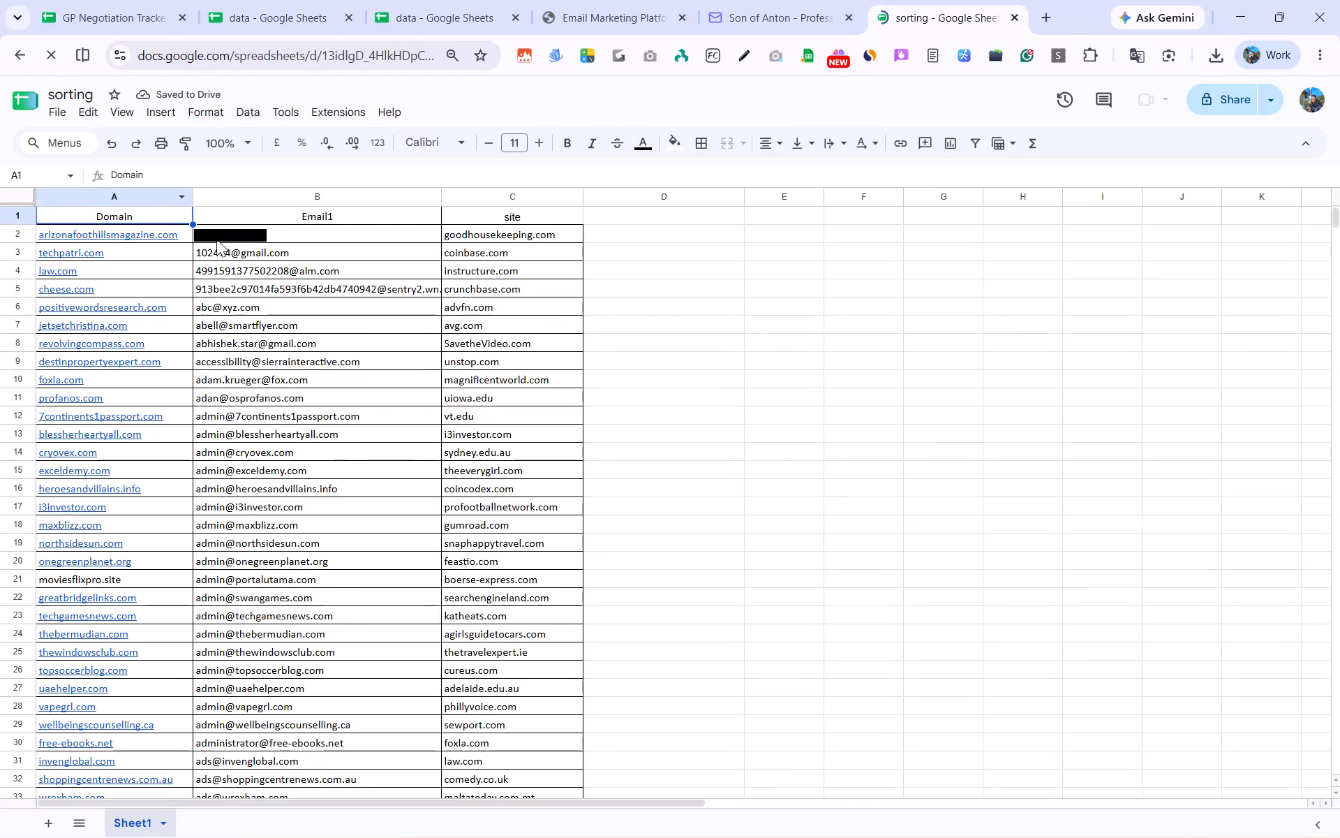
Clear the old entries below the Domain and Email1 headers and empty the whole site column, including its header.
{"action": "left_click_drag", "start_coordinate": [126, 196], "coordinate": [372, 196]}
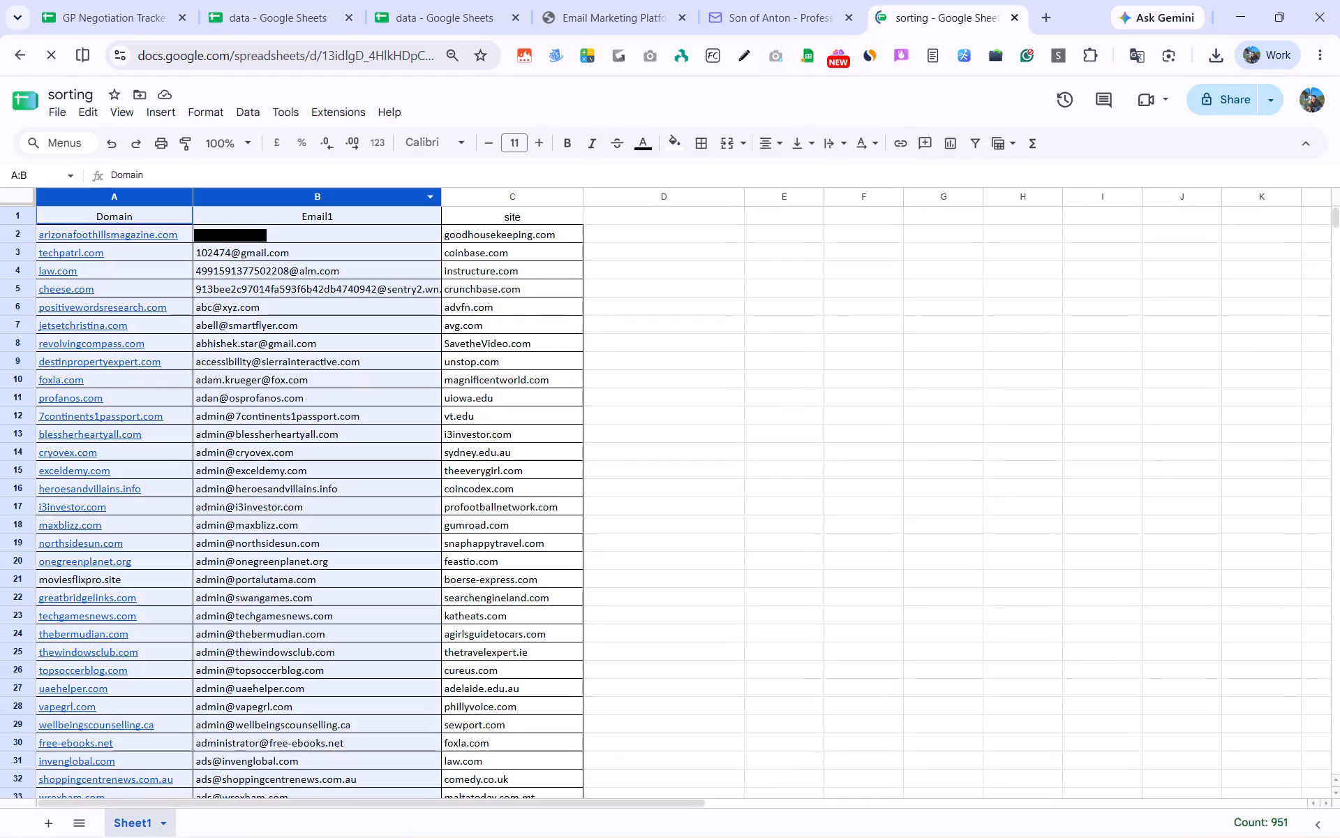
{"action": "left_click_drag", "start_coordinate": [372, 196], "coordinate": [454, 198]}
{"action": "left_click", "coordinate": [170, 212], "text": "ctrl"}
{"action": "left_click", "coordinate": [237, 213], "text": "ctrl"}
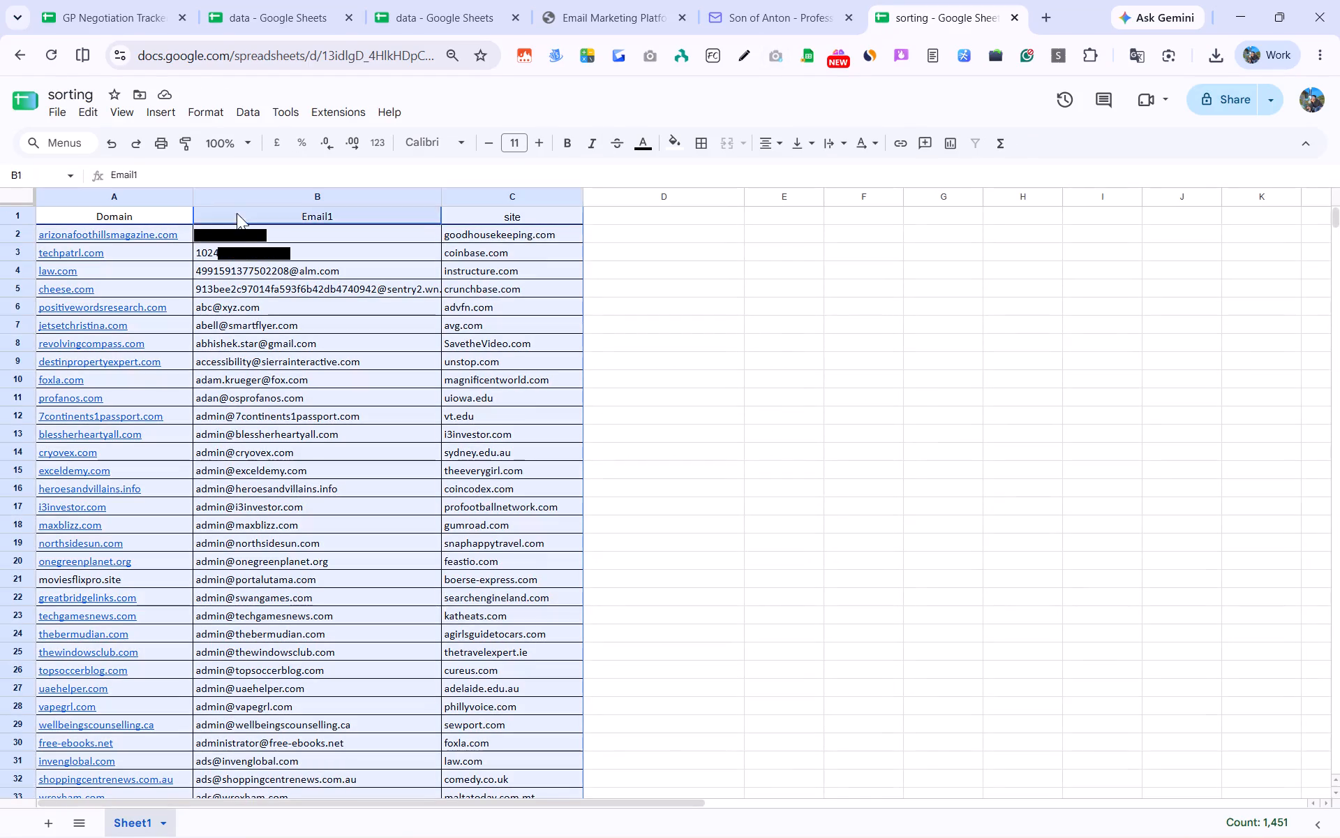
{"action": "left_click", "coordinate": [471, 216], "text": "ctrl"}
{"action": "key", "text": "BackSpace"}
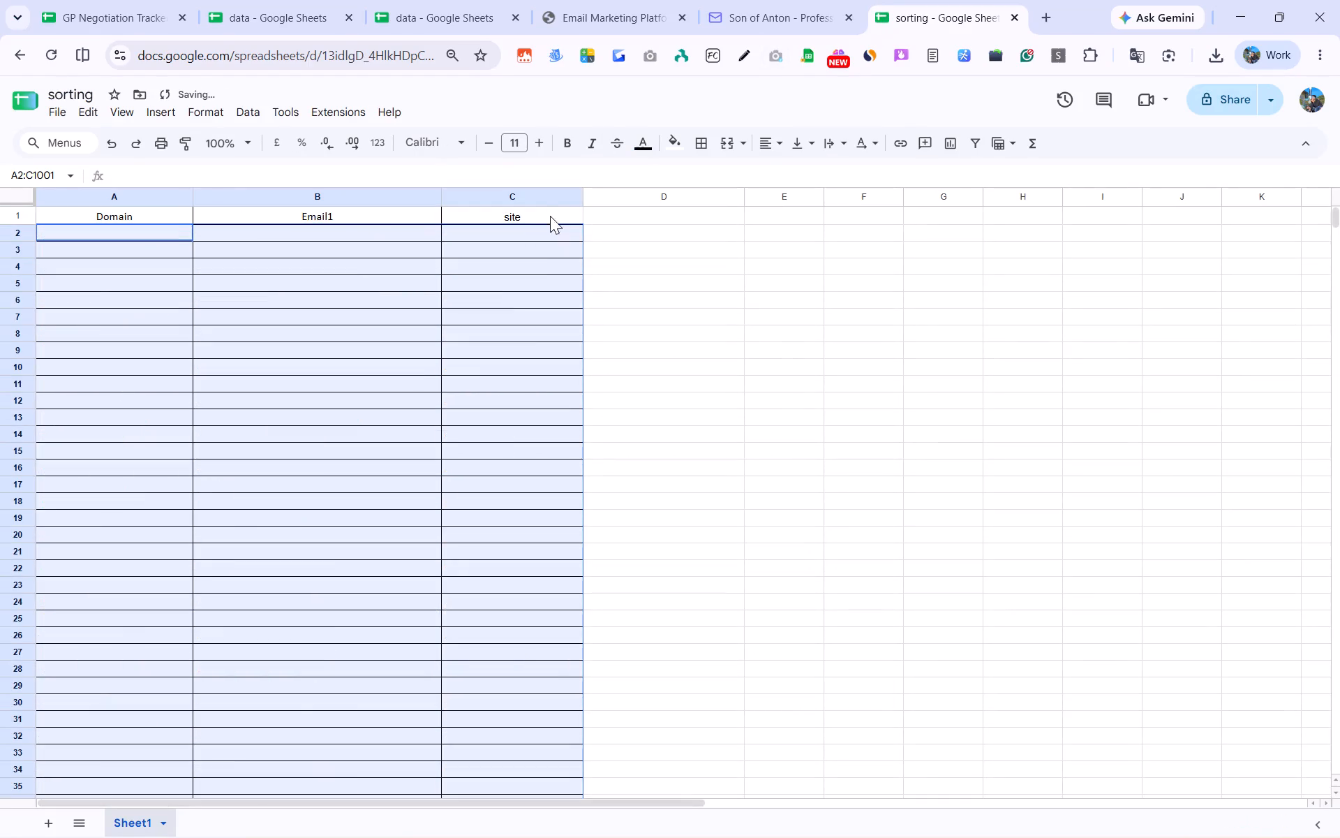
{"action": "left_click", "coordinate": [528, 190]}
{"action": "key", "text": "BackSpace"}
{"action": "left_click", "coordinate": [662, 302]}
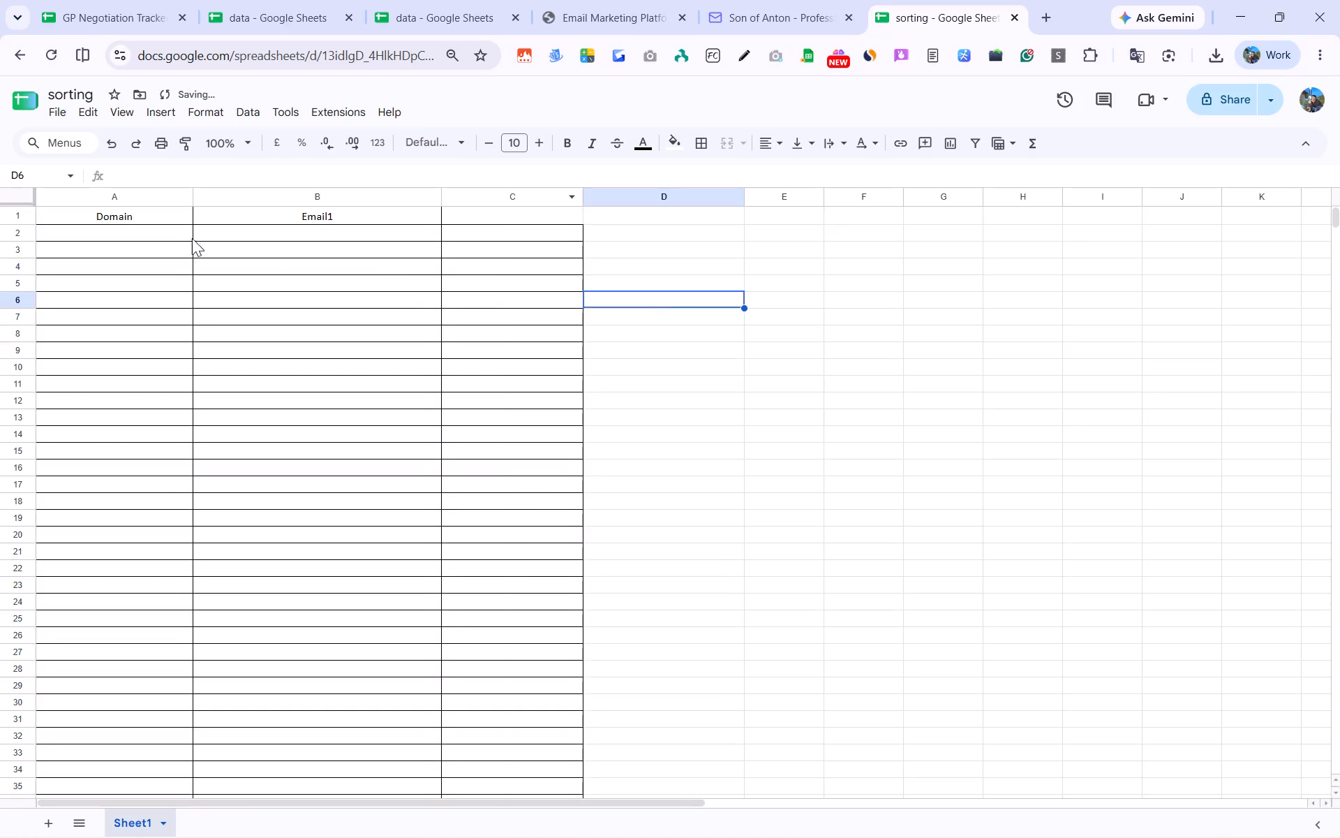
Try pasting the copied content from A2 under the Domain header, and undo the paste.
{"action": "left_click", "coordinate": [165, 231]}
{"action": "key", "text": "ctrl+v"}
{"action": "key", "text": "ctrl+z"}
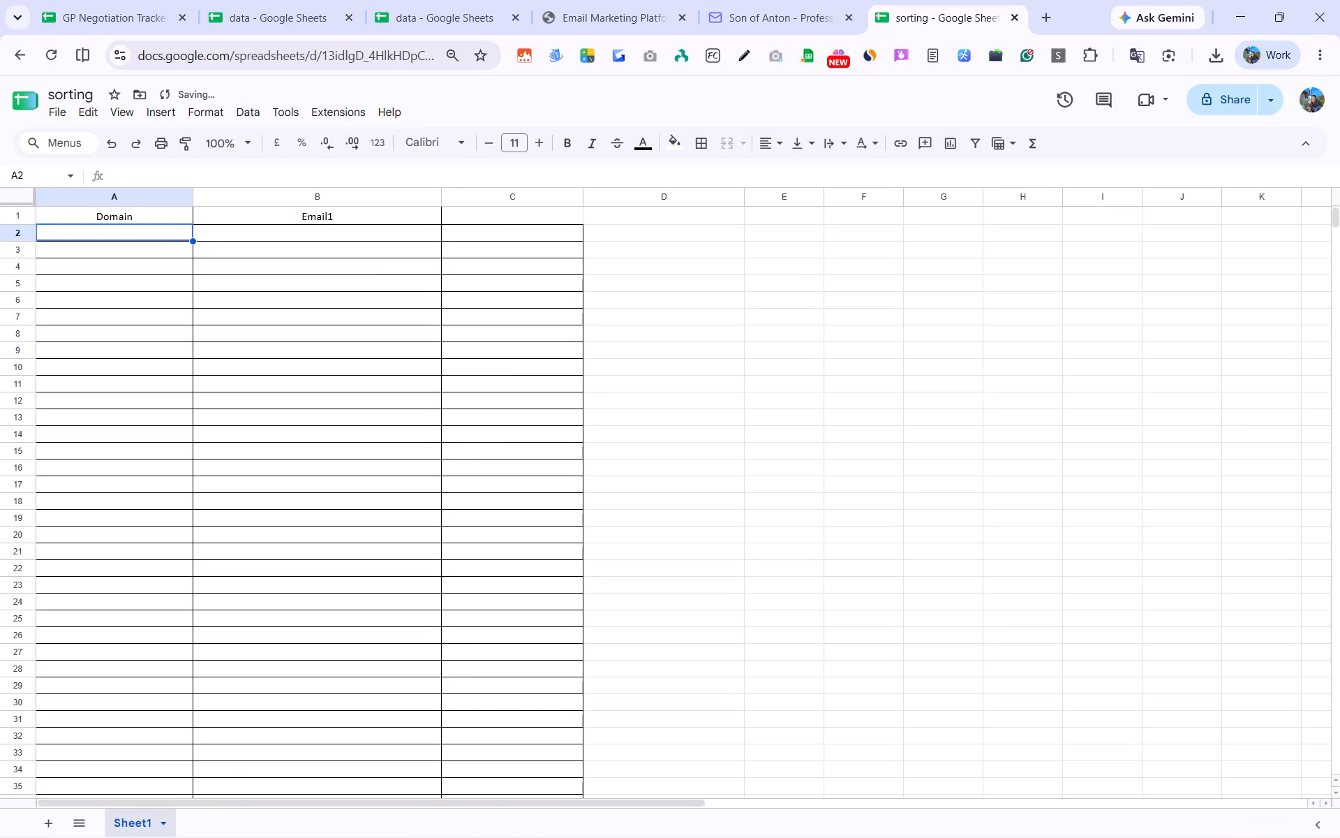
Close the duplicate data spreadsheet tab and arrange the sorting spreadsheet's tab directly after the remaining data tab.
{"action": "left_click", "coordinate": [216, 0]}
{"action": "left_click_drag", "start_coordinate": [963, 0], "coordinate": [625, 0]}
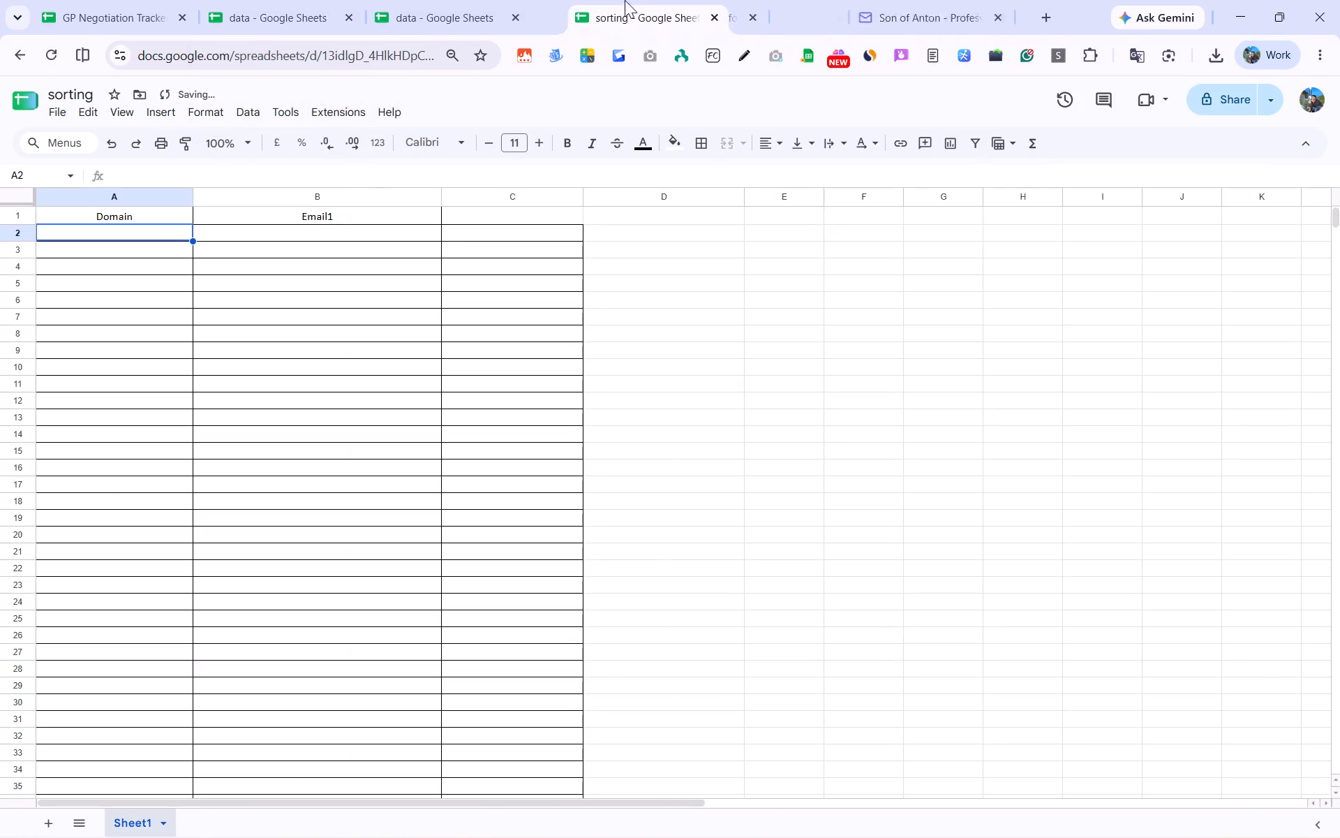
{"action": "left_click_drag", "start_coordinate": [625, 0], "coordinate": [520, 0]}
{"action": "left_click", "coordinate": [305, 0]}
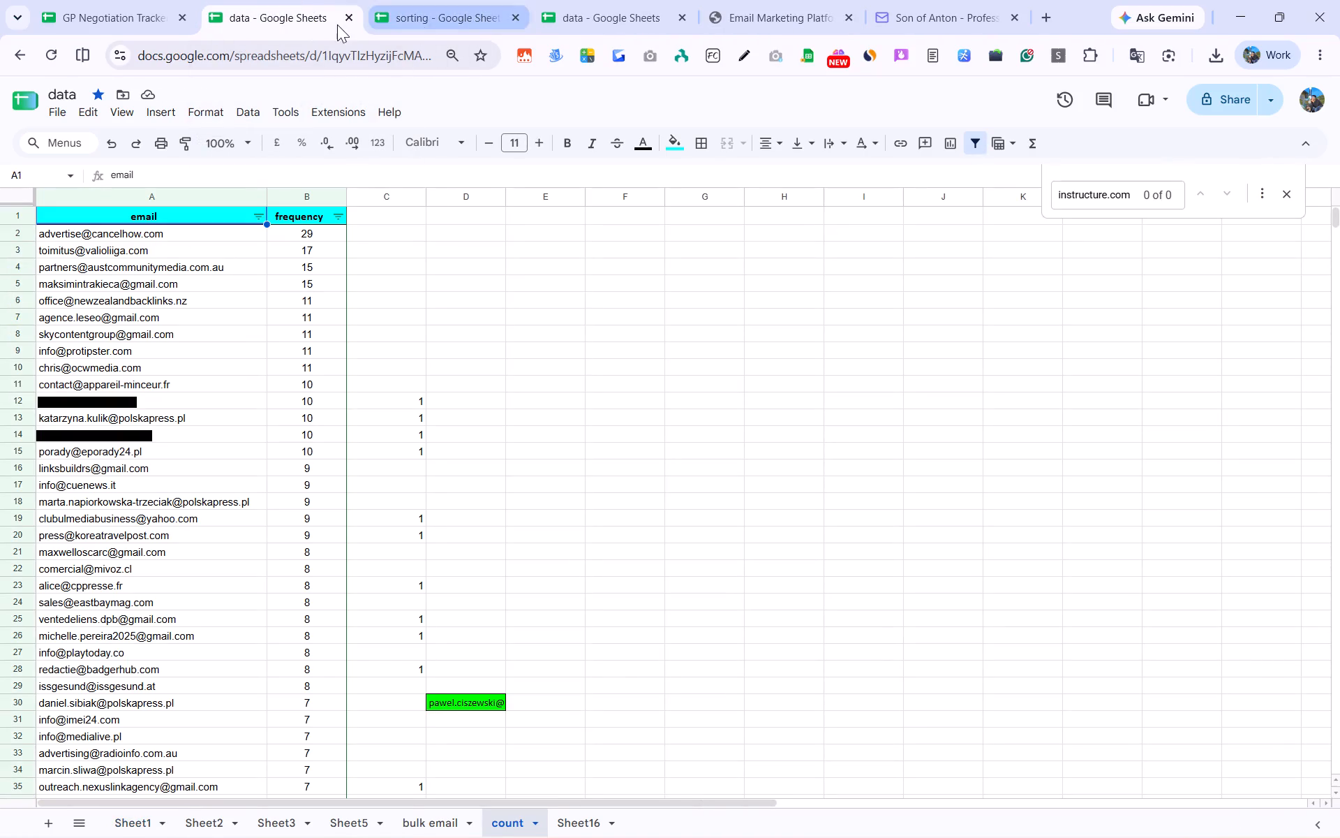
{"action": "left_click", "coordinate": [345, 20]}
{"action": "left_click_drag", "start_coordinate": [486, 9], "coordinate": [327, 9]}
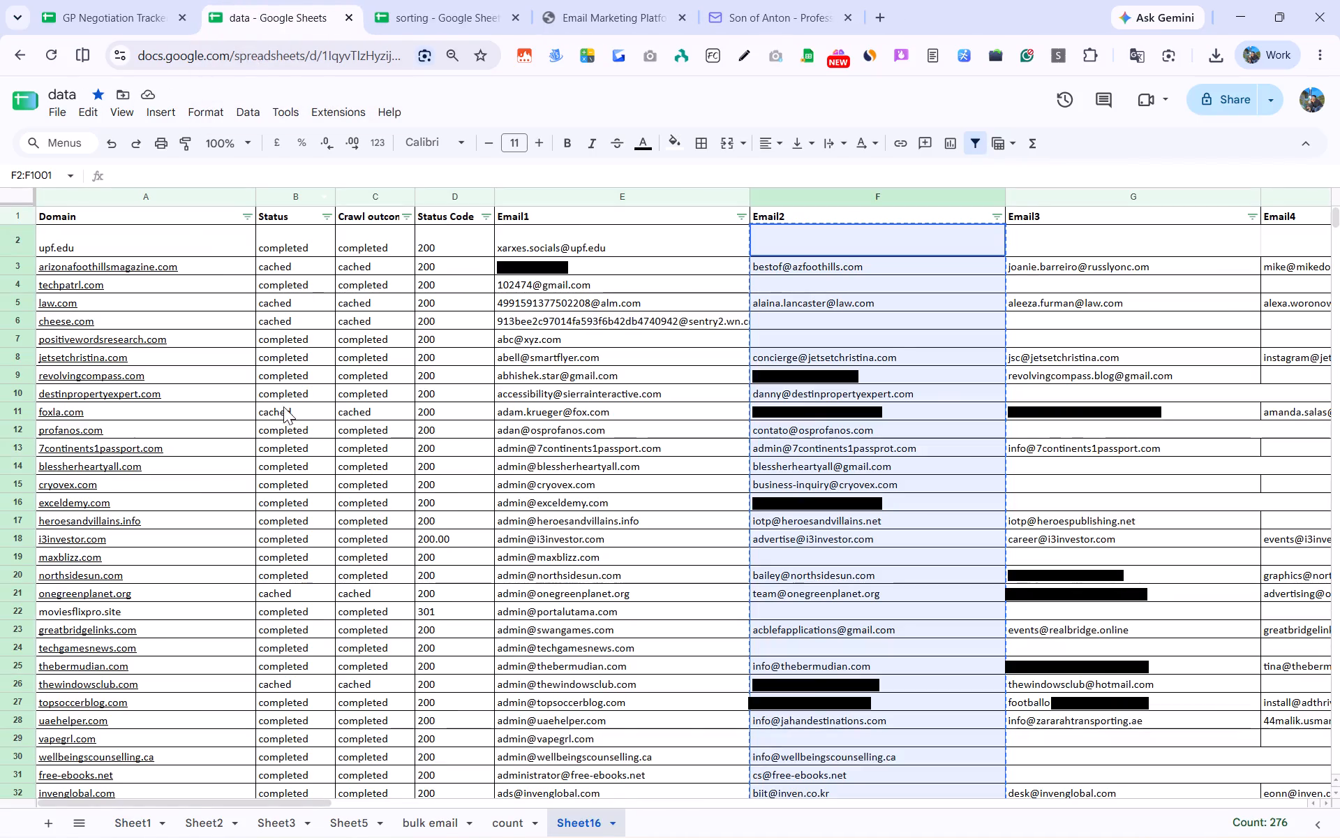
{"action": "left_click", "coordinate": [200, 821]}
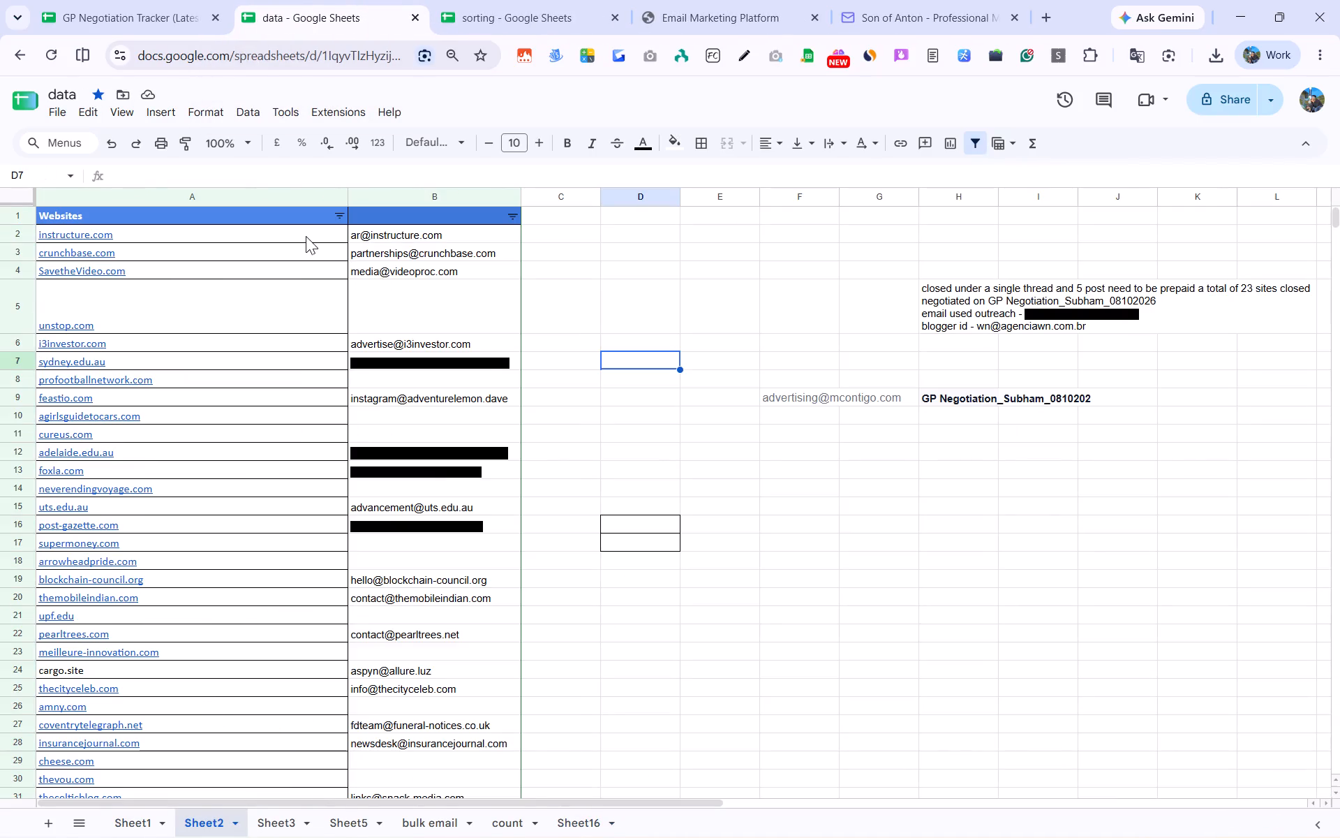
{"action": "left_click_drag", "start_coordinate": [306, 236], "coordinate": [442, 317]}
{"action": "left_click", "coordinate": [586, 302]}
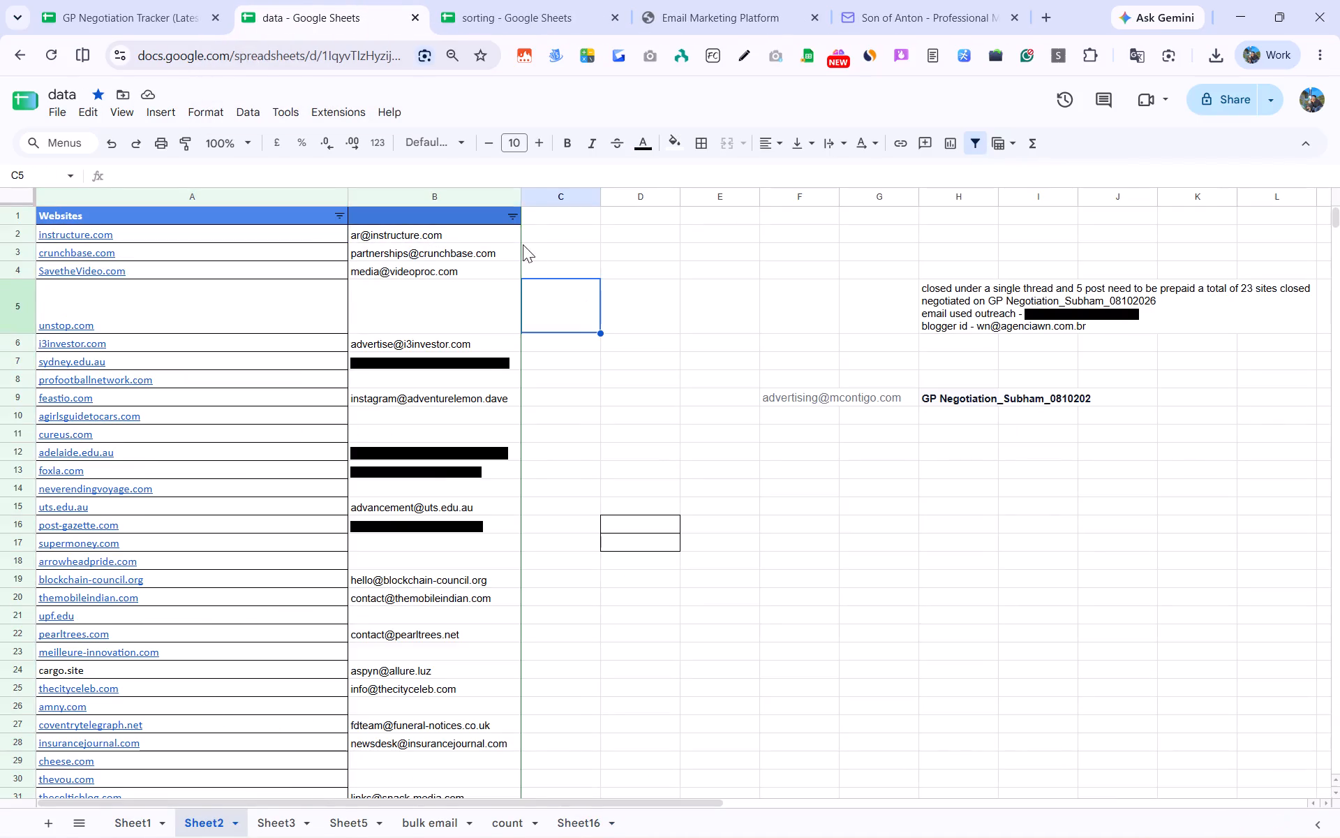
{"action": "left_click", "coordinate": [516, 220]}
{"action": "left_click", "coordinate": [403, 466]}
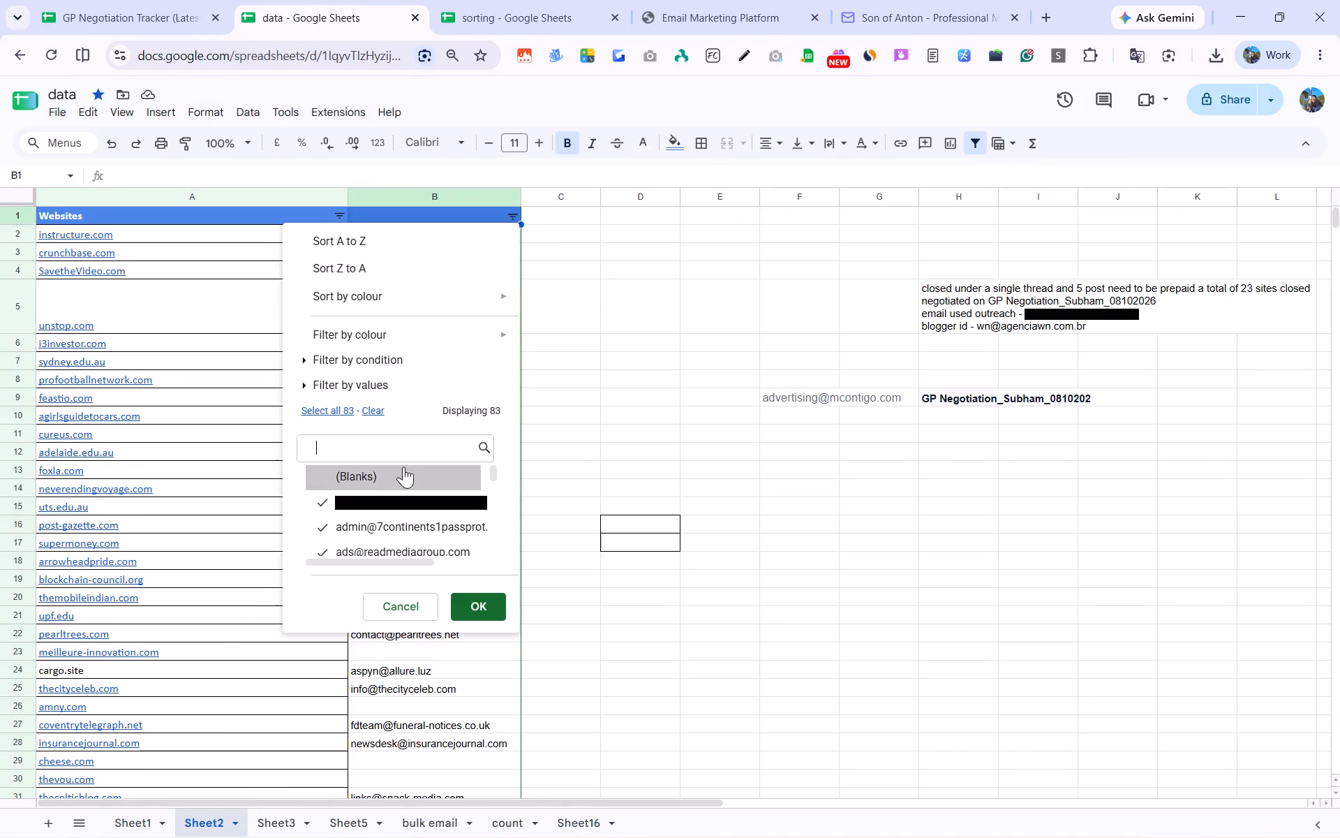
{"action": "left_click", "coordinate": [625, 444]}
Inspect the lookup formula beside unstop.com in Sheet2 and examine the emails down to the last website.
{"action": "double_click", "coordinate": [426, 315]}
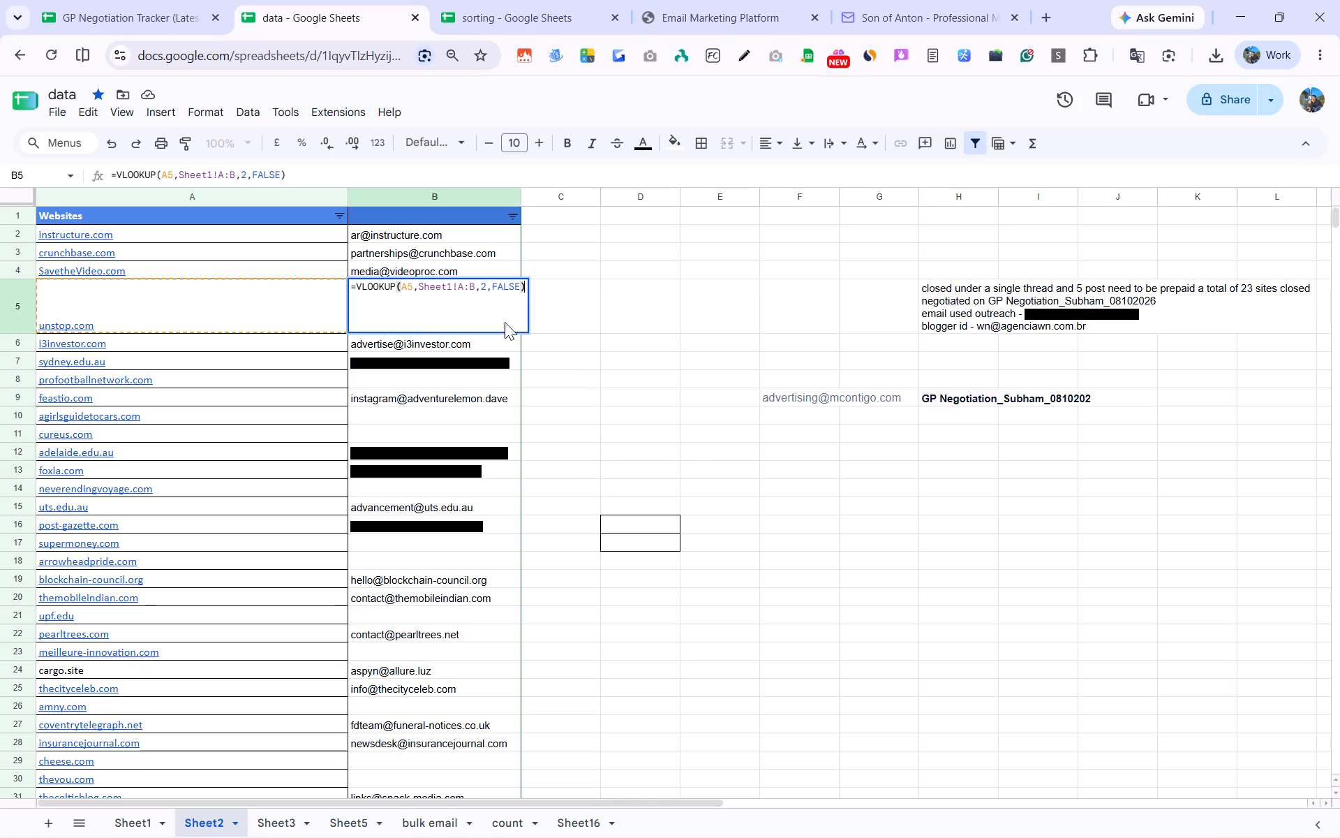
{"action": "left_click", "coordinate": [603, 322]}
{"action": "scroll", "coordinate": [422, 448], "scroll_direction": "down", "scroll_amount": 10}
{"action": "scroll", "coordinate": [422, 448], "scroll_direction": "up", "scroll_amount": 1}
{"action": "scroll", "coordinate": [422, 448], "scroll_direction": "down", "scroll_amount": 3}
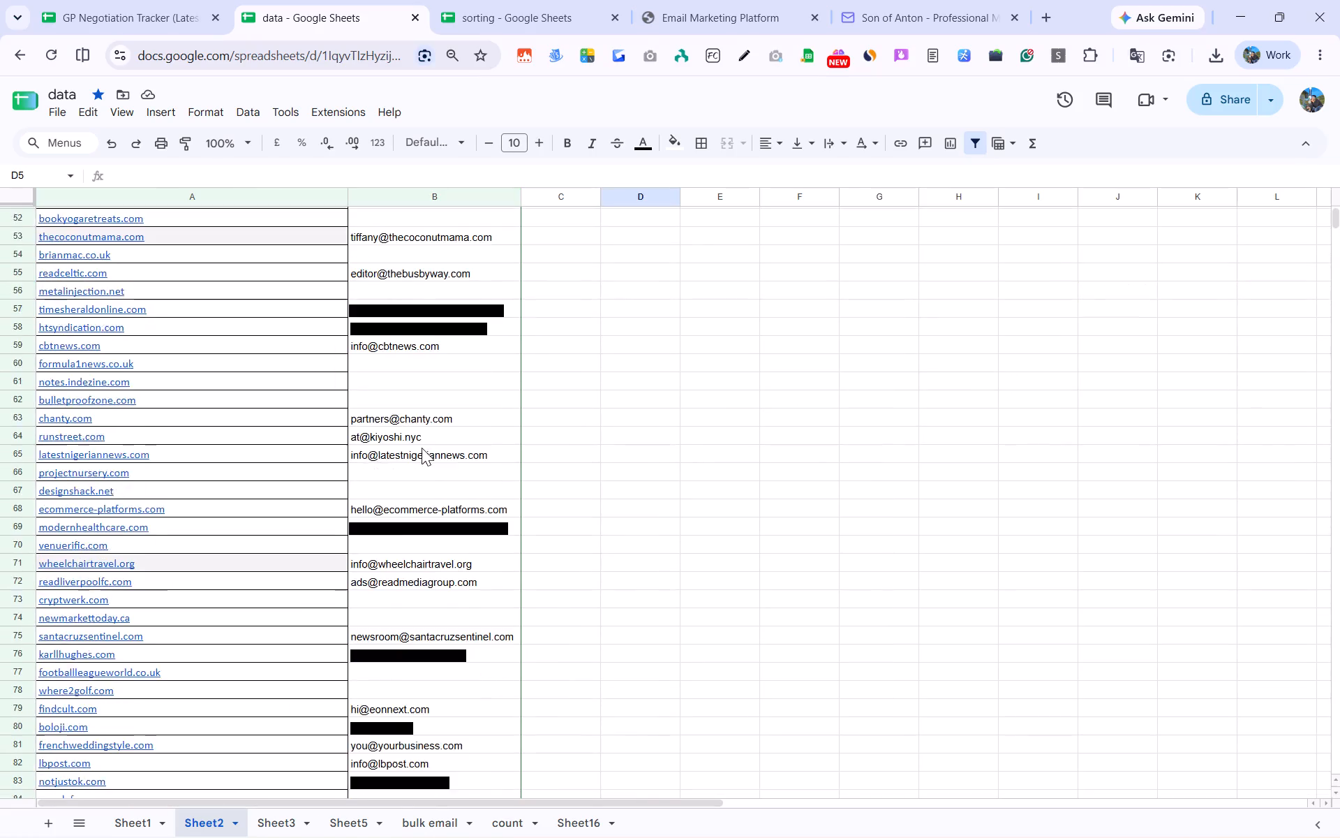
{"action": "scroll", "coordinate": [422, 448], "scroll_direction": "down", "scroll_amount": 14}
{"action": "scroll", "coordinate": [422, 448], "scroll_direction": "down", "scroll_amount": 11}
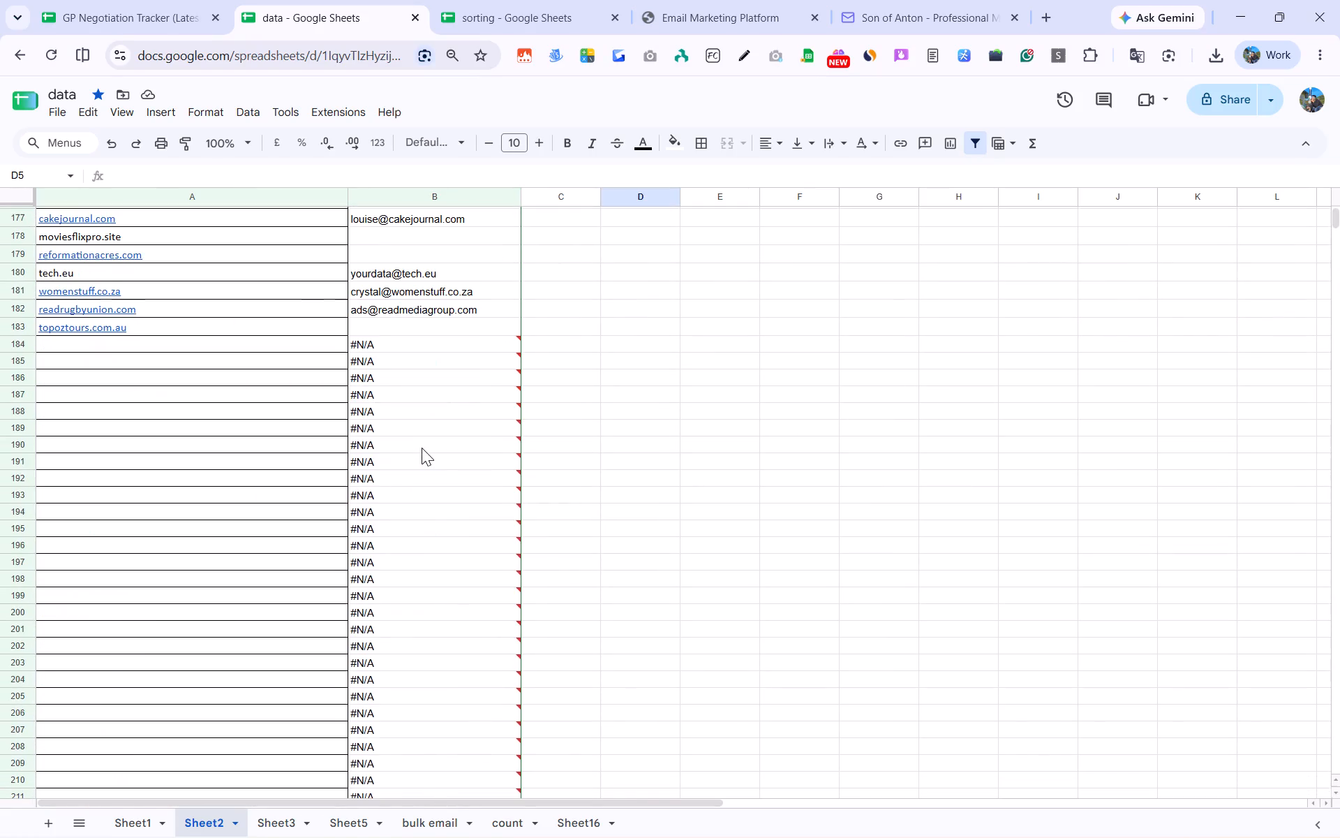
{"action": "scroll", "coordinate": [336, 645], "scroll_direction": "up", "scroll_amount": 4}
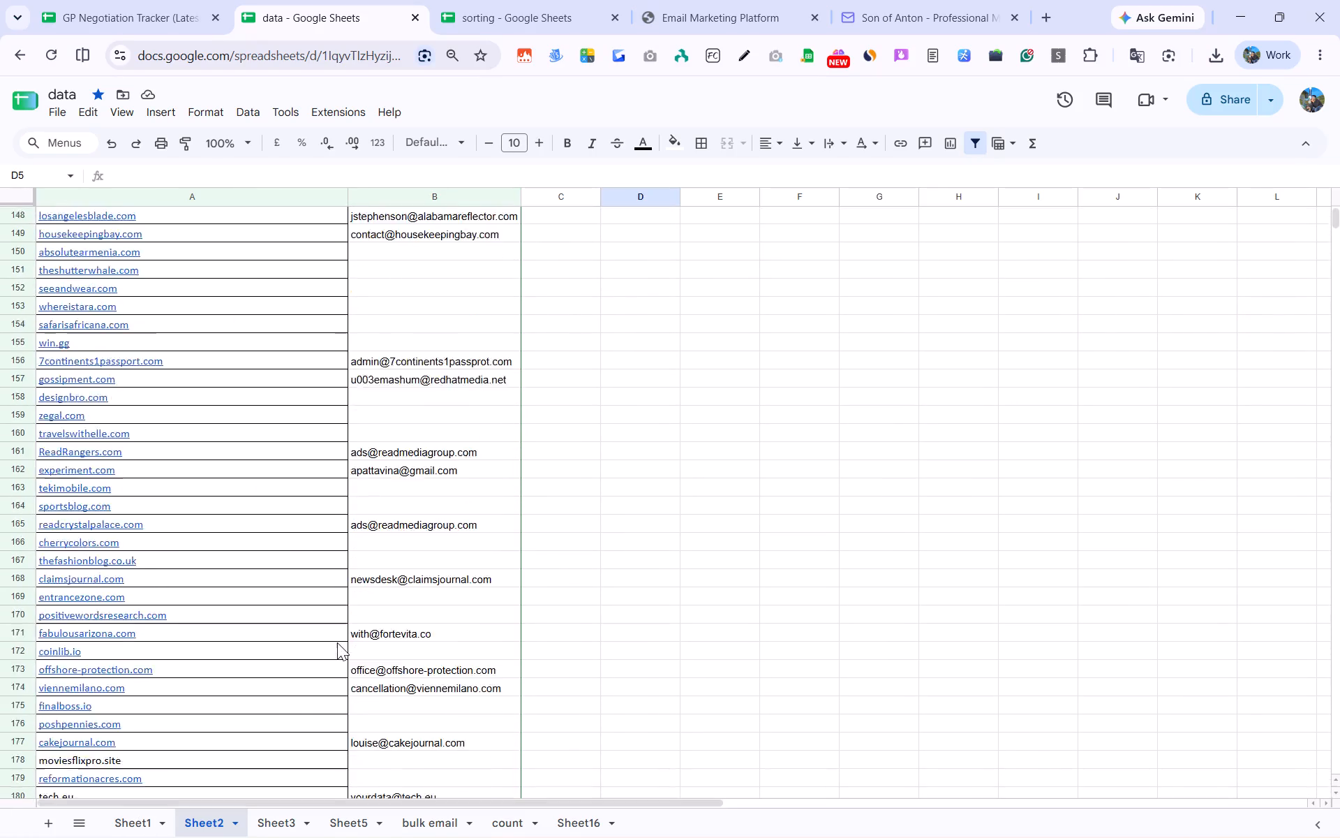
{"action": "scroll", "coordinate": [337, 642], "scroll_direction": "up", "scroll_amount": 20}
{"action": "scroll", "coordinate": [337, 642], "scroll_direction": "up", "scroll_amount": 7}
{"action": "scroll", "coordinate": [341, 644], "scroll_direction": "down", "scroll_amount": 1}
{"action": "scroll", "coordinate": [341, 644], "scroll_direction": "up", "scroll_amount": 11}
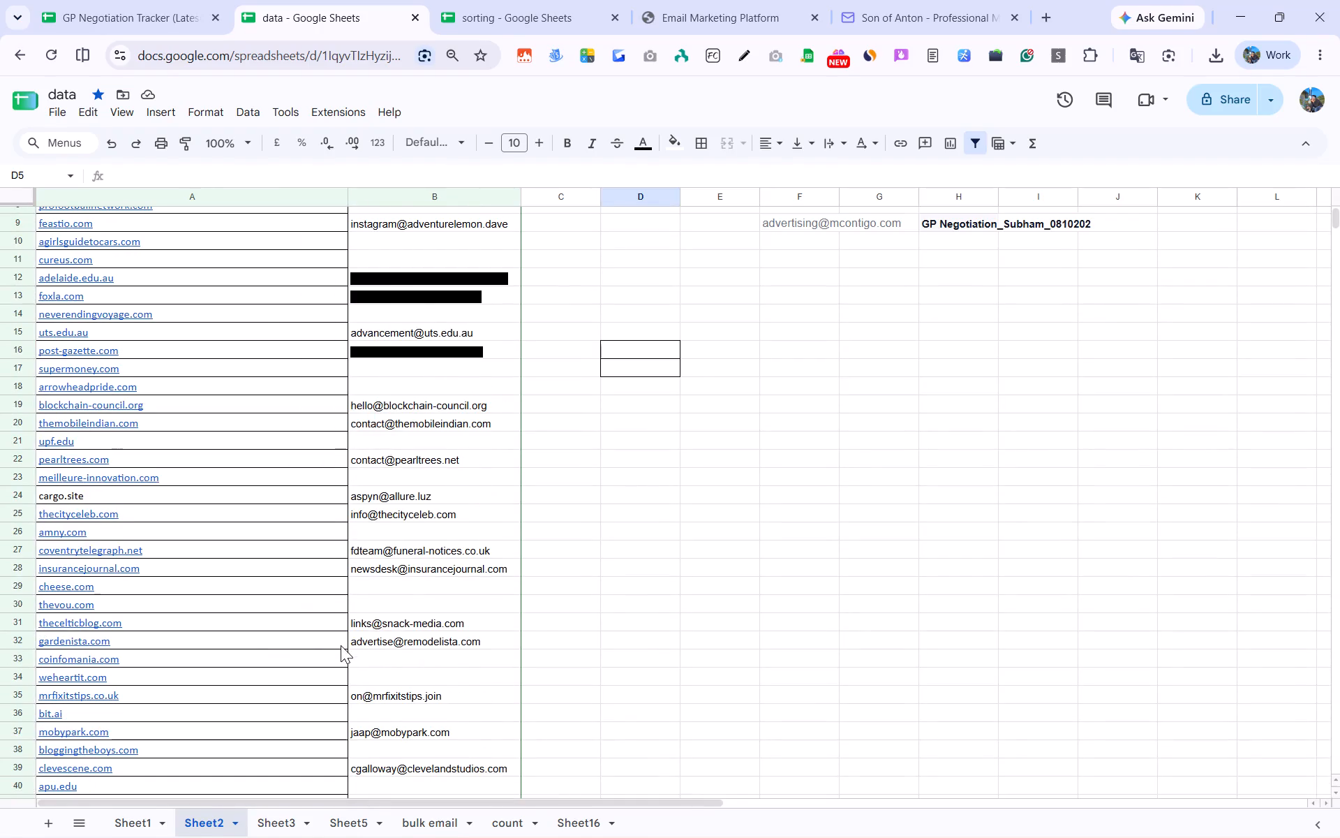
Search Sheet1 for unstop.com and check the email cell beside that domain.
{"action": "left_click", "coordinate": [266, 321]}
{"action": "key", "text": "ctrl+c"}
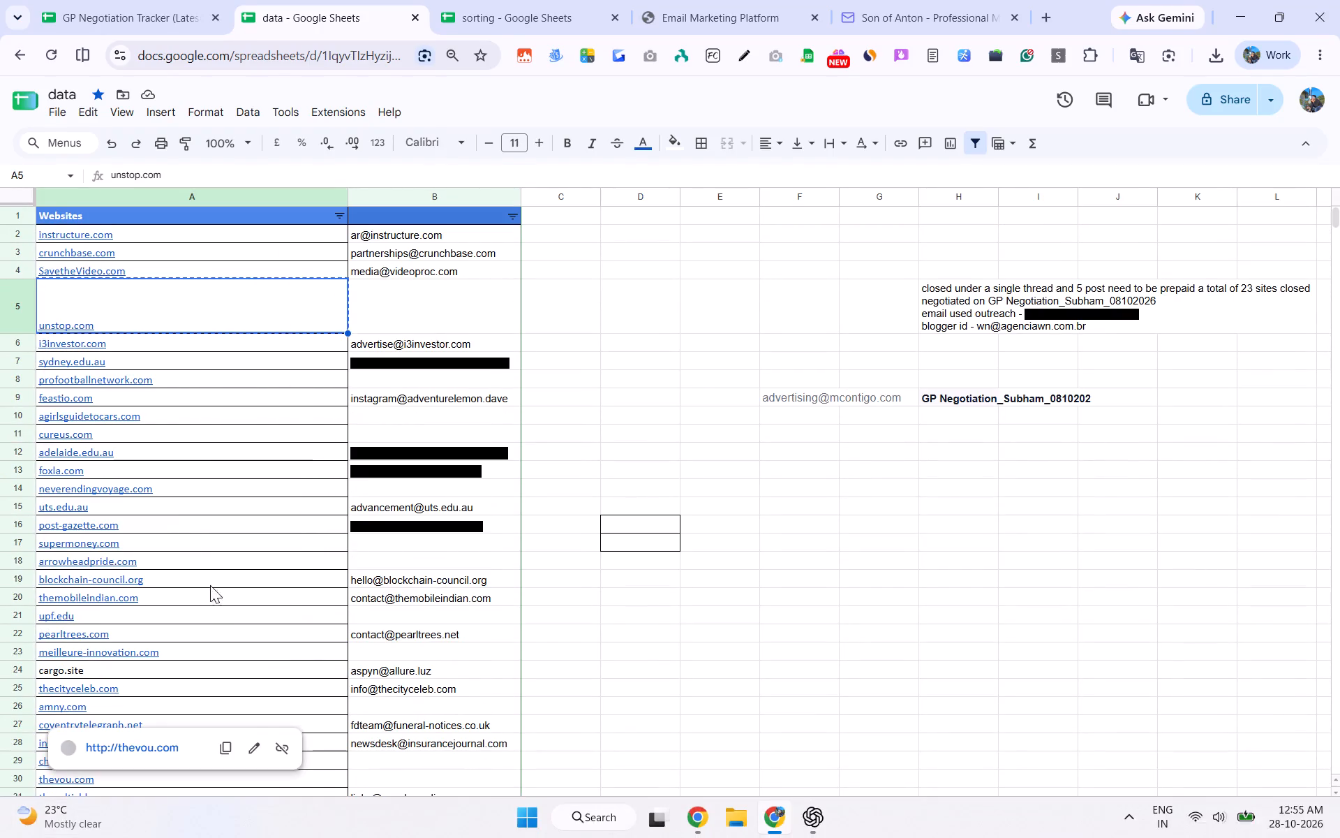
{"action": "left_click", "coordinate": [624, 483]}
{"action": "left_click", "coordinate": [150, 821]}
{"action": "key", "text": "ctrl+f"}
{"action": "key", "text": "ctrl+v"}
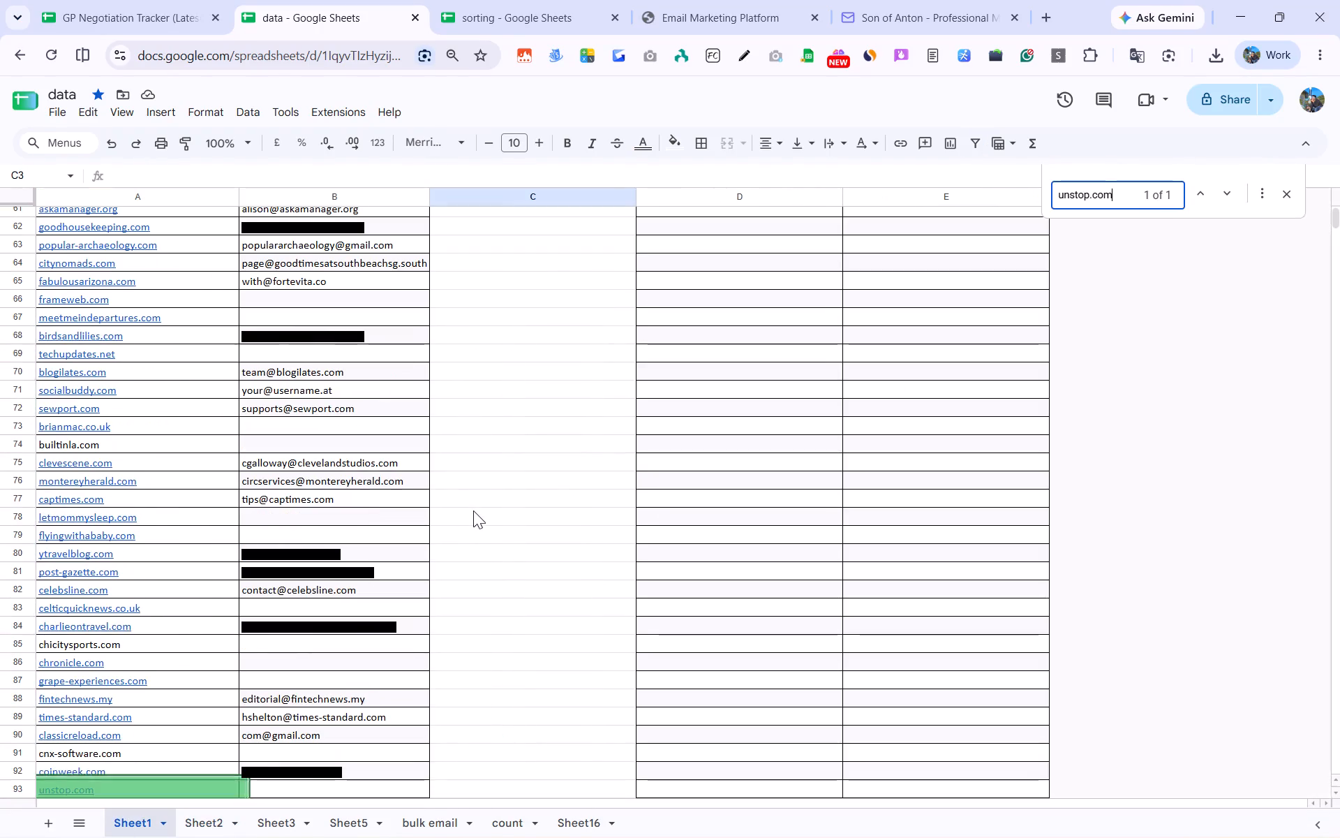
{"action": "scroll", "coordinate": [405, 644], "scroll_direction": "down", "scroll_amount": 2}
{"action": "double_click", "coordinate": [297, 612]}
{"action": "left_click", "coordinate": [551, 578]}
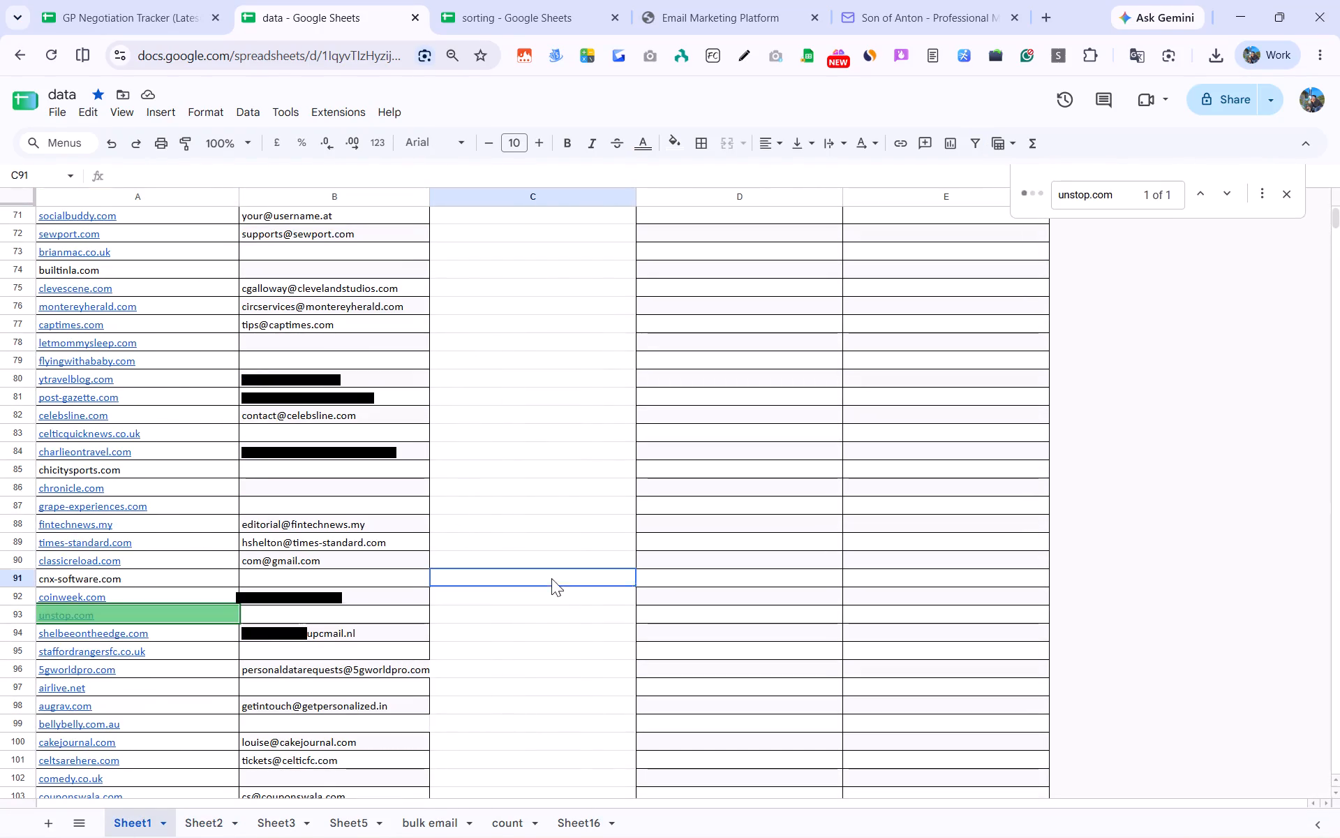
Filter the email column of Sheet2 to exclude blanks.
{"action": "left_click", "coordinate": [218, 814]}
{"action": "scroll", "coordinate": [455, 374], "scroll_direction": "up", "scroll_amount": 5}
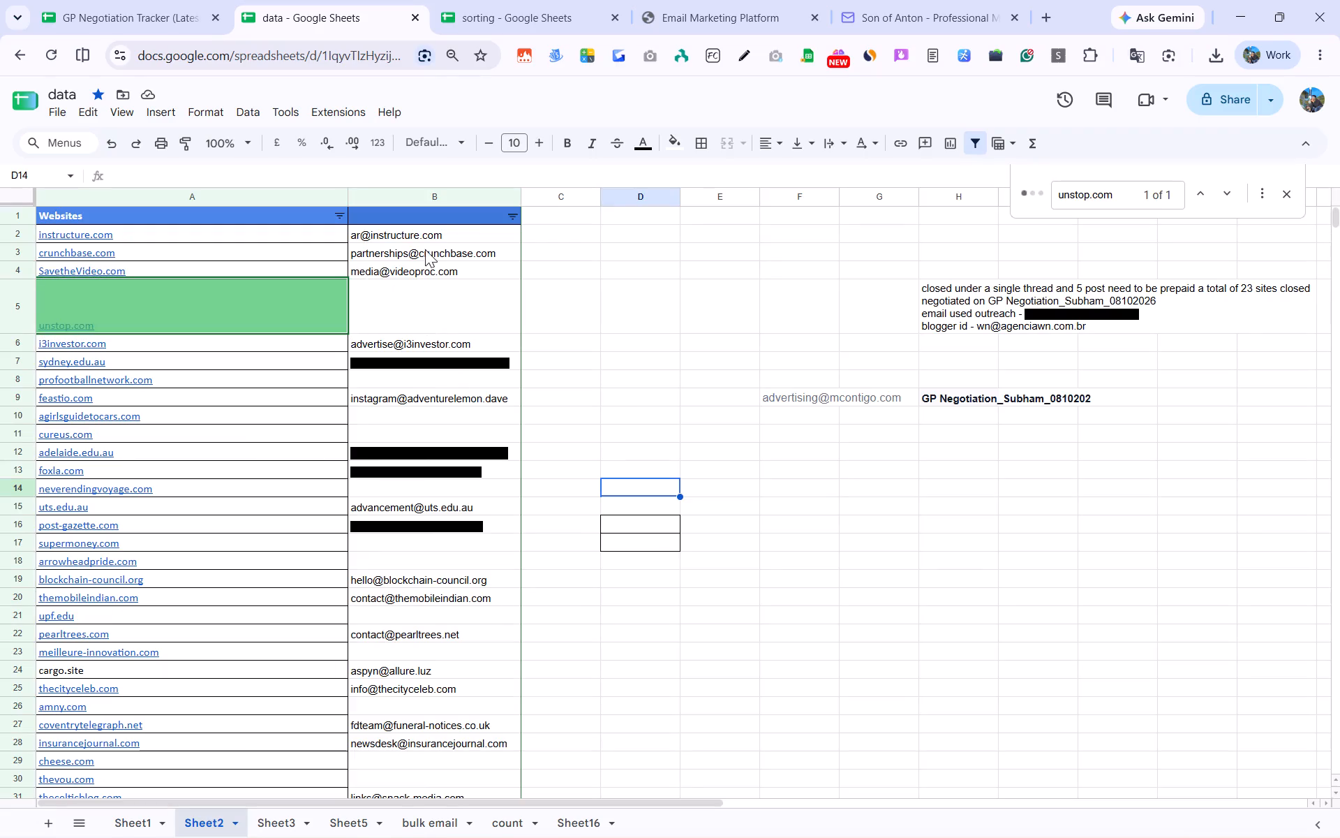
{"action": "left_click", "coordinate": [512, 214]}
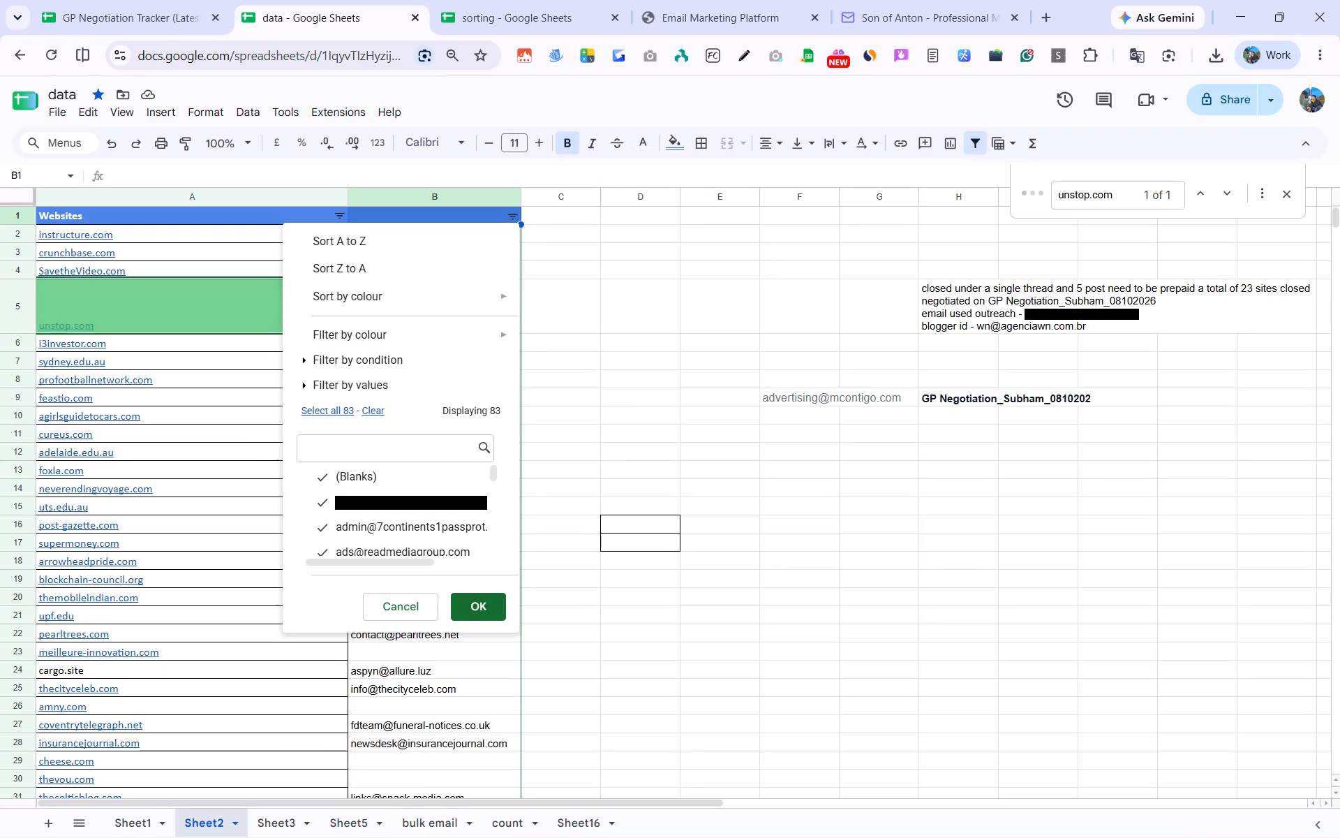
{"action": "left_click", "coordinate": [368, 470]}
{"action": "left_click", "coordinate": [467, 605]}
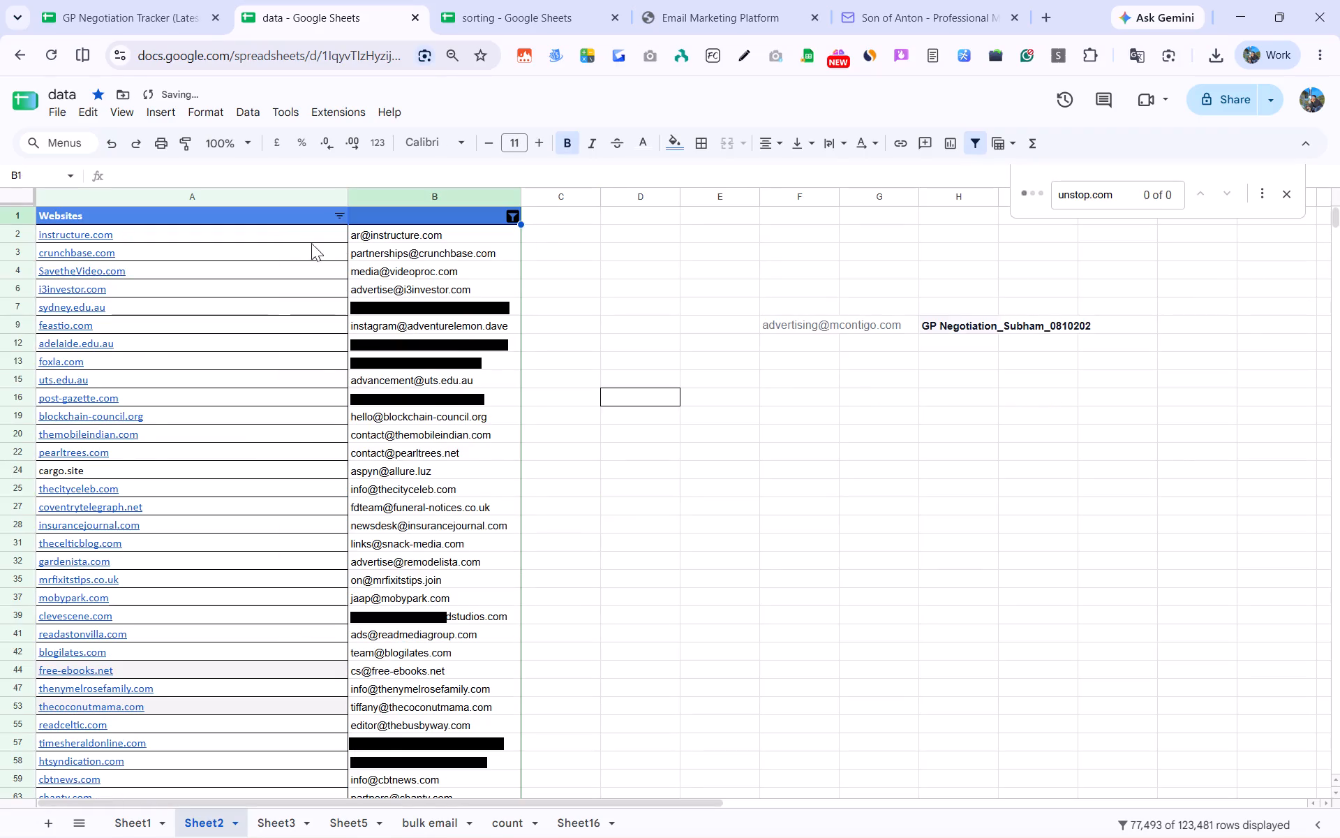
Copy the filtered websites and emails, A2 to B182 of Sheet2, into the sorting spreadsheet from A2 as values only.
{"action": "left_click_drag", "start_coordinate": [301, 237], "coordinate": [455, 837]}
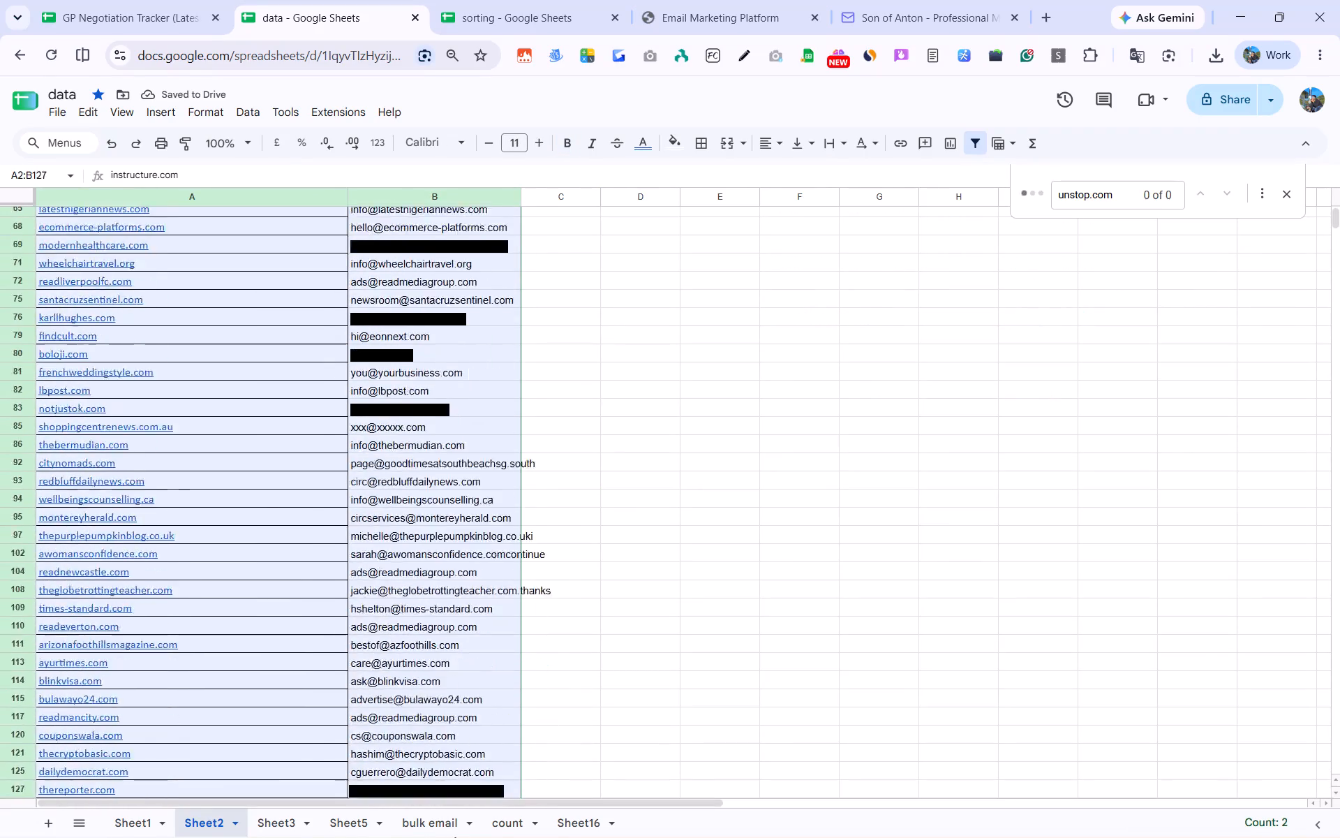
{"action": "left_click_drag", "start_coordinate": [455, 837], "coordinate": [448, 489]}
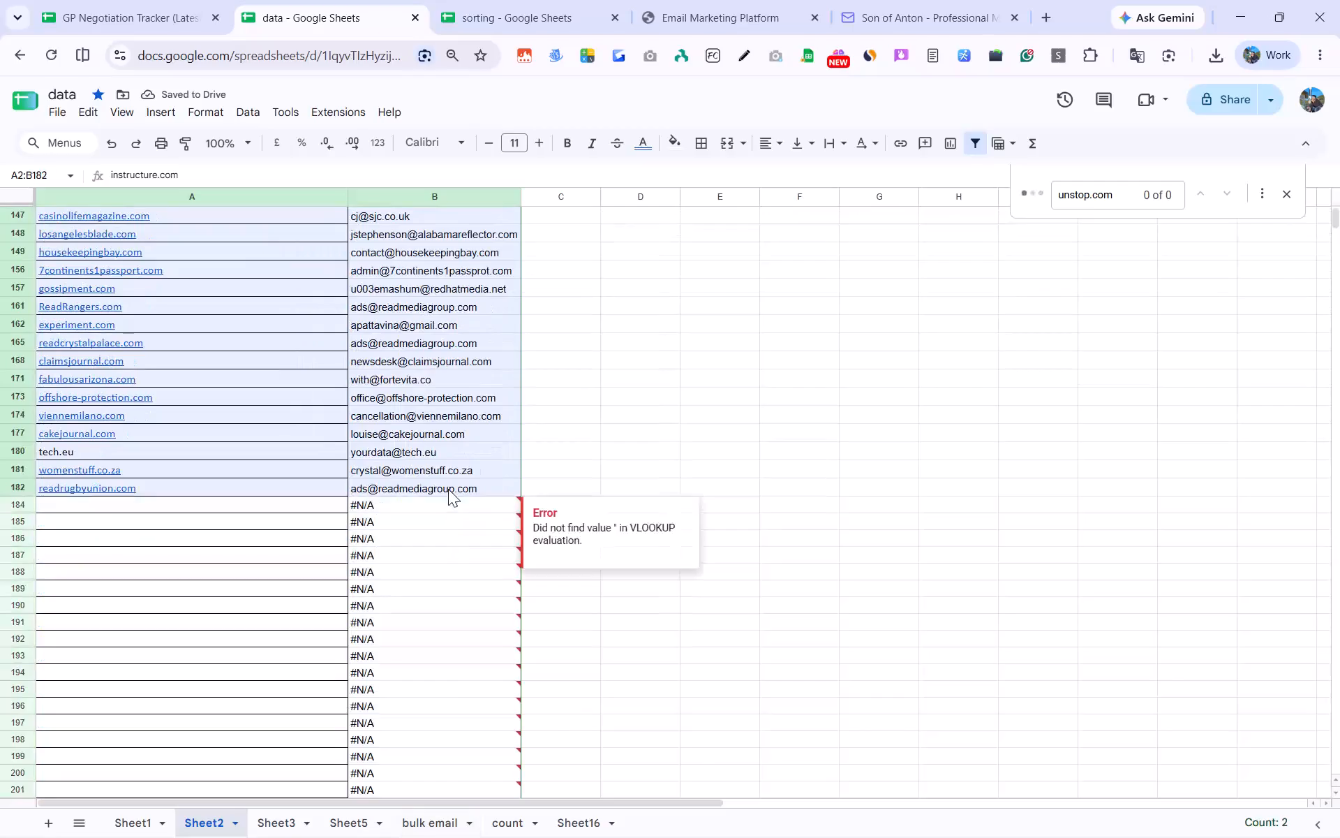
{"action": "left_click_drag", "start_coordinate": [448, 489], "coordinate": [448, 488]}
{"action": "key", "text": "ctrl+c"}
{"action": "left_click", "coordinate": [528, 0]}
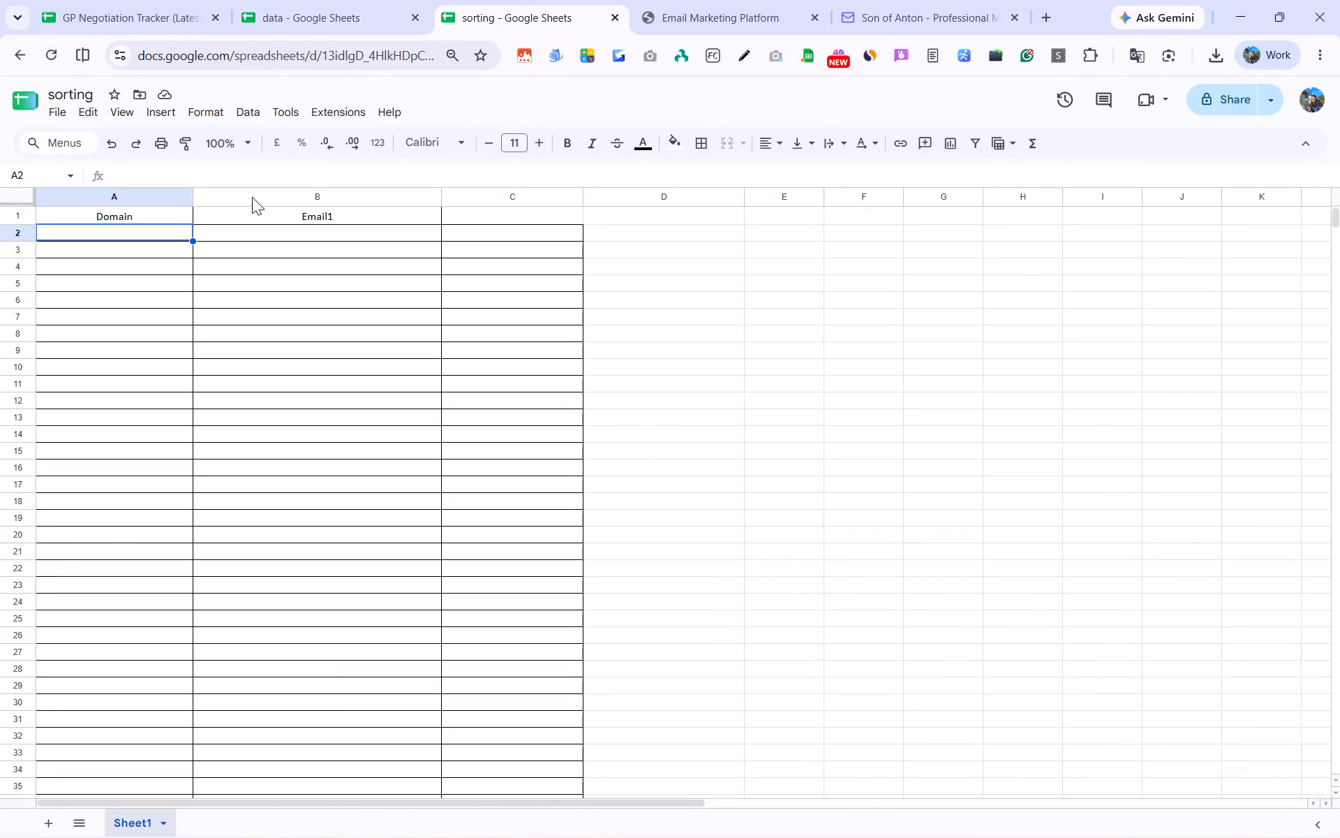
{"action": "key", "text": "ctrl+v"}
{"action": "key", "text": "ctrl+z"}
{"action": "key", "text": "ctrl+shift+v"}
{"action": "scroll", "coordinate": [388, 397], "scroll_direction": "down", "scroll_amount": 9}
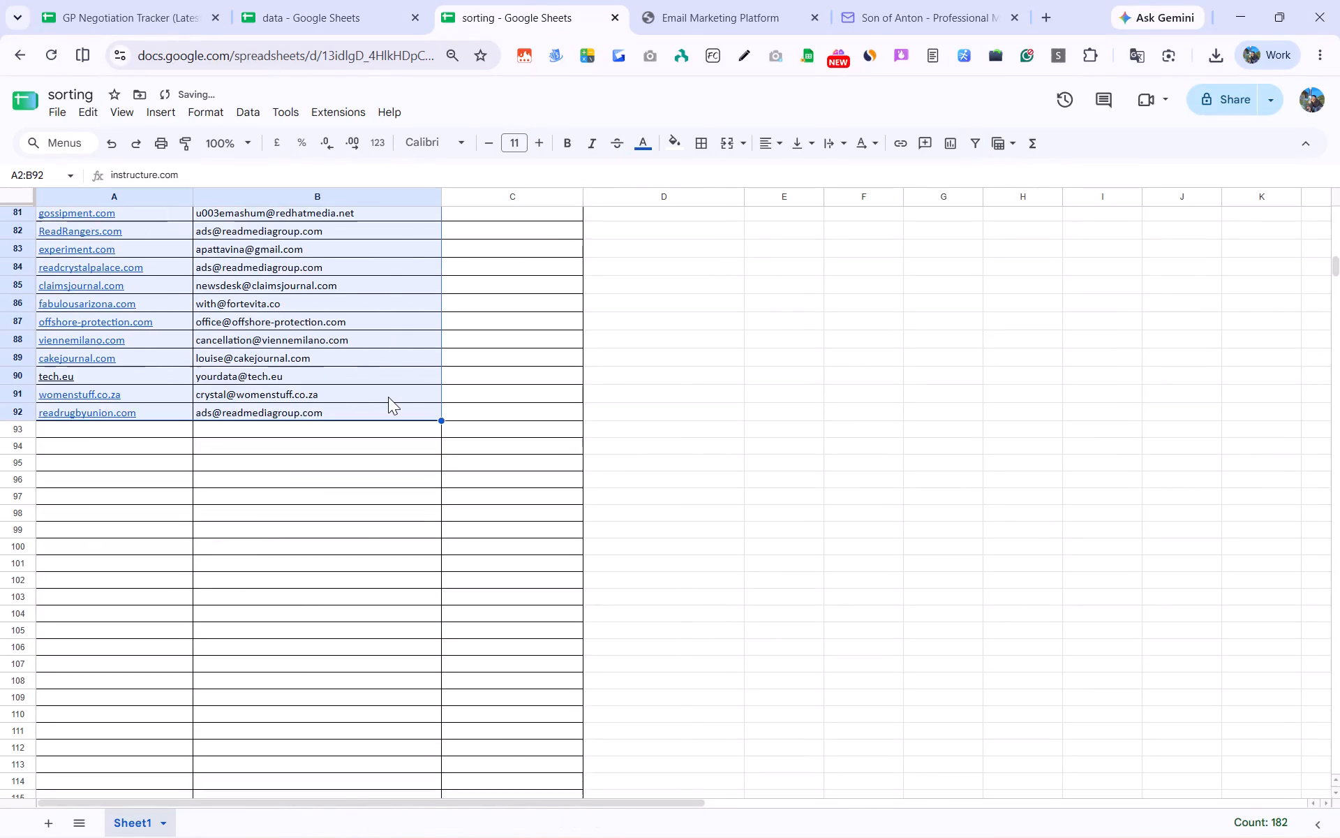
In Sheet2 of the data spreadsheet, change the email column's filter to show only the blank rows.
{"action": "left_click", "coordinate": [394, 0]}
{"action": "scroll", "coordinate": [549, 339], "scroll_direction": "up", "scroll_amount": 14}
{"action": "scroll", "coordinate": [538, 282], "scroll_direction": "up", "scroll_amount": 13}
{"action": "left_click", "coordinate": [508, 218]}
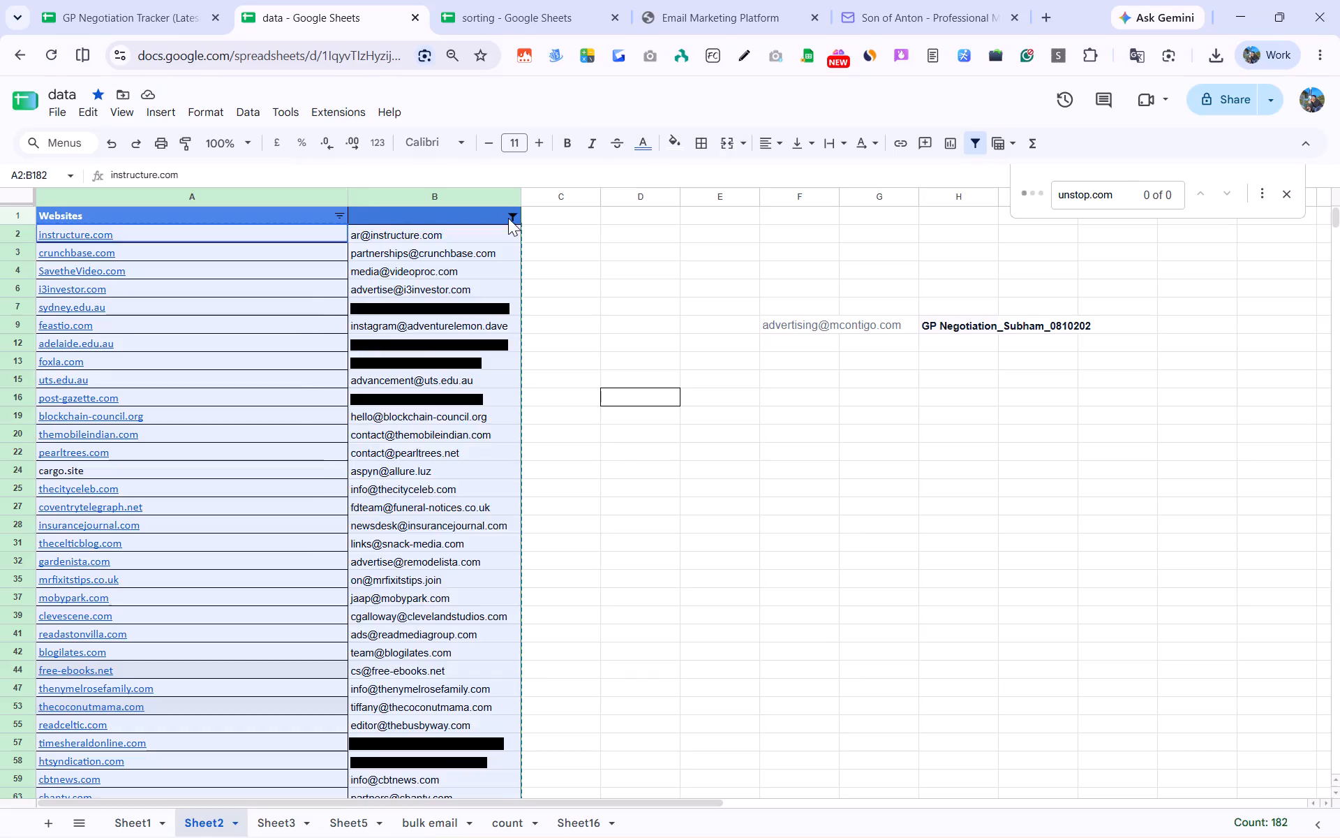
{"action": "left_click", "coordinate": [366, 414]}
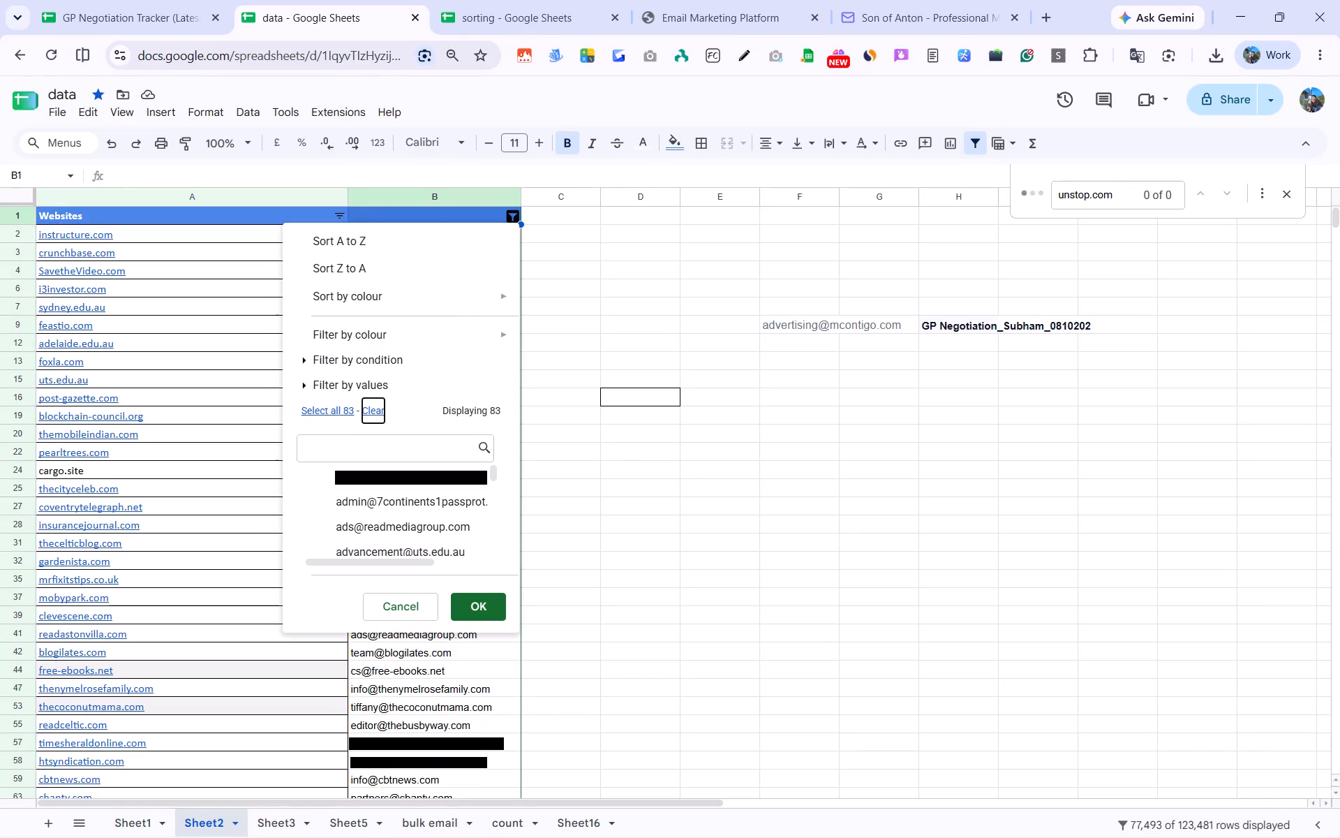
{"action": "left_click", "coordinate": [341, 430]}
{"action": "left_click", "coordinate": [339, 416]}
{"action": "left_click", "coordinate": [500, 624]}
{"action": "left_click", "coordinate": [493, 610]}
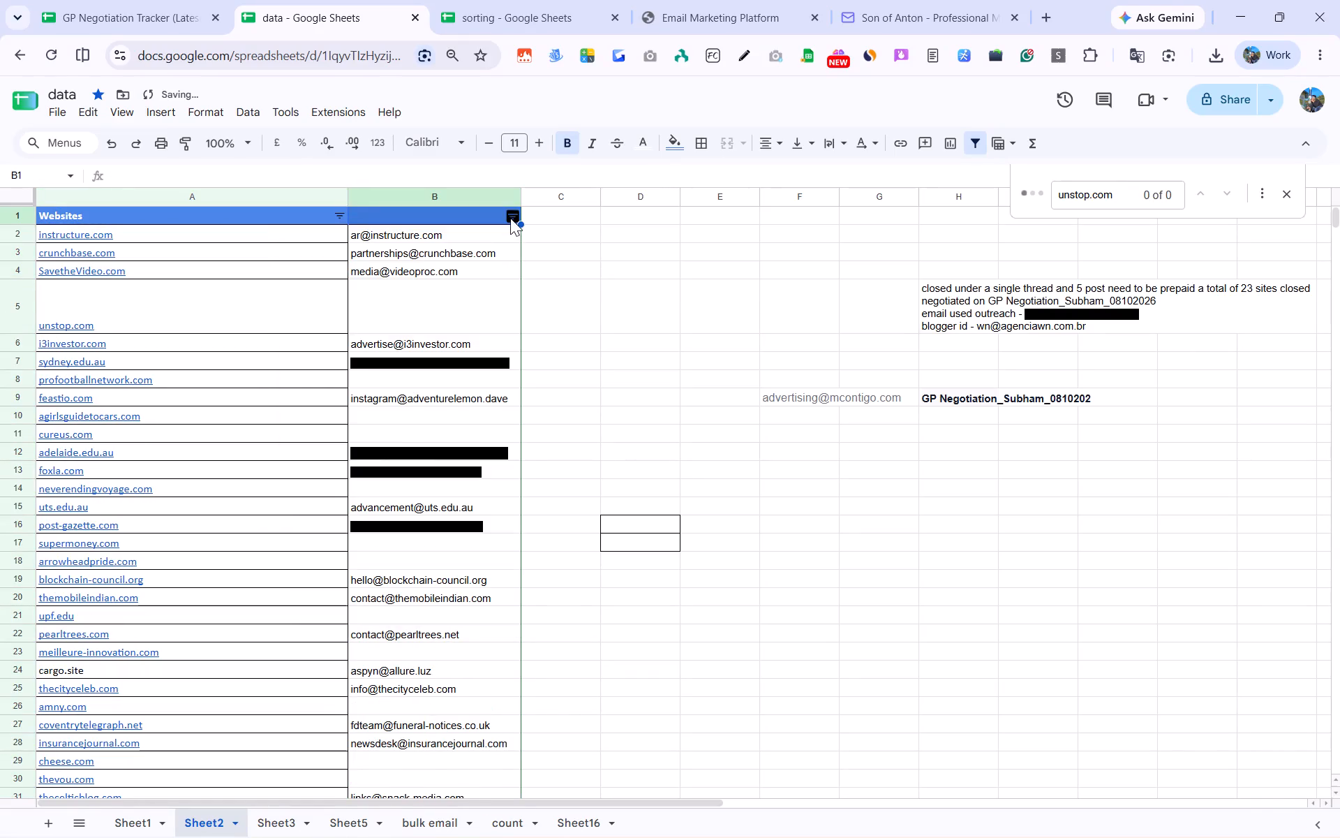
{"action": "left_click", "coordinate": [510, 217]}
{"action": "left_click", "coordinate": [373, 399]}
{"action": "left_click", "coordinate": [376, 476]}
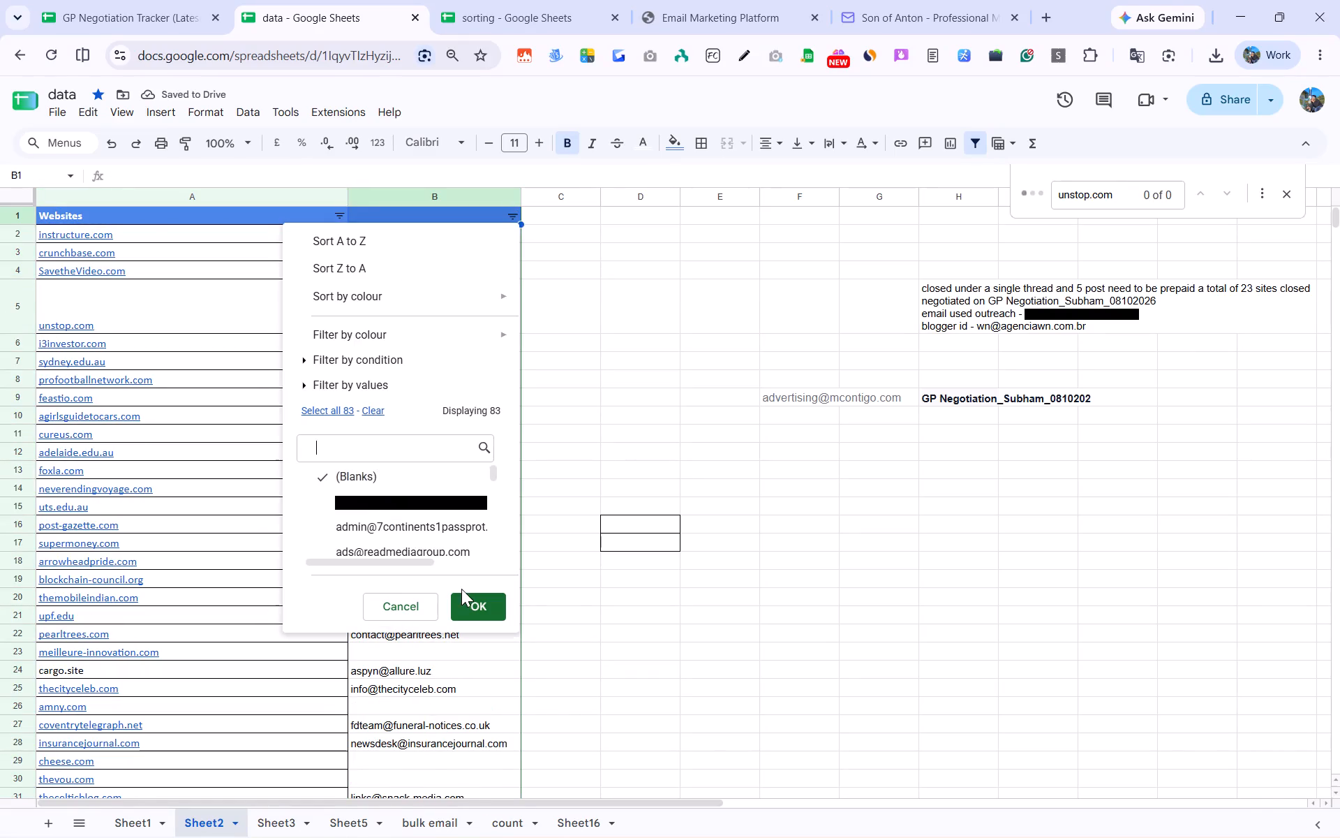
{"action": "left_click", "coordinate": [466, 601]}
Copy the filtered websites without an email, A5 to A183 of Sheet2.
{"action": "left_click_drag", "start_coordinate": [243, 258], "coordinate": [267, 645]}
{"action": "scroll", "coordinate": [267, 645], "scroll_direction": "down", "scroll_amount": 6}
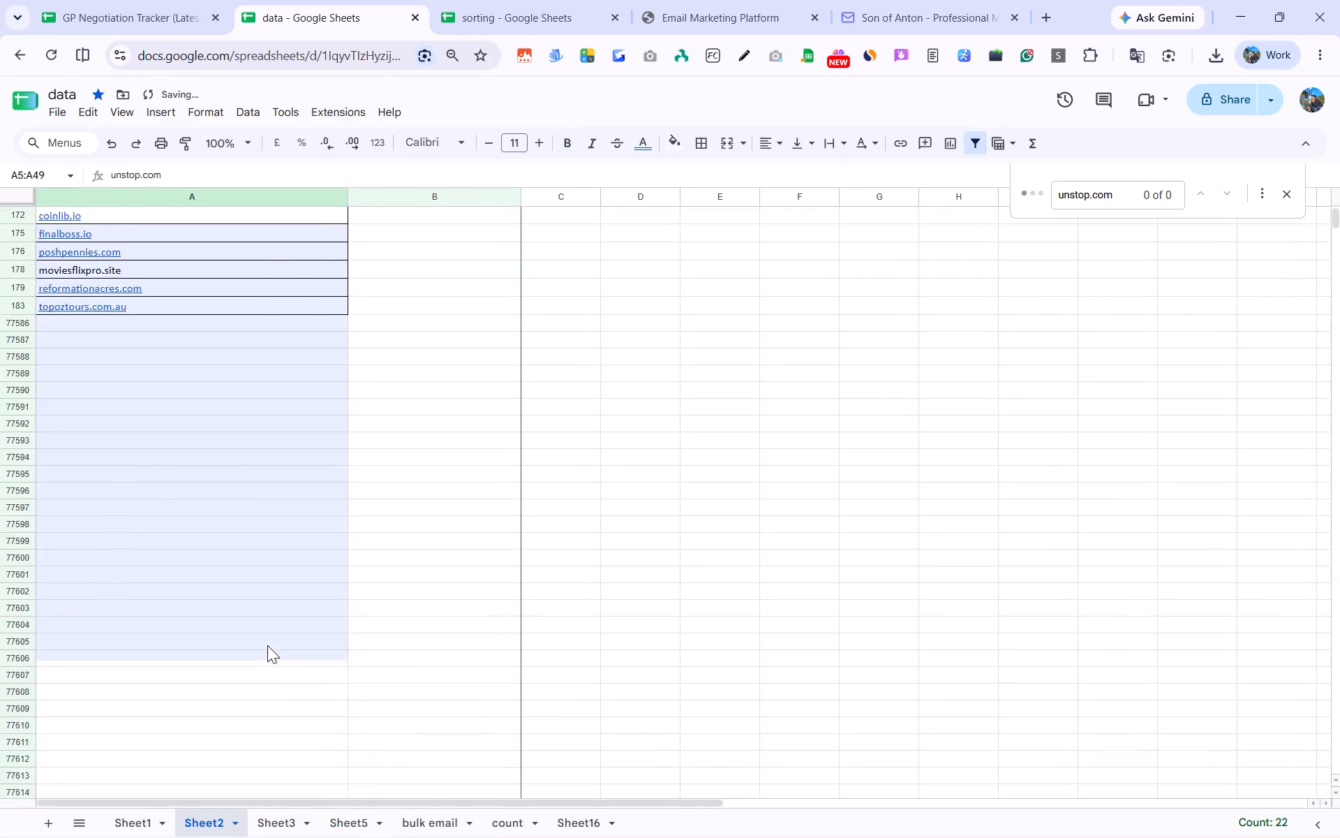
{"action": "scroll", "coordinate": [267, 645], "scroll_direction": "down", "scroll_amount": 3}
{"action": "left_click_drag", "start_coordinate": [267, 645], "coordinate": [269, 443]}
{"action": "key", "text": "ctrl+c"}
{"action": "key", "text": "ctrl+c"}
{"action": "scroll", "coordinate": [486, 477], "scroll_direction": "up", "scroll_amount": 20}
{"action": "scroll", "coordinate": [486, 477], "scroll_direction": "up", "scroll_amount": 6}
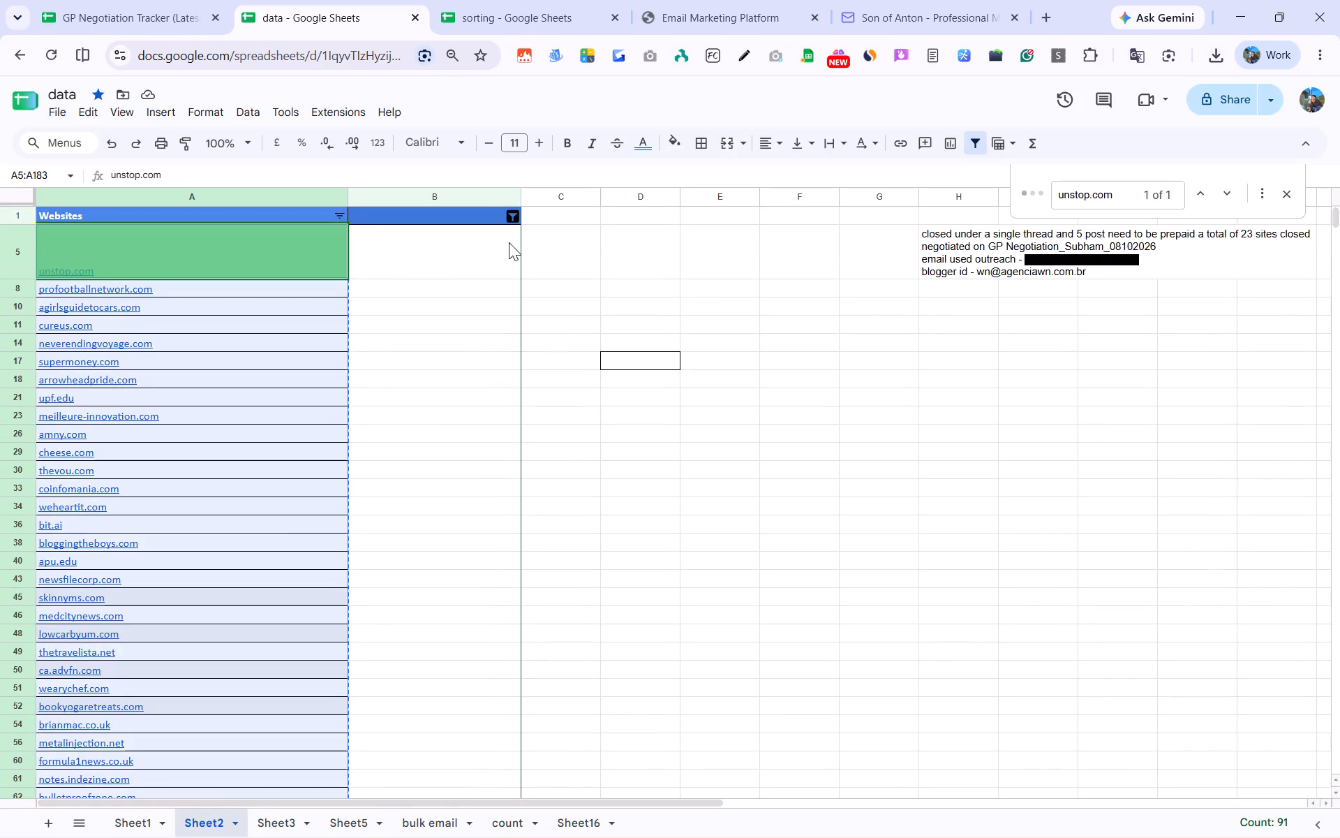
Reset the email column's filter in Sheet2 to include all values.
{"action": "left_click", "coordinate": [509, 220]}
{"action": "left_click", "coordinate": [337, 414]}
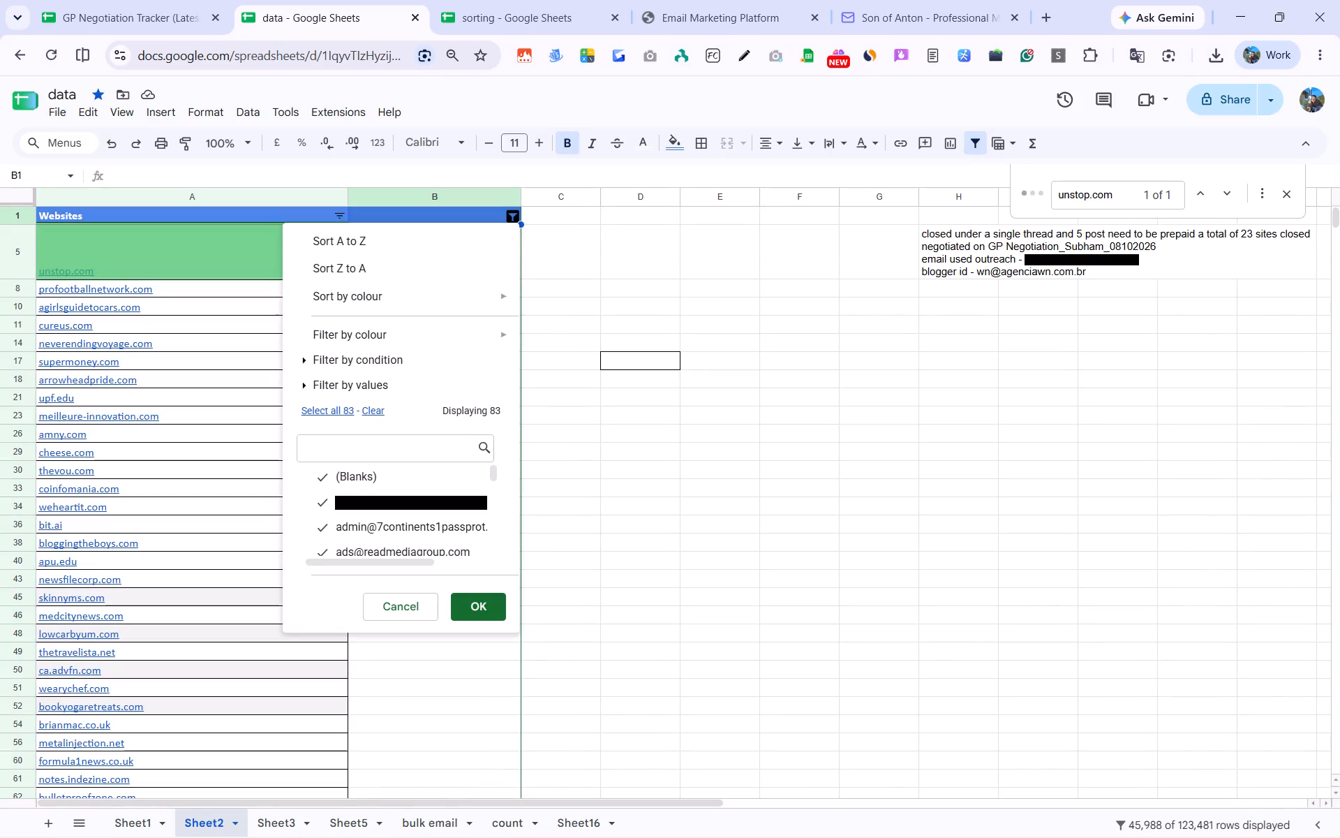
{"action": "left_click", "coordinate": [474, 602]}
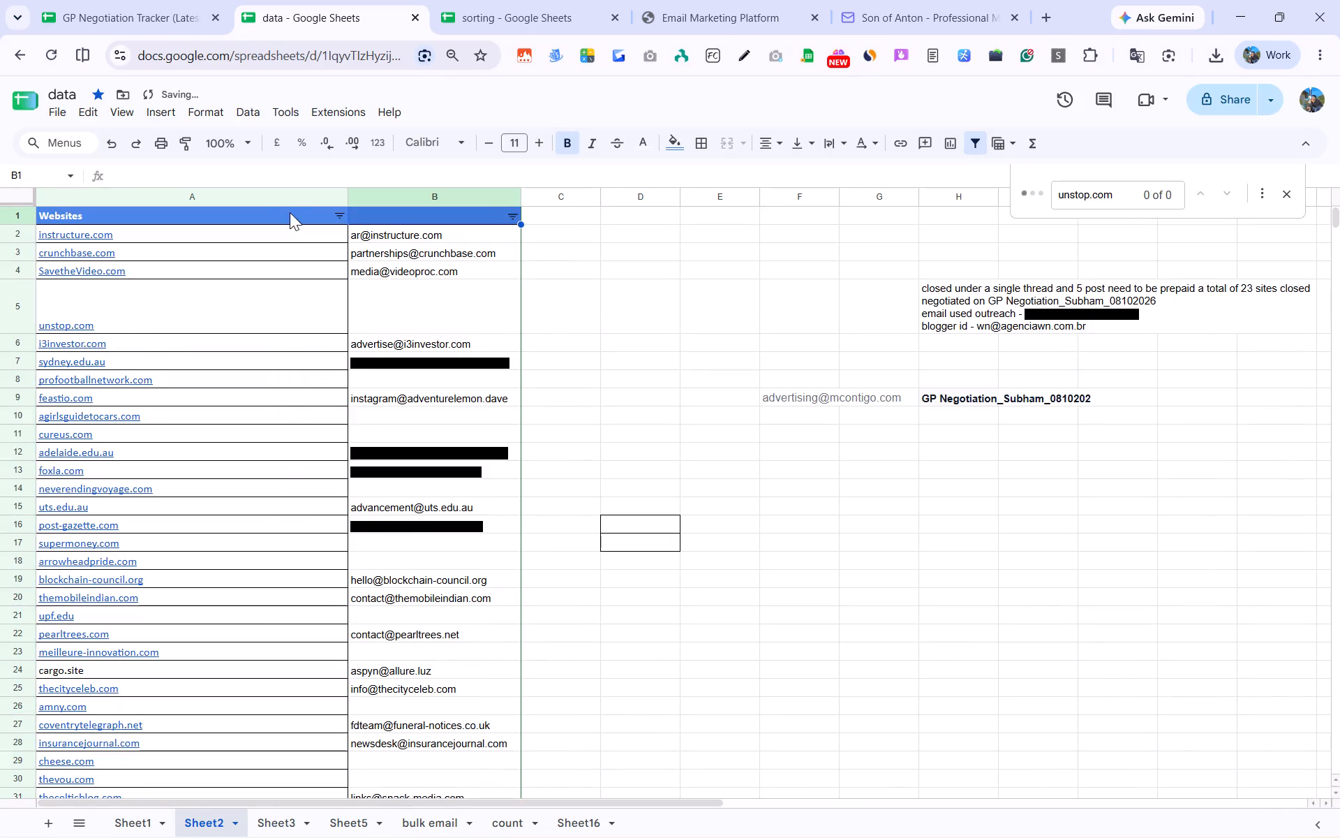
Replace the website list in column A of Sheet2 with the copied websites, pasted as values only from A2.
{"action": "left_click", "coordinate": [278, 196]}
{"action": "left_click", "coordinate": [265, 214], "text": "ctrl"}
{"action": "key", "text": "BackSpace"}
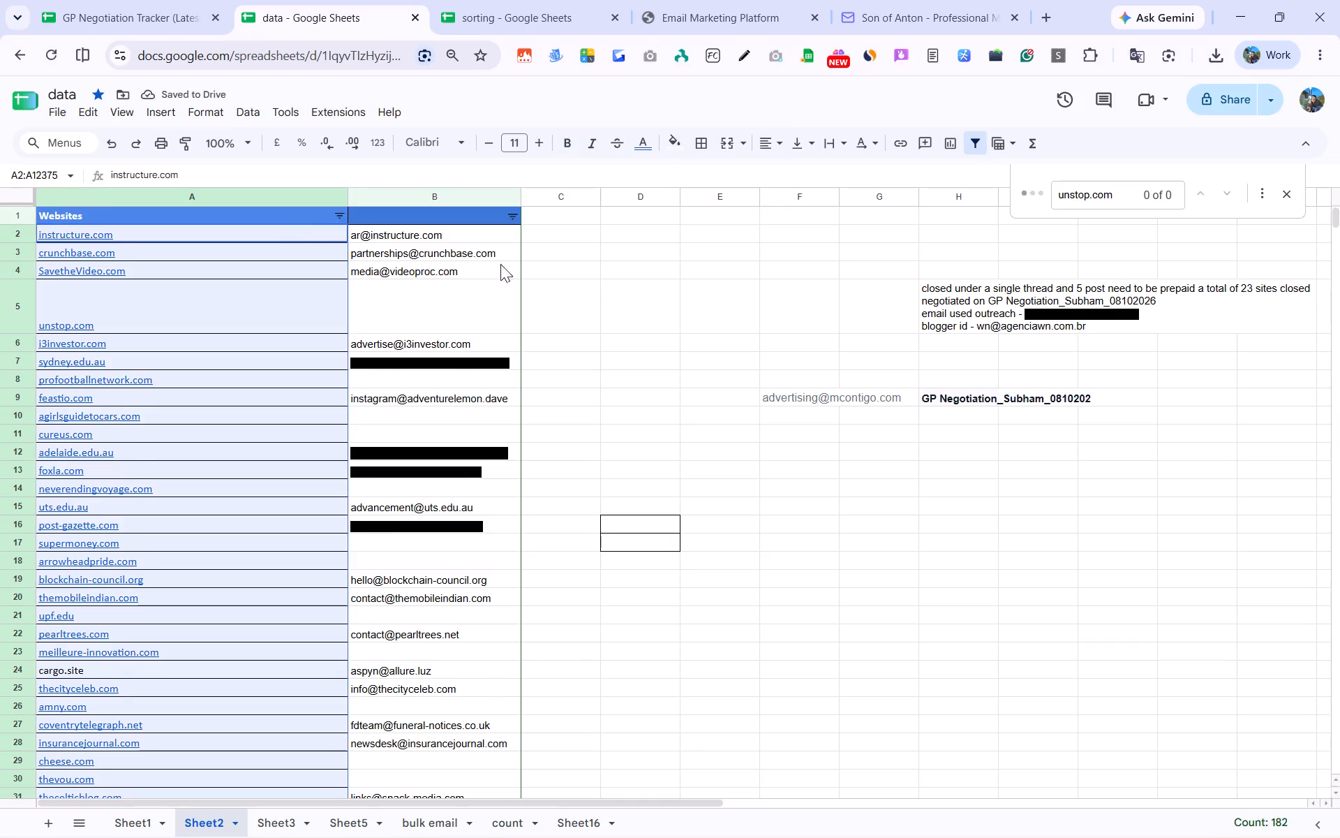
{"action": "left_click", "coordinate": [301, 234]}
{"action": "key", "text": "ctrl+shift+v"}
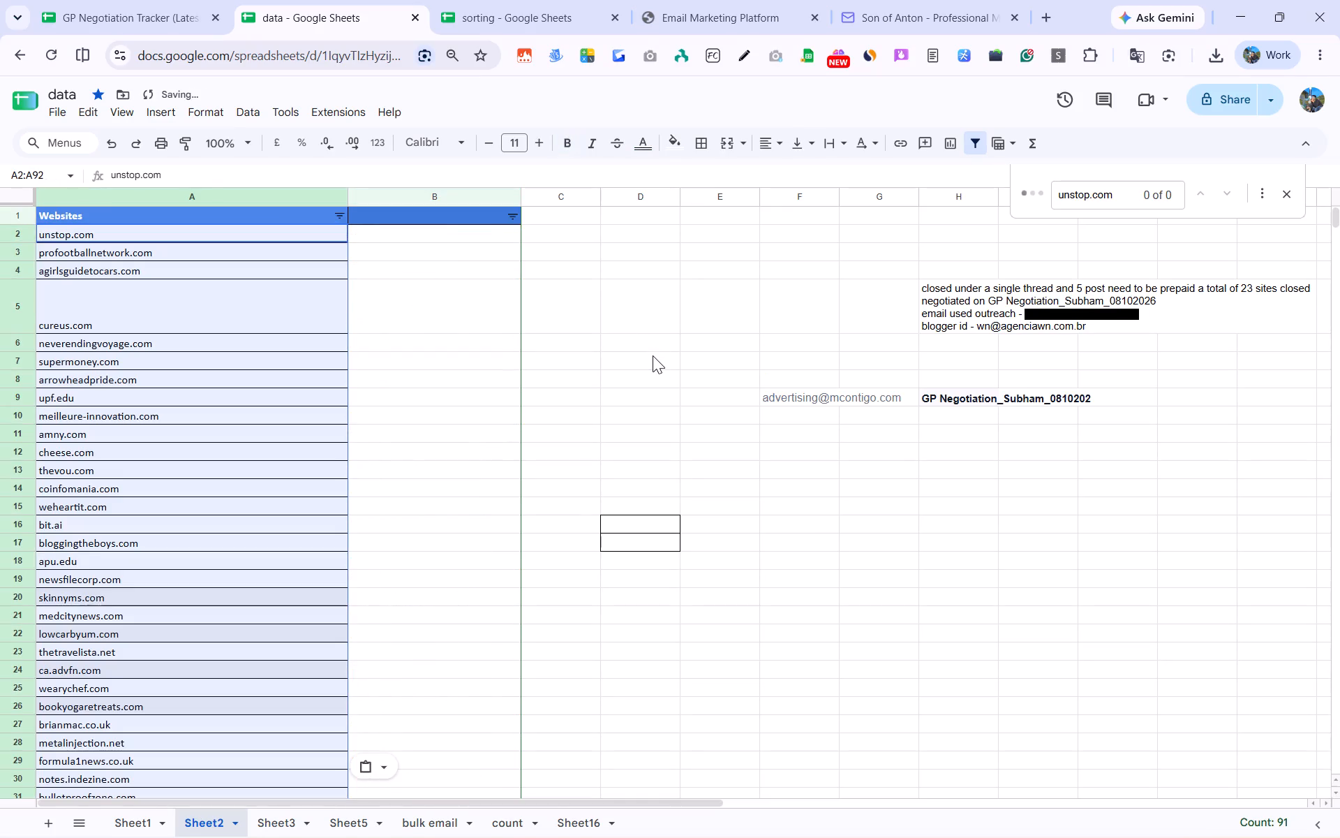
{"action": "scroll", "coordinate": [652, 358], "scroll_direction": "down", "scroll_amount": 9}
{"action": "scroll", "coordinate": [652, 358], "scroll_direction": "up", "scroll_amount": 13}
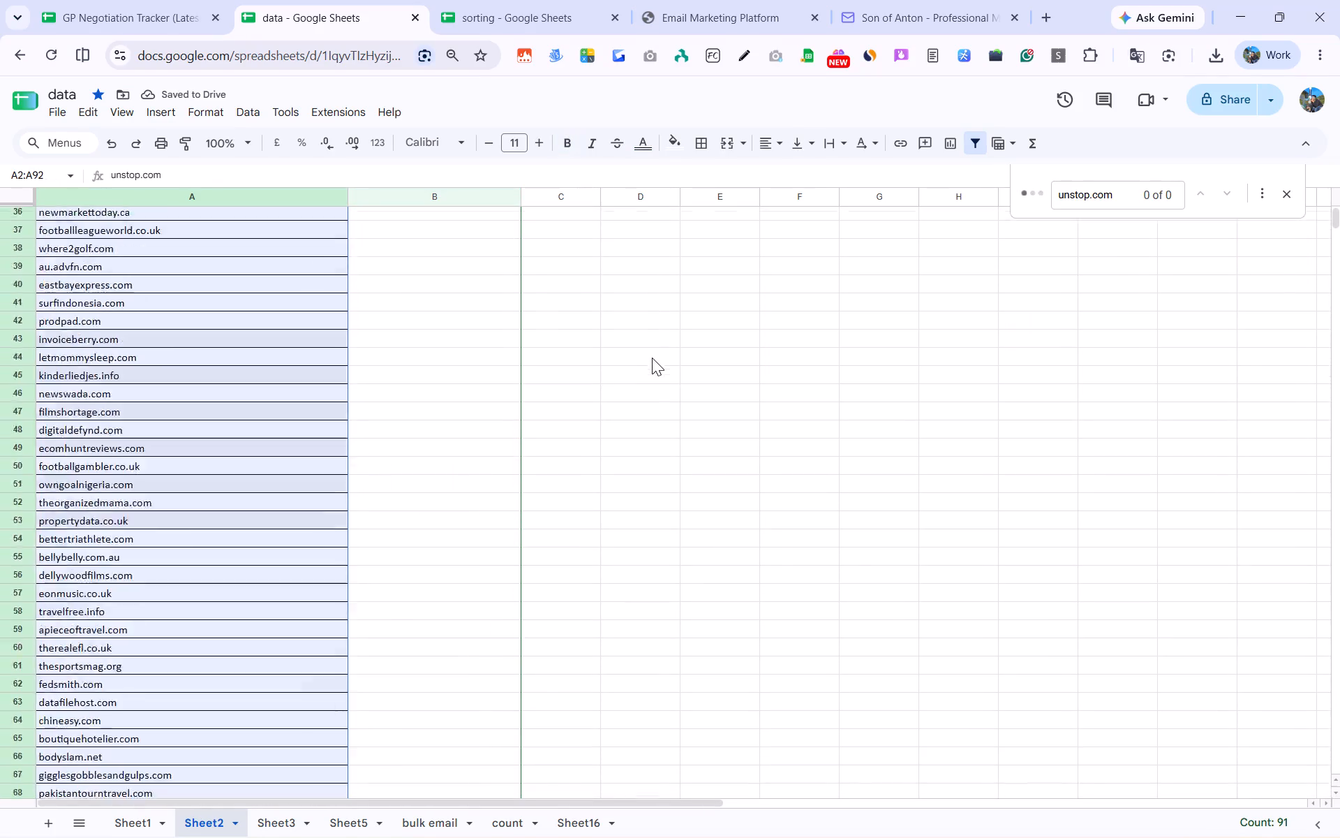
Copy unstop.com from A2 of Sheet2 and duplicate the data spreadsheet's browser tab.
{"action": "left_click", "coordinate": [137, 239]}
{"action": "key", "text": "ctrl+c"}
{"action": "left_click", "coordinate": [511, 15]}
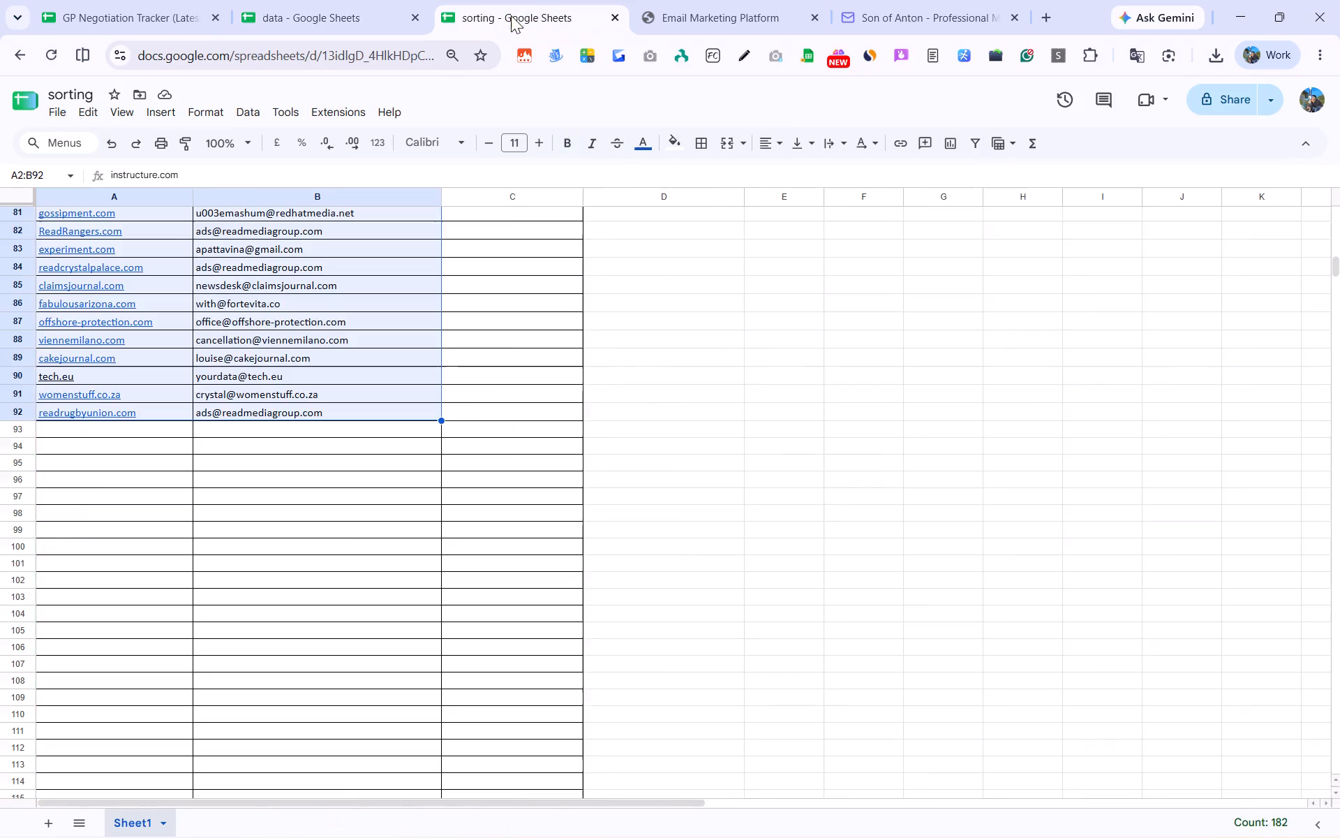
{"action": "right_click", "coordinate": [384, 0]}
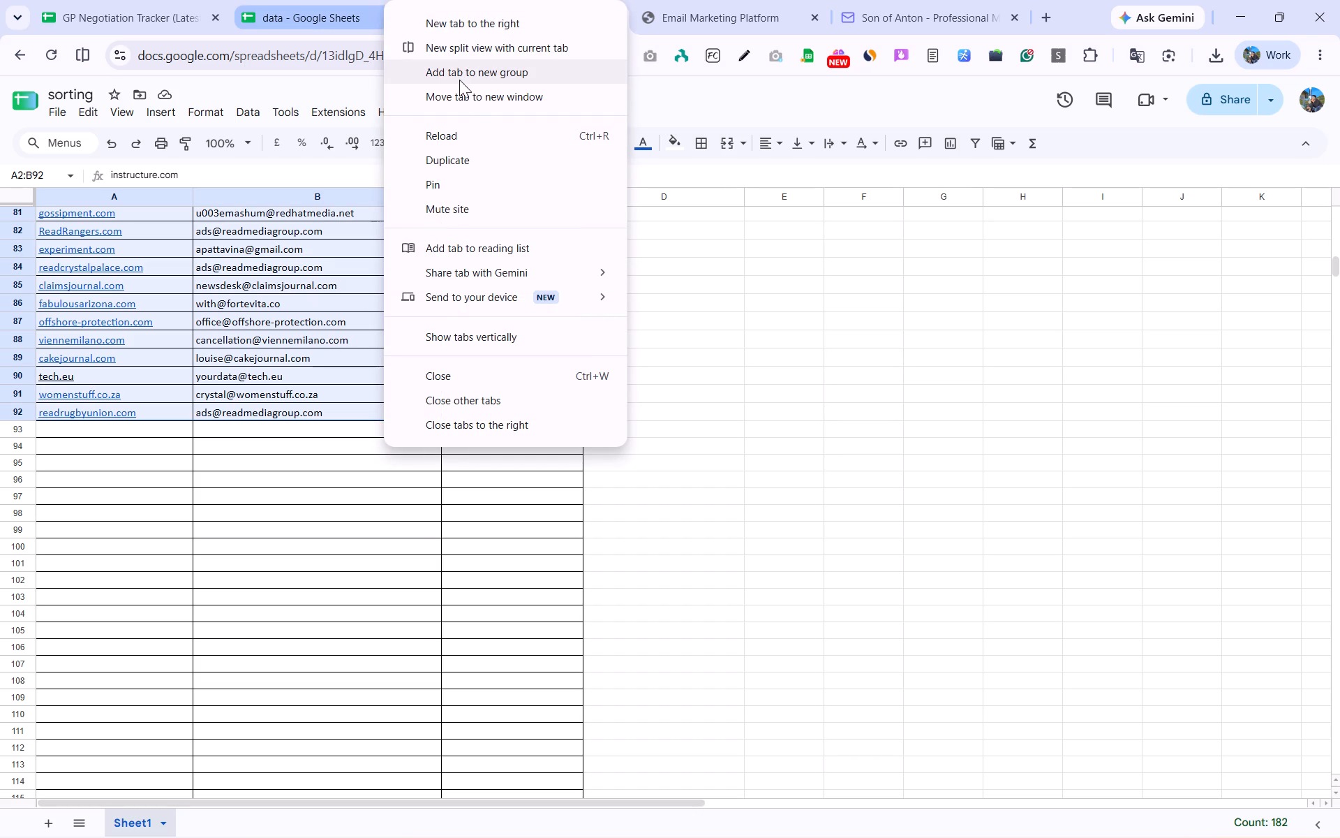
{"action": "left_click", "coordinate": [487, 163]}
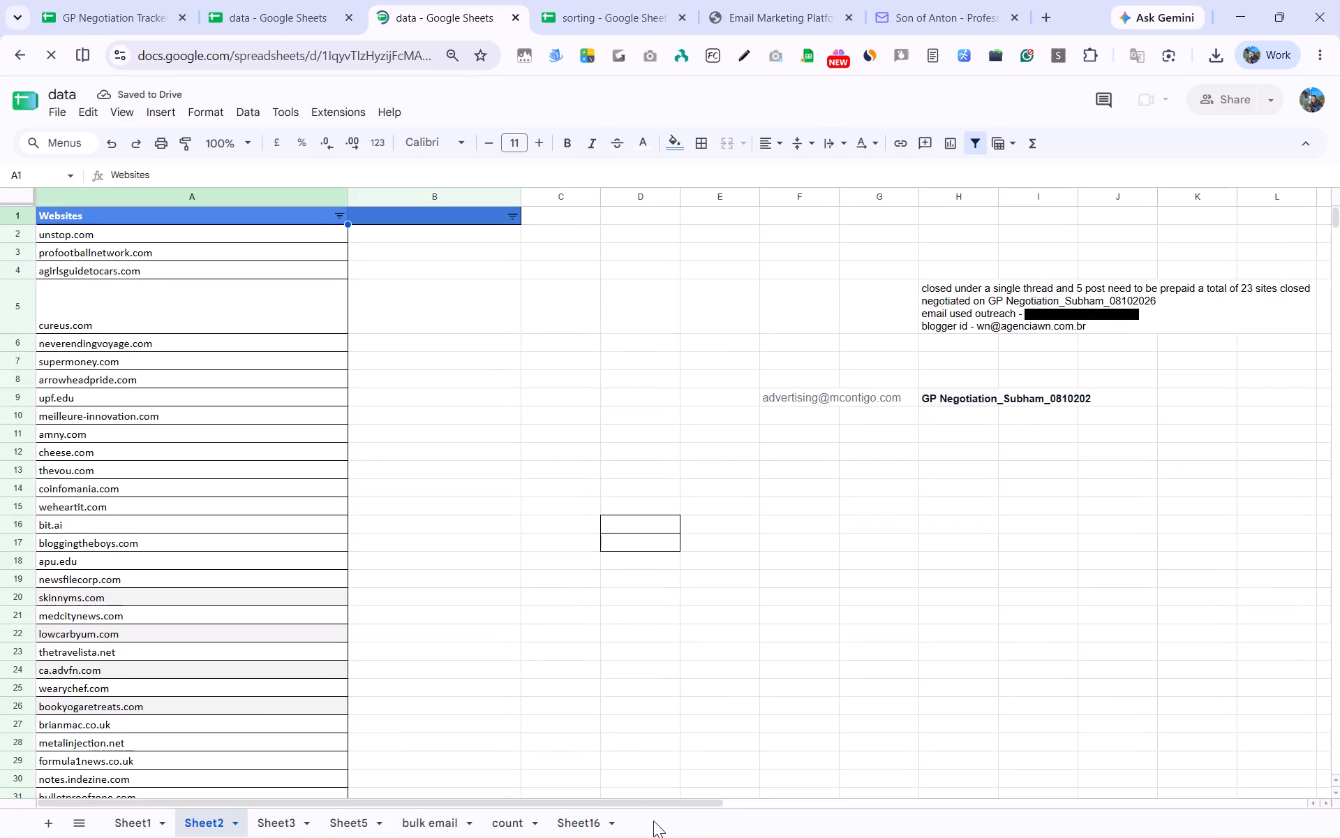
Search Sheet16 of the duplicated data spreadsheet for unstop.com and check the emails in its row.
{"action": "left_click", "coordinate": [584, 821]}
{"action": "key", "text": "ctrl+f"}
{"action": "key", "text": "ctrl+v"}
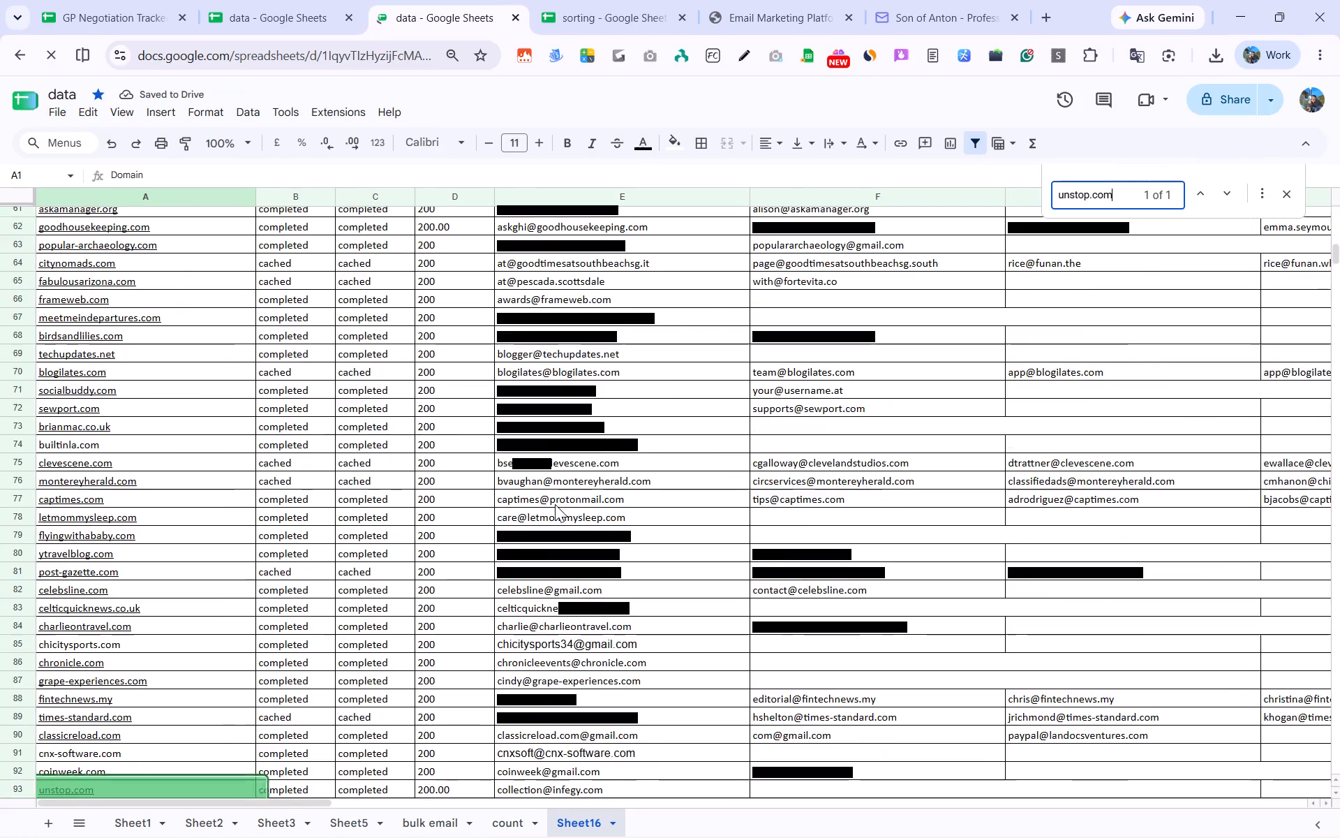
{"action": "scroll", "coordinate": [560, 500], "scroll_direction": "down", "scroll_amount": 3}
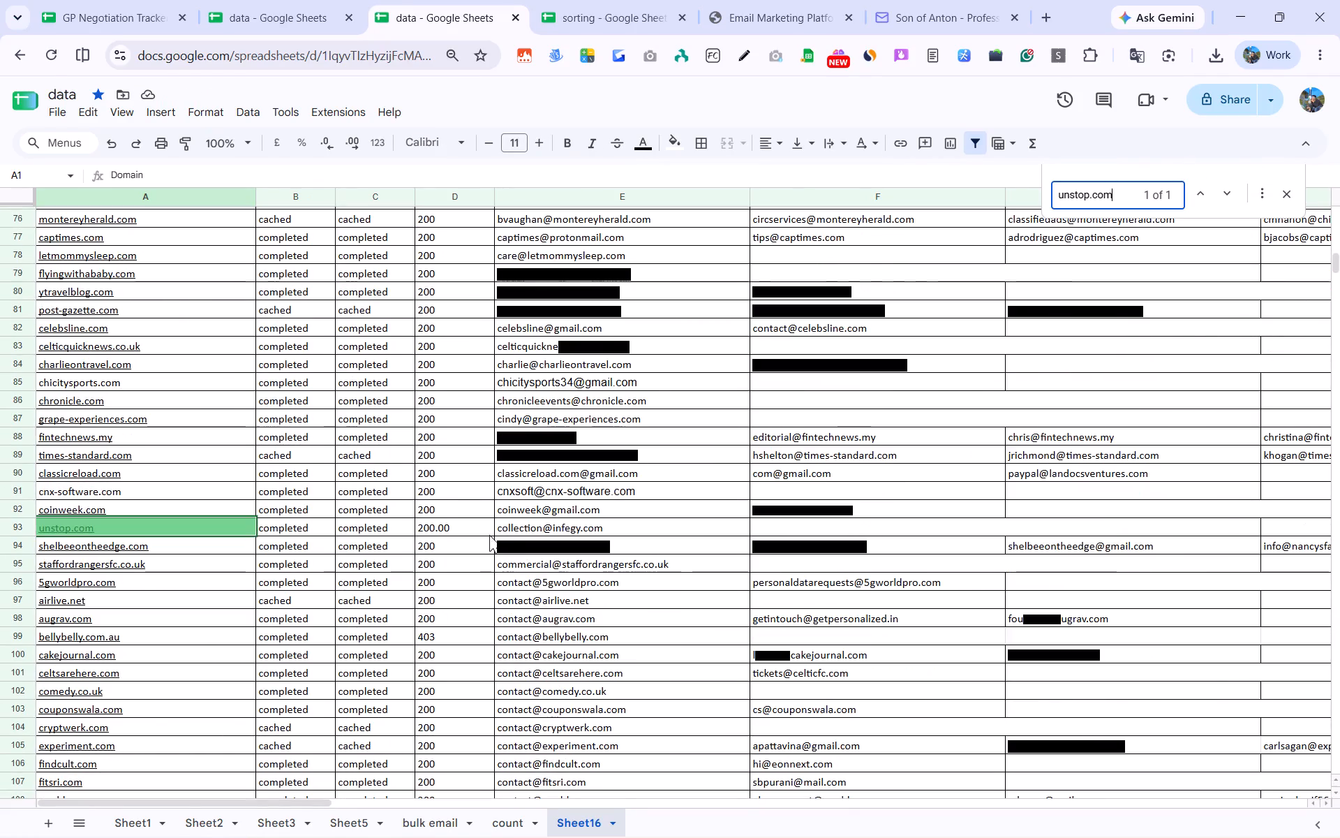
{"action": "left_click", "coordinate": [512, 529]}
{"action": "key", "text": "shift+space"}
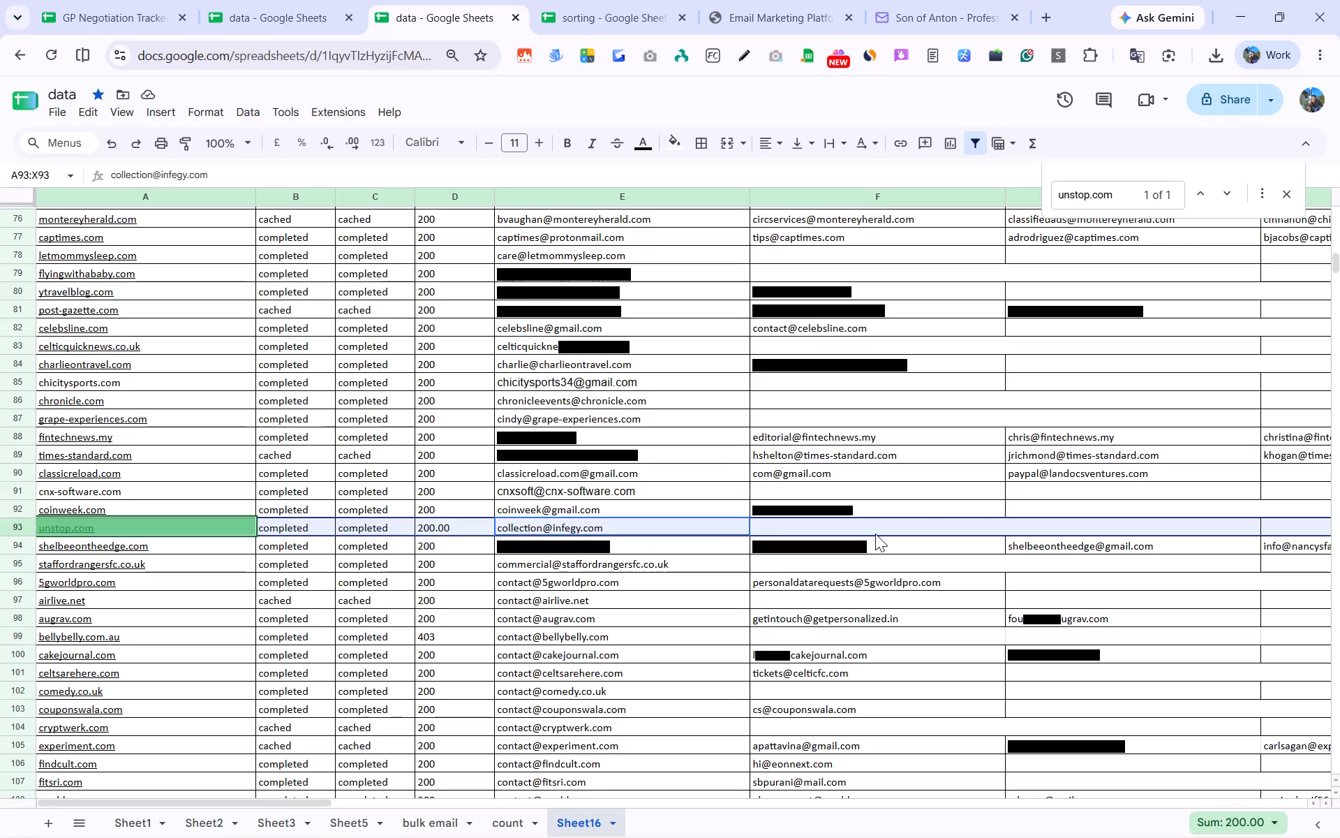
Open the unstop.com website from its domain cell, examine its homepage and sidebar, and close it.
{"action": "left_click", "coordinate": [91, 522]}
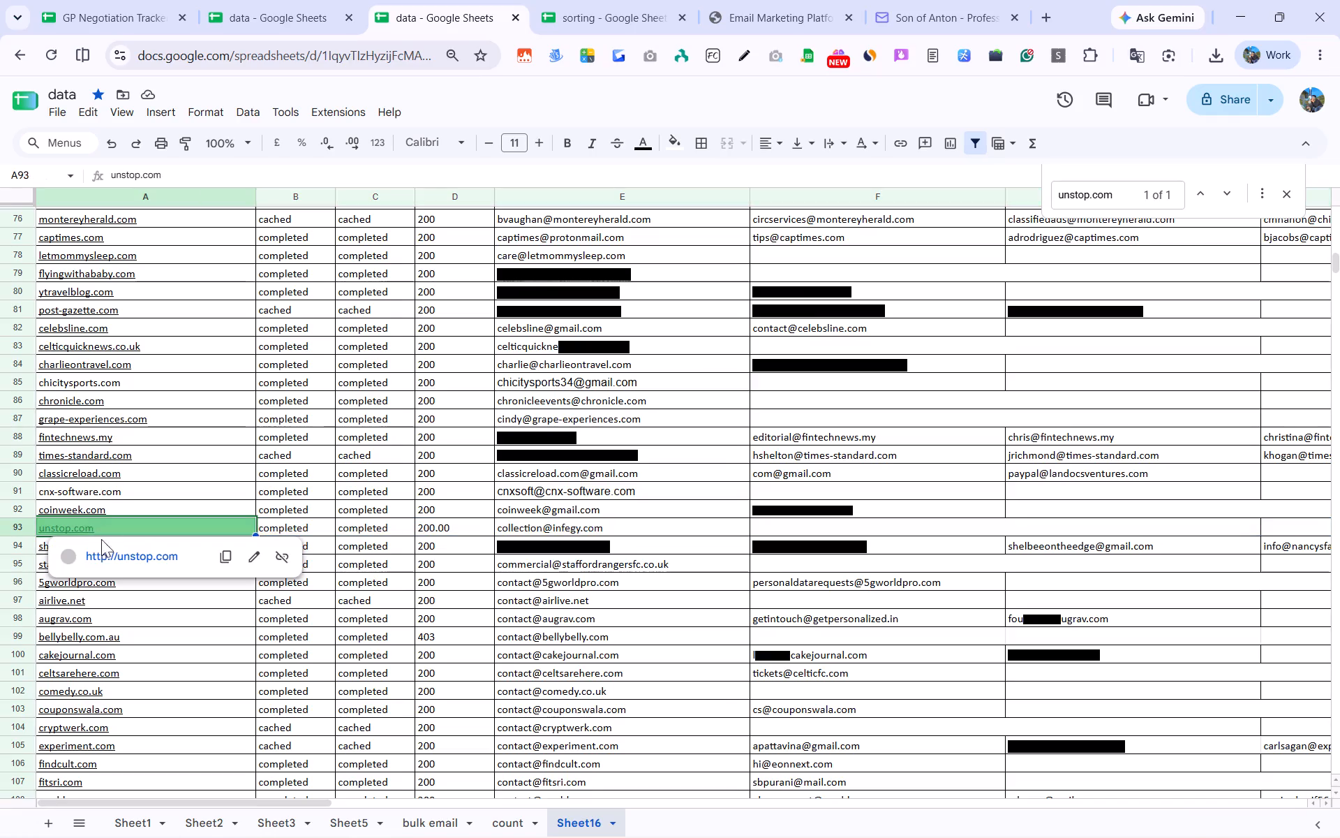
{"action": "left_click", "coordinate": [114, 556]}
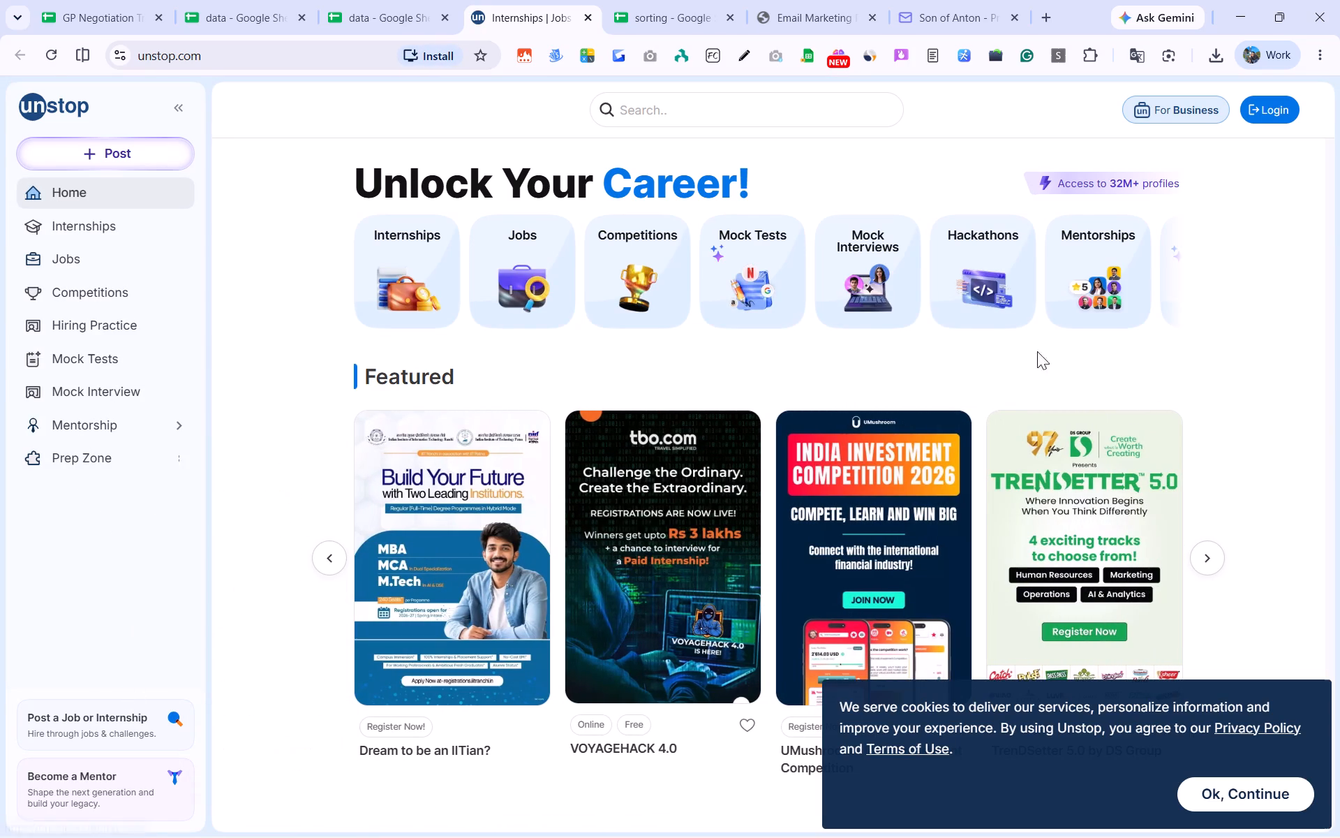
{"action": "left_click", "coordinate": [1229, 792]}
{"action": "scroll", "coordinate": [40, 540], "scroll_direction": "down", "scroll_amount": 2}
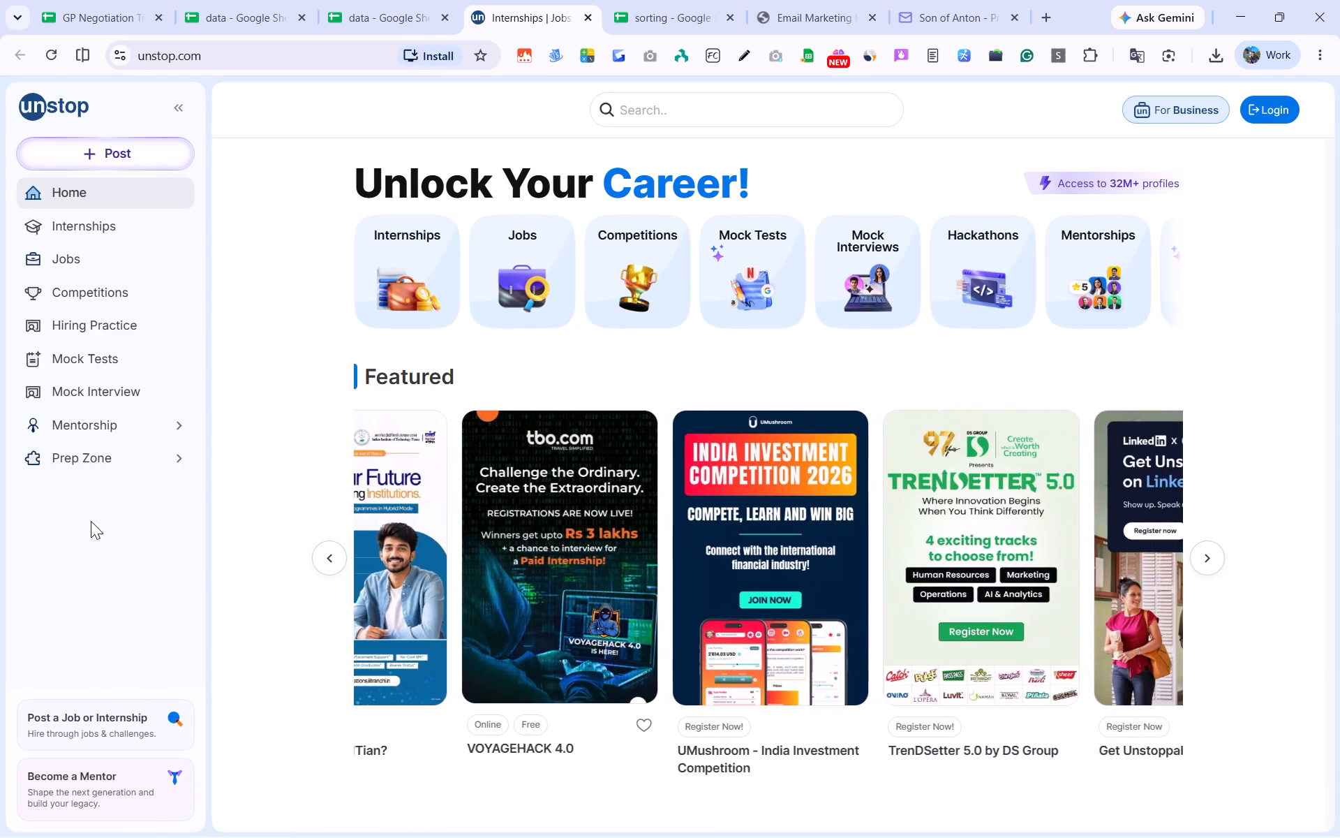
{"action": "scroll", "coordinate": [91, 521], "scroll_direction": "down", "scroll_amount": 5}
{"action": "scroll", "coordinate": [114, 728], "scroll_direction": "down", "scroll_amount": 7}
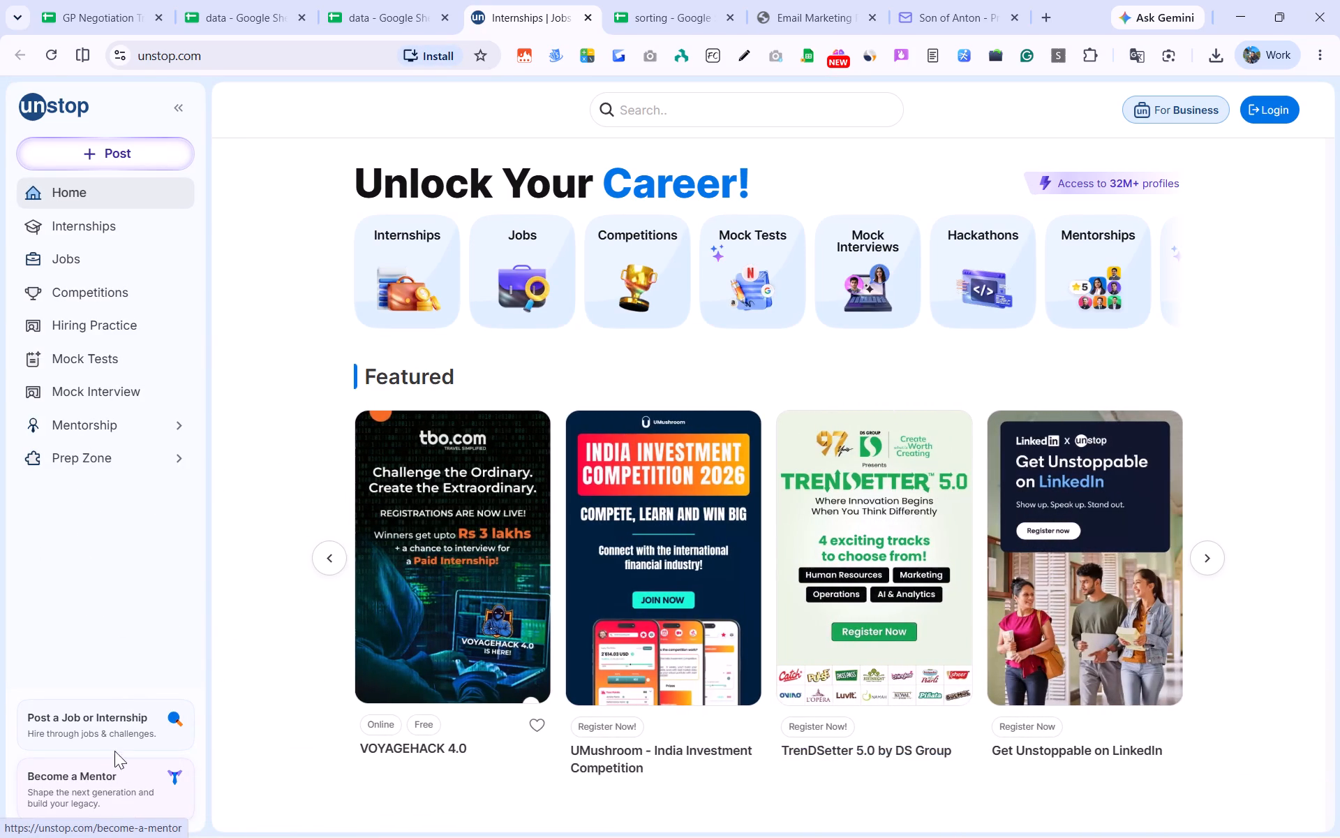
{"action": "left_click", "coordinate": [186, 102]}
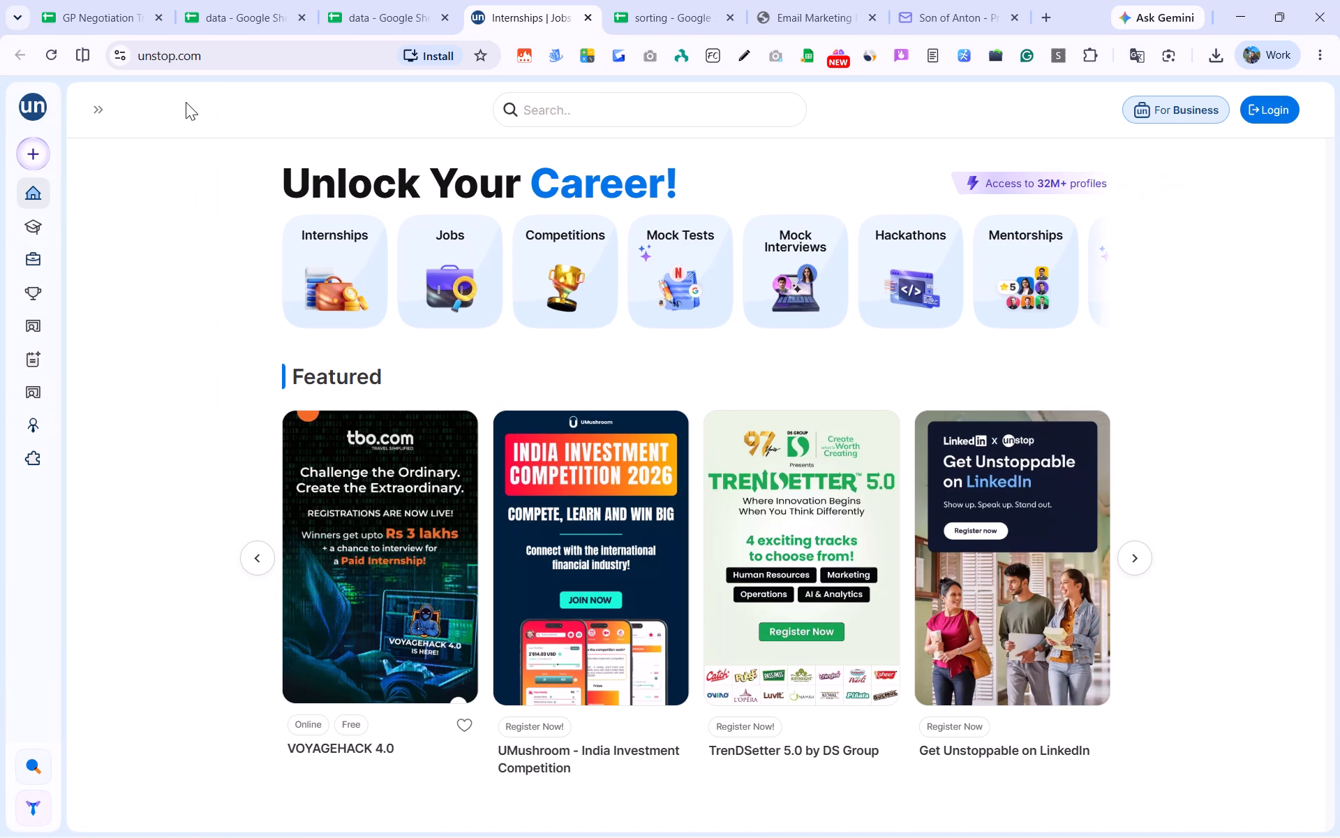
{"action": "left_click", "coordinate": [586, 12]}
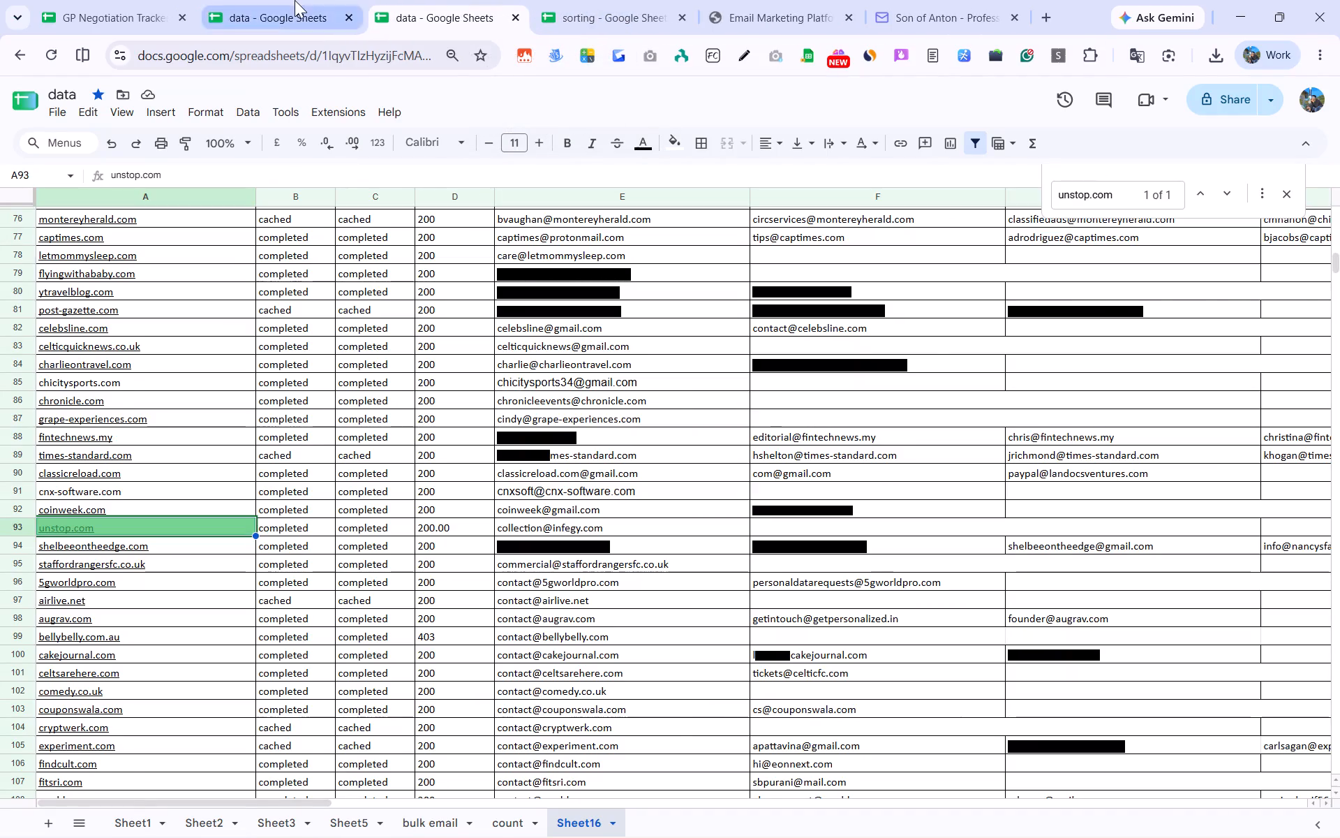
Copy profootballnetwork.com from A3 of Sheet2, search Sheet16 for it, and examine its row and the rows around it.
{"action": "left_click", "coordinate": [295, 0]}
{"action": "left_click", "coordinate": [202, 249]}
{"action": "key", "text": "ctrl+c"}
{"action": "left_click", "coordinate": [429, 1]}
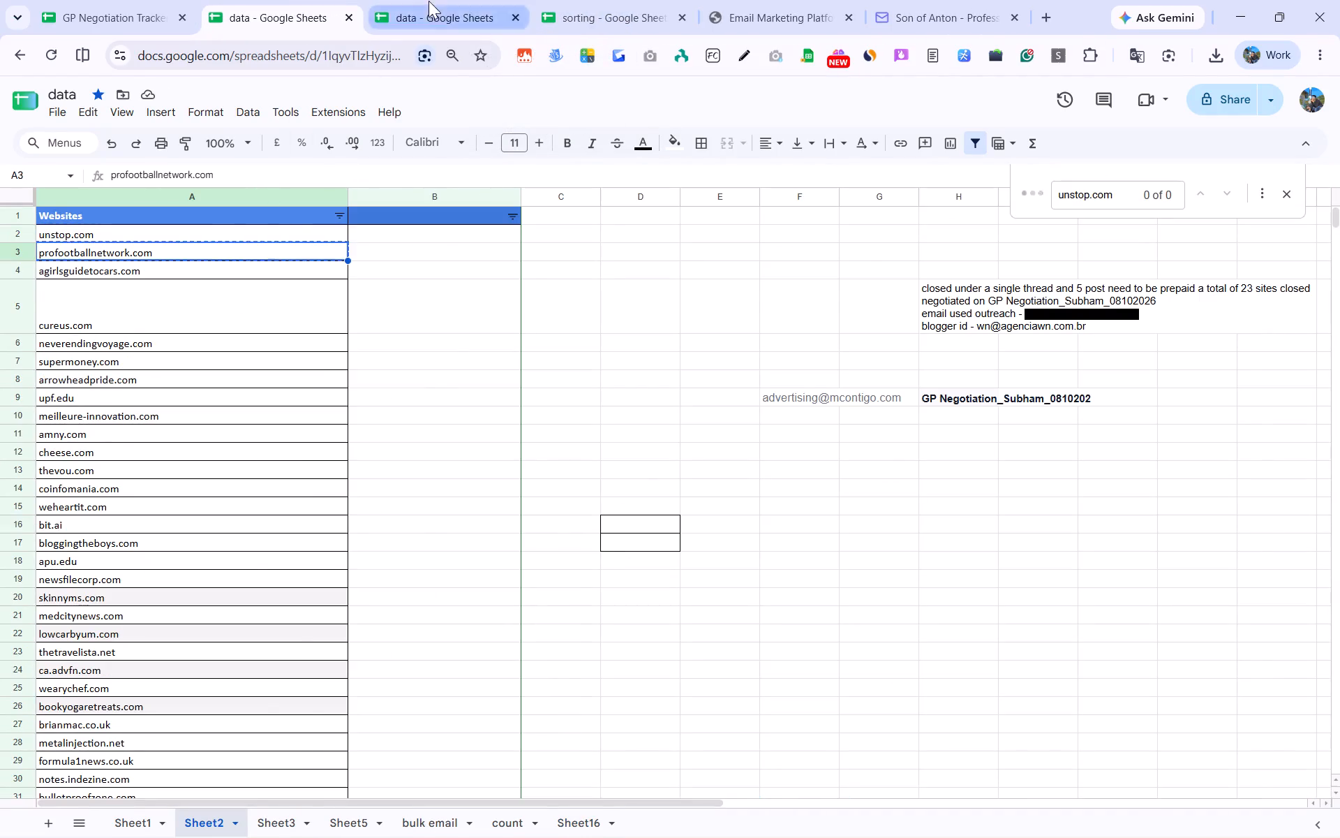
{"action": "key", "text": "ctrl+f"}
{"action": "key", "text": "ctrl+v"}
{"action": "scroll", "coordinate": [323, 664], "scroll_direction": "down", "scroll_amount": 3}
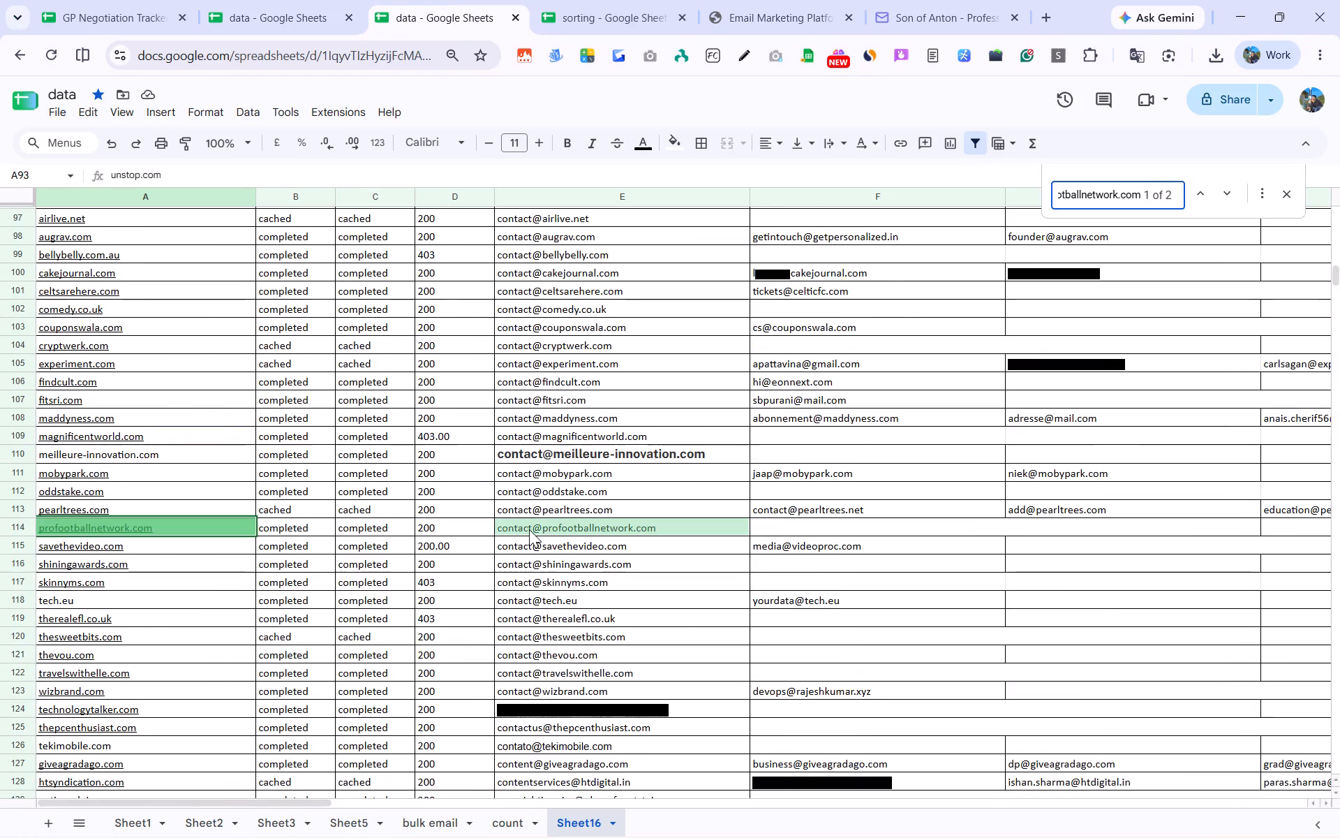
{"action": "scroll", "coordinate": [529, 529], "scroll_direction": "down", "scroll_amount": 2}
{"action": "scroll", "coordinate": [529, 529], "scroll_direction": "up", "scroll_amount": 1}
{"action": "scroll", "coordinate": [529, 529], "scroll_direction": "down", "scroll_amount": 4}
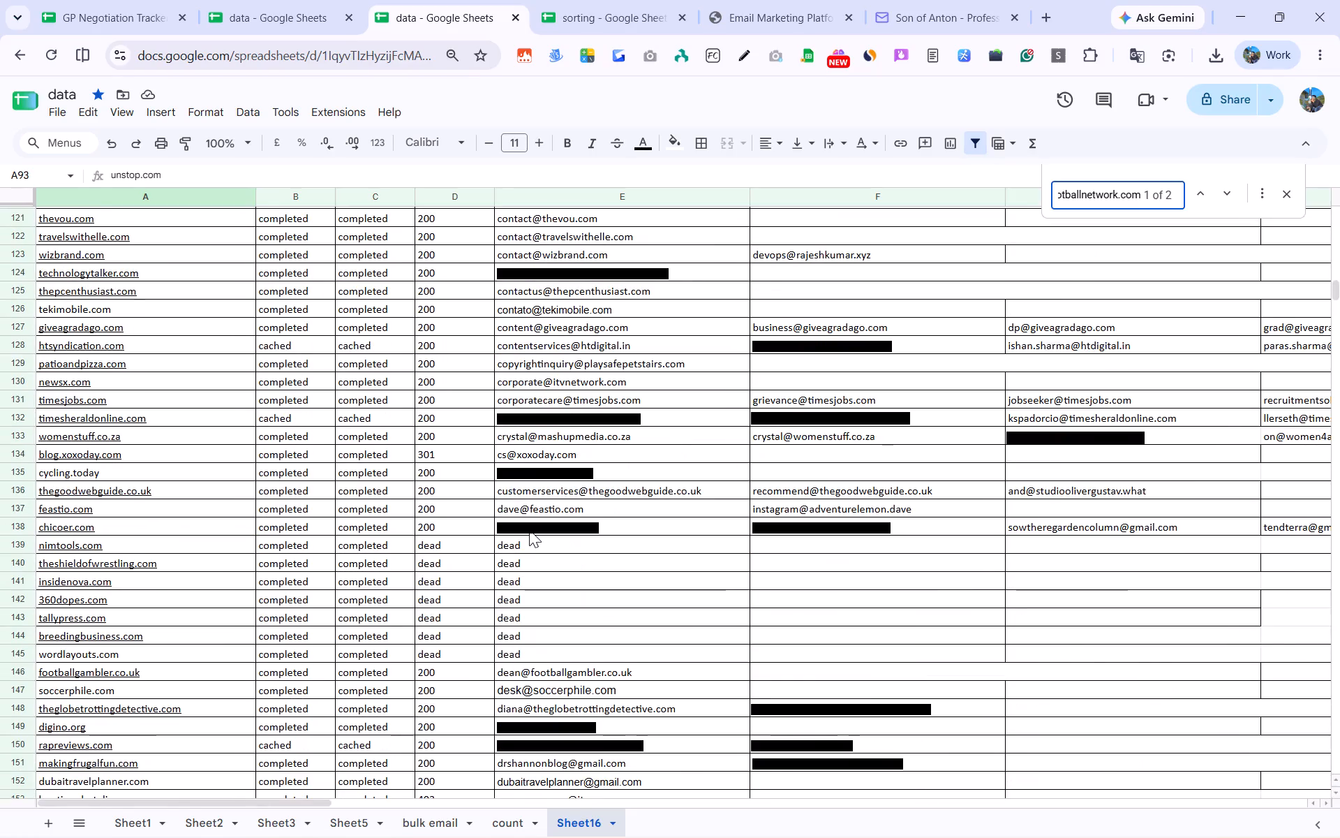
Copy the collected emails, B2 to B92 of the sorting spreadsheet.
{"action": "left_click", "coordinate": [545, 0]}
{"action": "scroll", "coordinate": [415, 455], "scroll_direction": "up", "scroll_amount": 4}
{"action": "scroll", "coordinate": [415, 455], "scroll_direction": "down", "scroll_amount": 1}
{"action": "scroll", "coordinate": [415, 455], "scroll_direction": "up", "scroll_amount": 4}
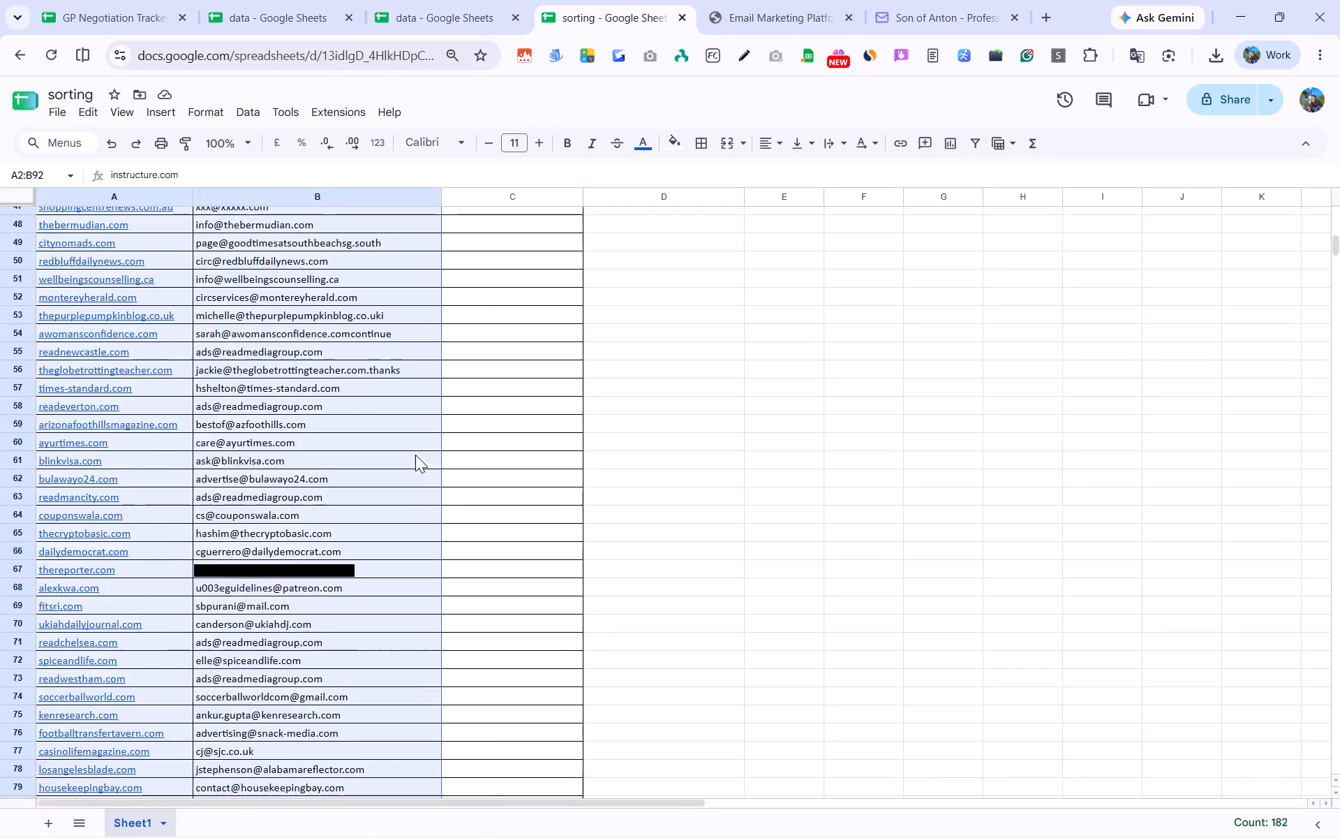
{"action": "scroll", "coordinate": [415, 455], "scroll_direction": "up", "scroll_amount": 14}
{"action": "left_click", "coordinate": [336, 228]}
{"action": "left_click_drag", "start_coordinate": [336, 228], "coordinate": [294, 837]}
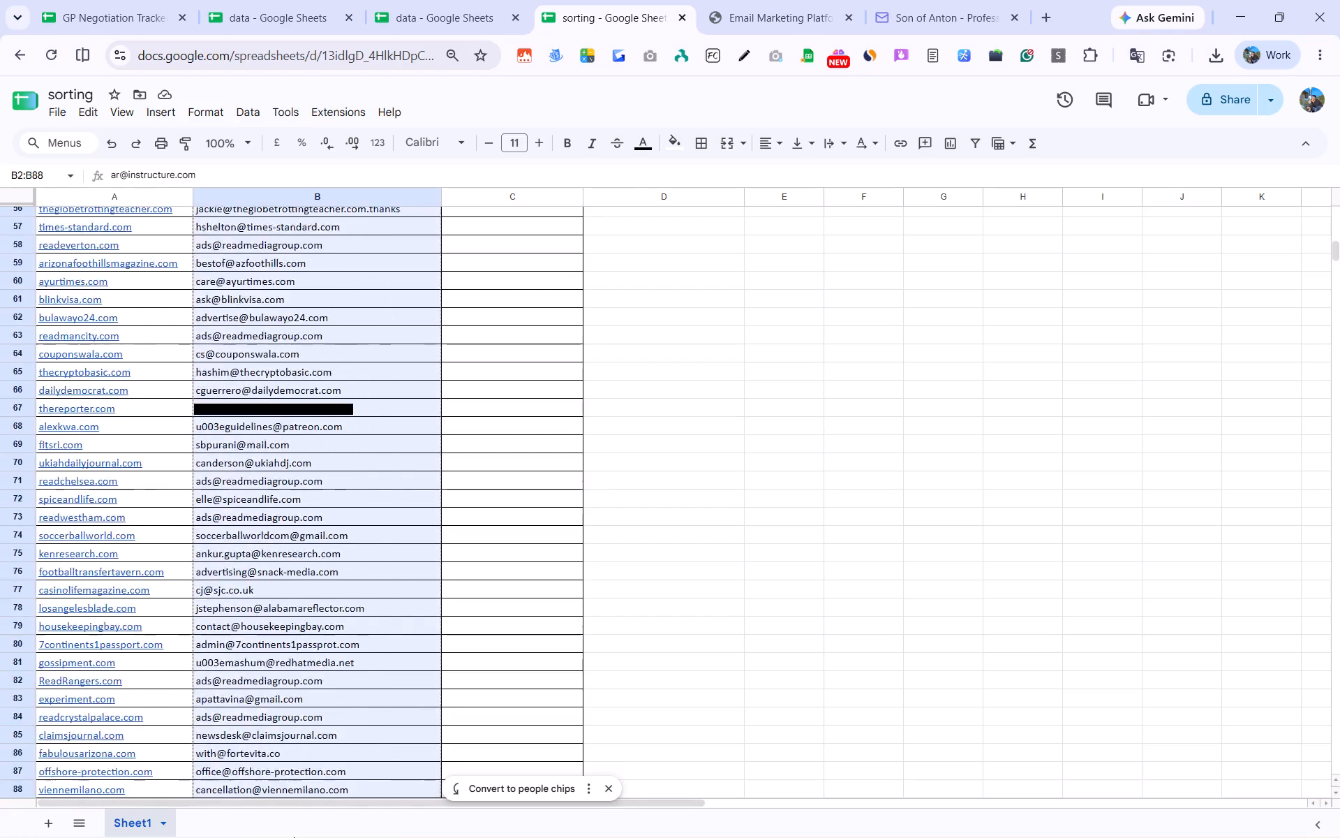
{"action": "left_click_drag", "start_coordinate": [294, 837], "coordinate": [260, 542]}
{"action": "key", "text": "ctrl+c"}
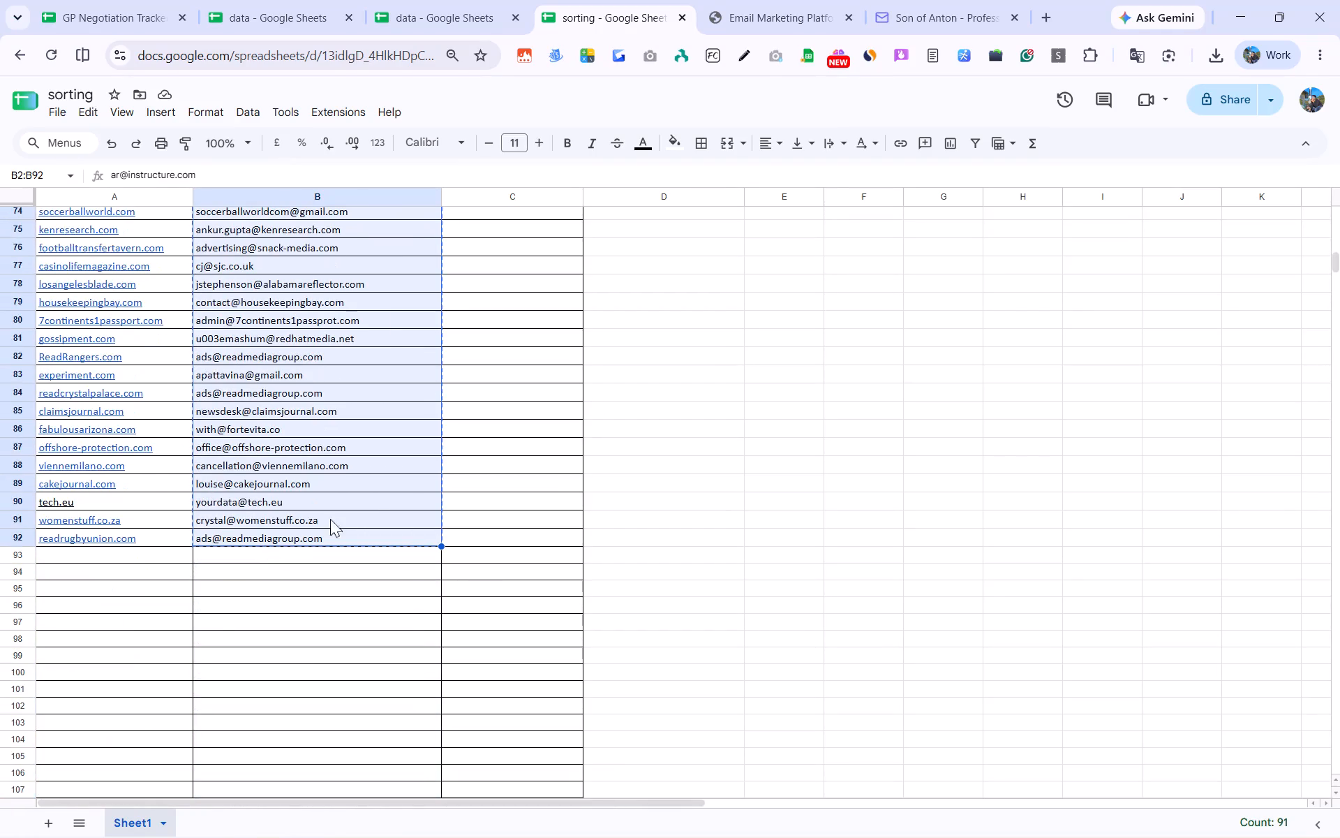
In Son of Anton's Verify Emails, create a verification list named "list" from the copied emails, with auto-verify after upload enabled.
{"action": "left_click", "coordinate": [900, 13]}
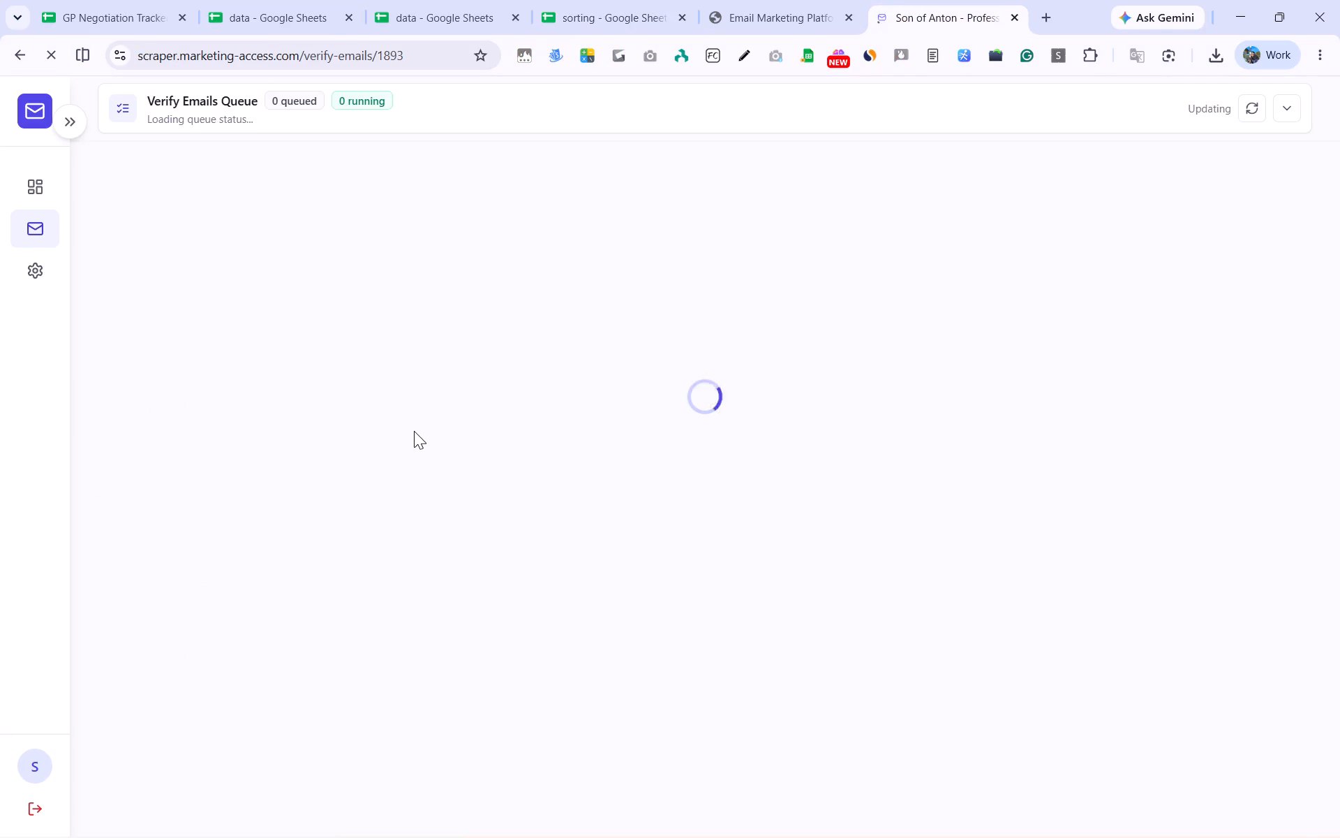
{"action": "left_click", "coordinate": [110, 223]}
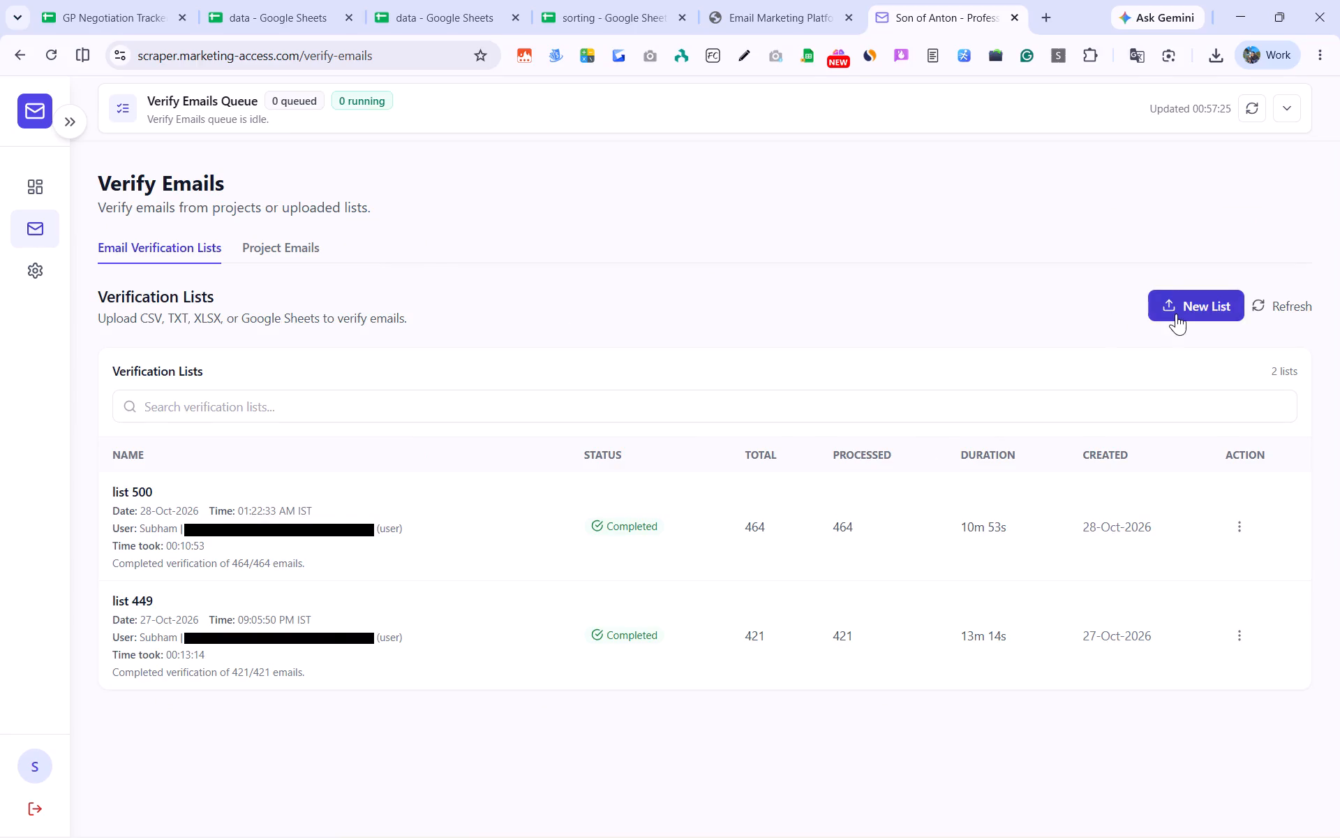
{"action": "left_click", "coordinate": [1177, 314]}
{"action": "left_click", "coordinate": [768, 472]}
{"action": "key", "text": "ctrl+v"}
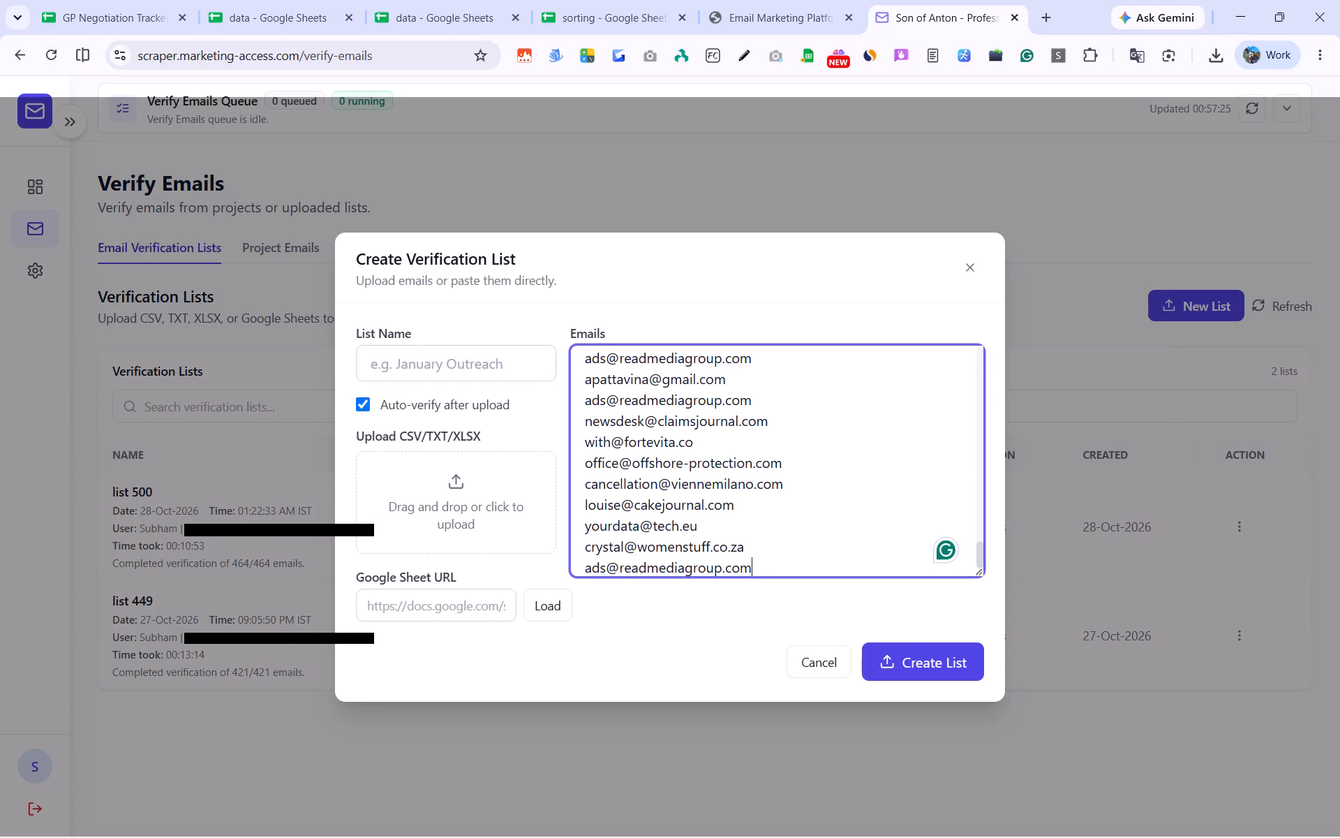
{"action": "left_click", "coordinate": [507, 364]}
{"action": "type", "text": "list"}
{"action": "scroll", "coordinate": [657, 523], "scroll_direction": "up", "scroll_amount": 11}
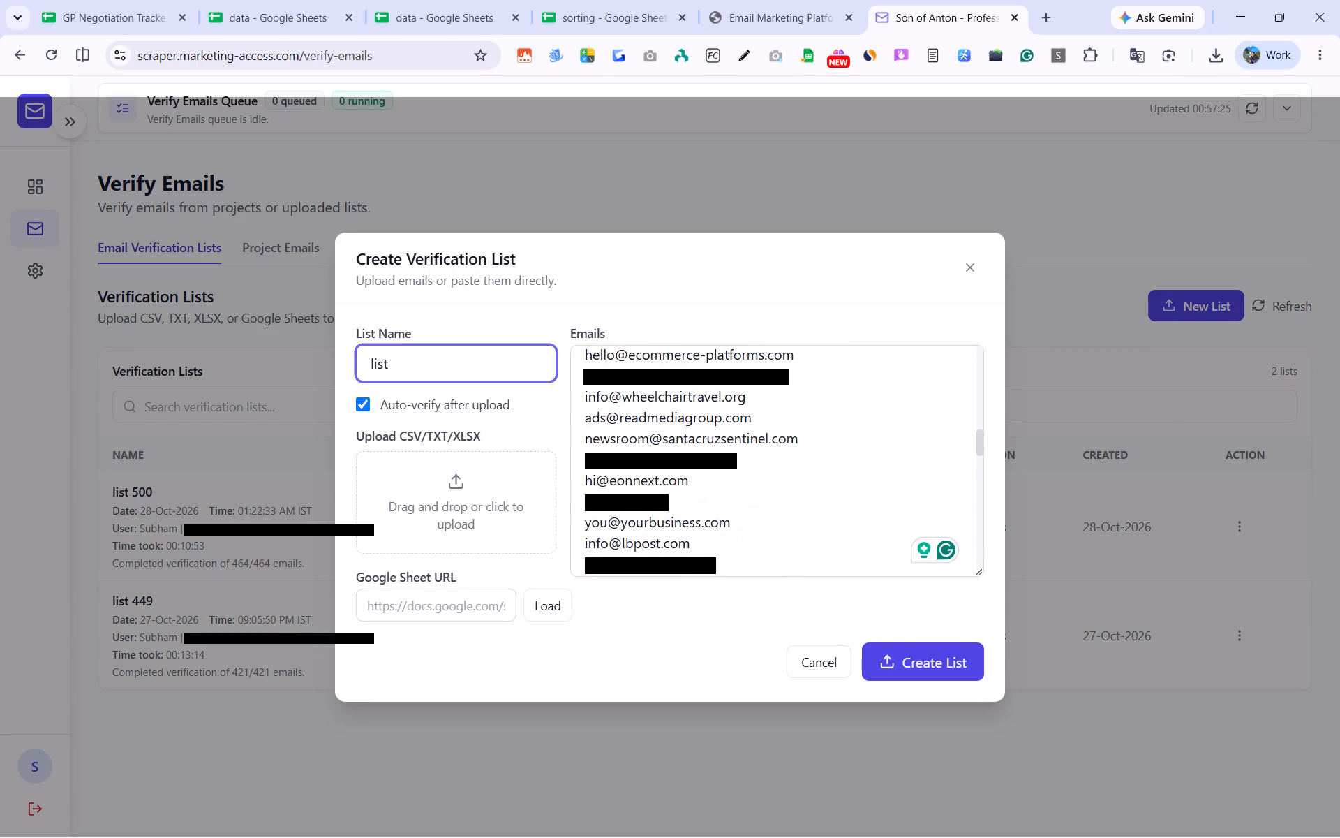
{"action": "scroll", "coordinate": [669, 533], "scroll_direction": "up", "scroll_amount": 1}
{"action": "scroll", "coordinate": [669, 533], "scroll_direction": "down", "scroll_amount": 1}
{"action": "scroll", "coordinate": [669, 533], "scroll_direction": "up", "scroll_amount": 17}
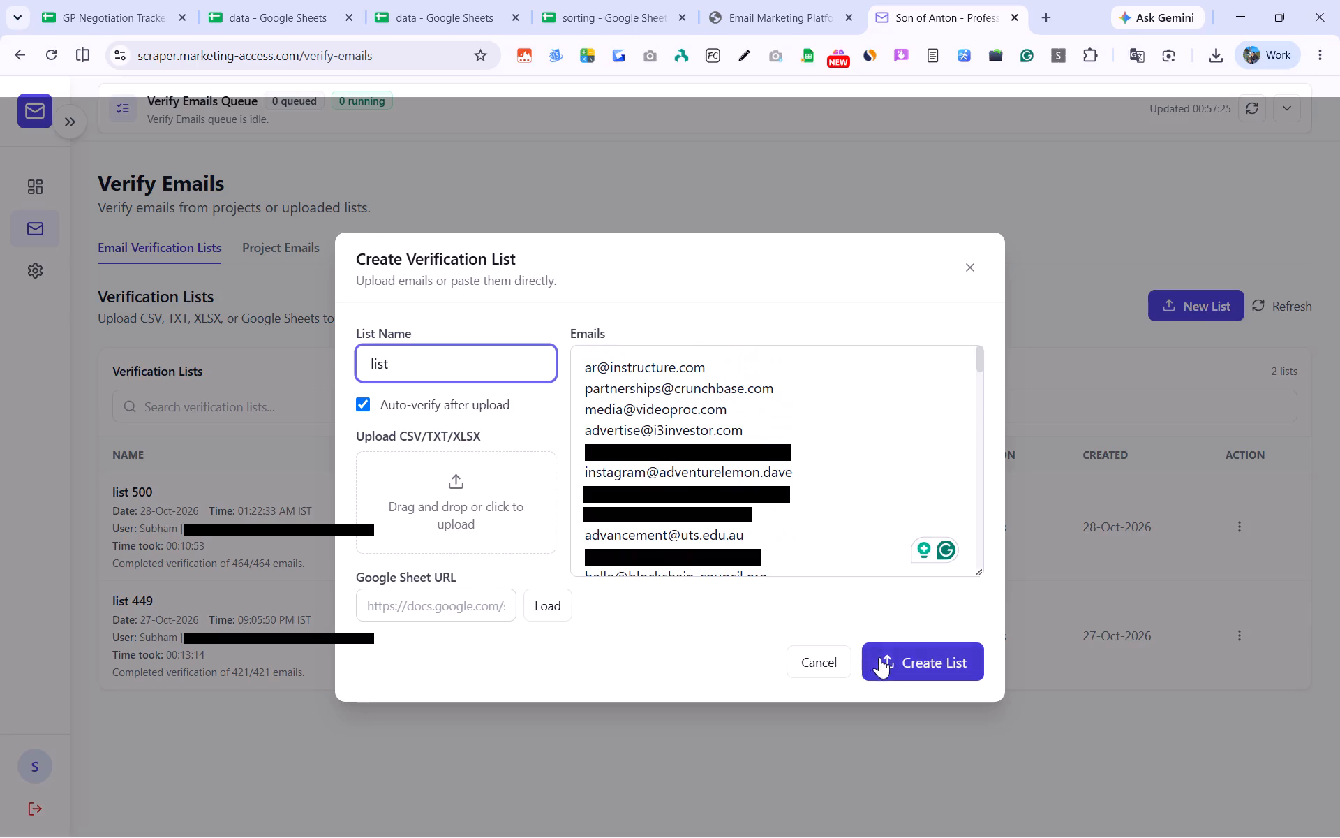
{"action": "left_click", "coordinate": [923, 670]}
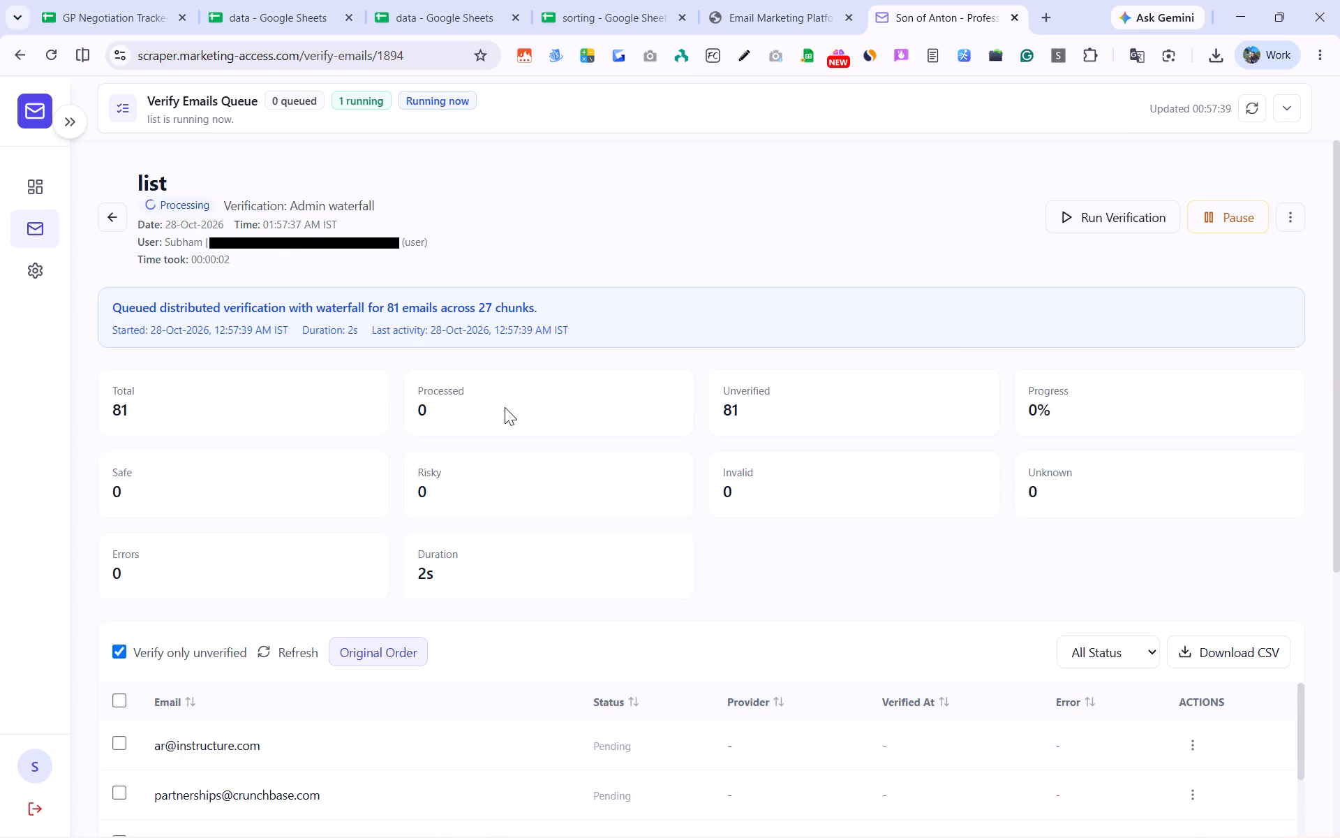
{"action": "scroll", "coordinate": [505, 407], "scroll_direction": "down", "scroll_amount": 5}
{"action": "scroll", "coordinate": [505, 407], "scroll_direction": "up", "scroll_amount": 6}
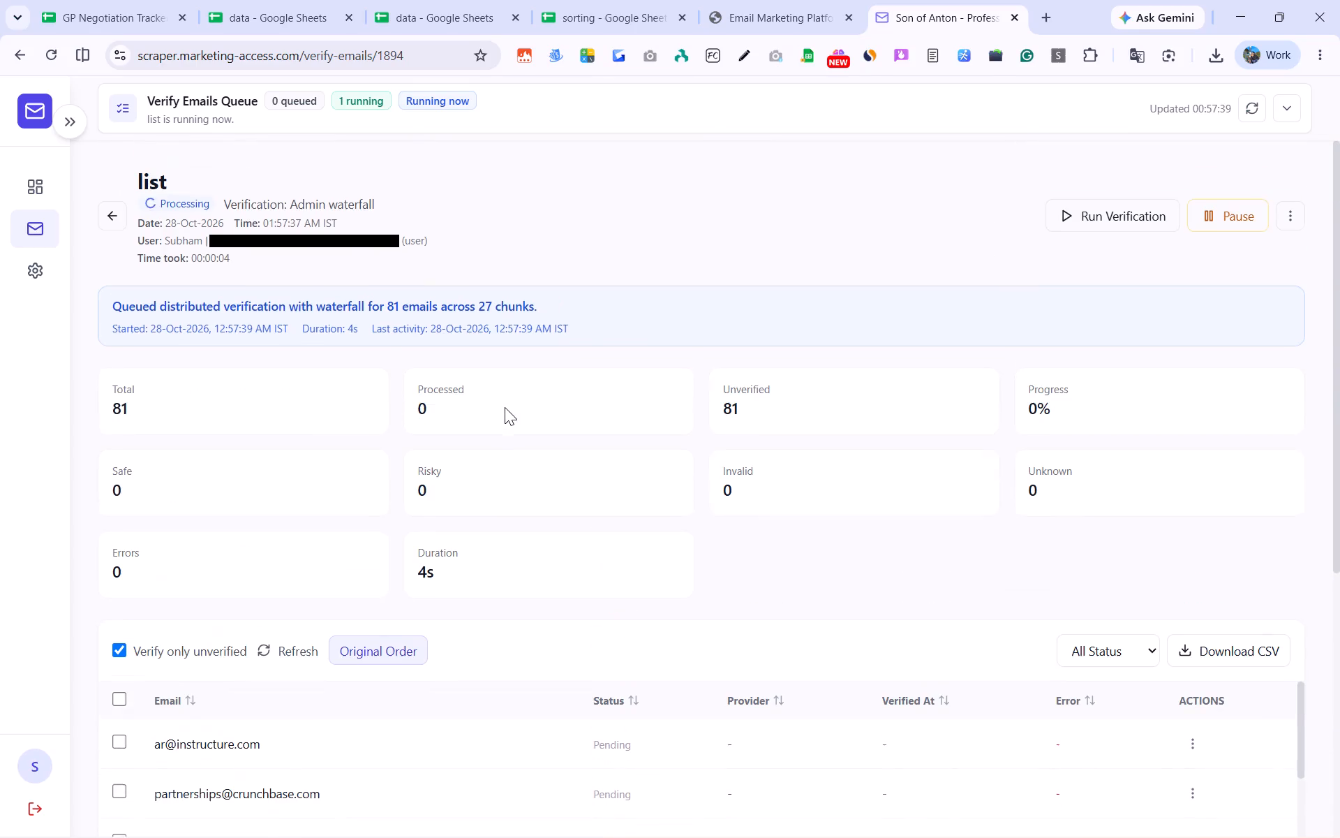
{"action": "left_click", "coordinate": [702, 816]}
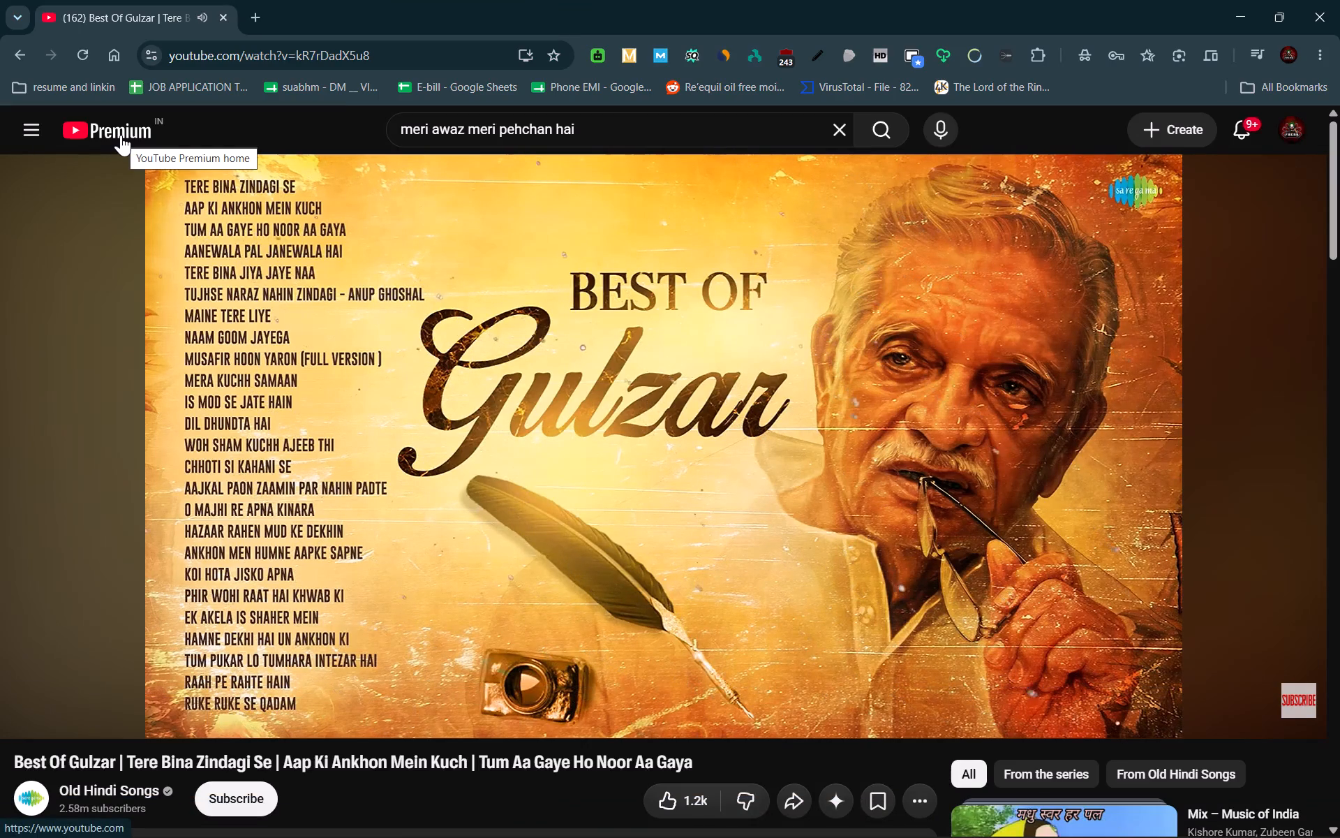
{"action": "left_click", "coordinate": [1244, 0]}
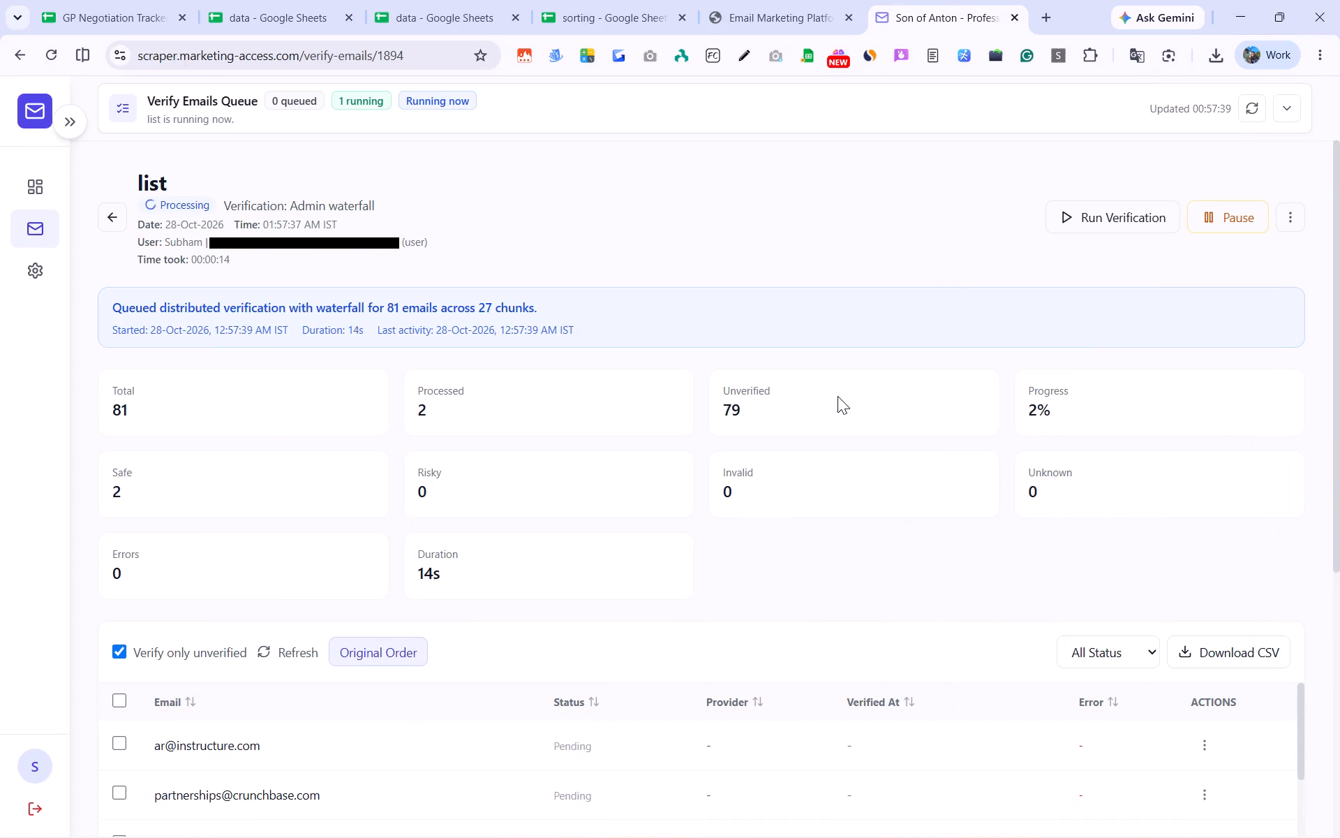
{"action": "scroll", "coordinate": [838, 397], "scroll_direction": "down", "scroll_amount": 14}
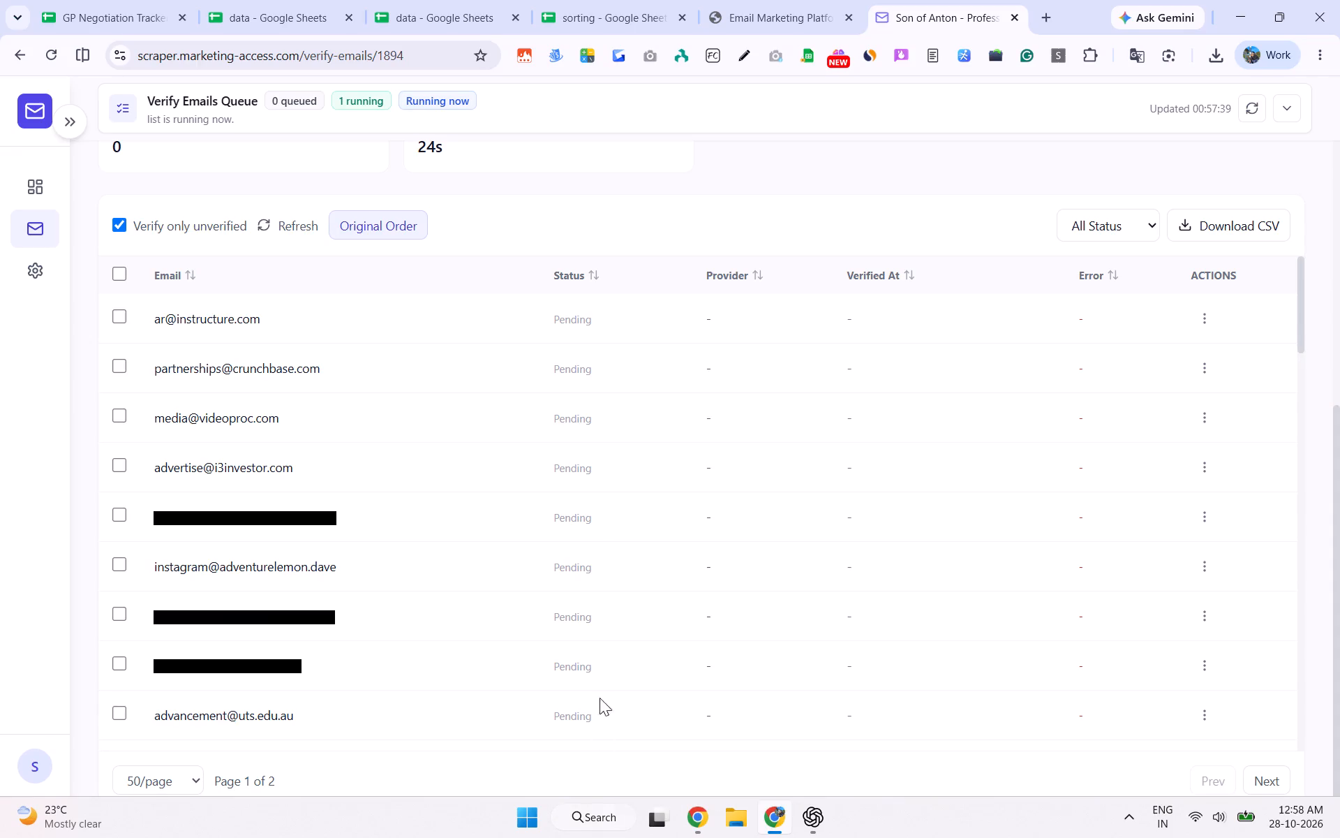